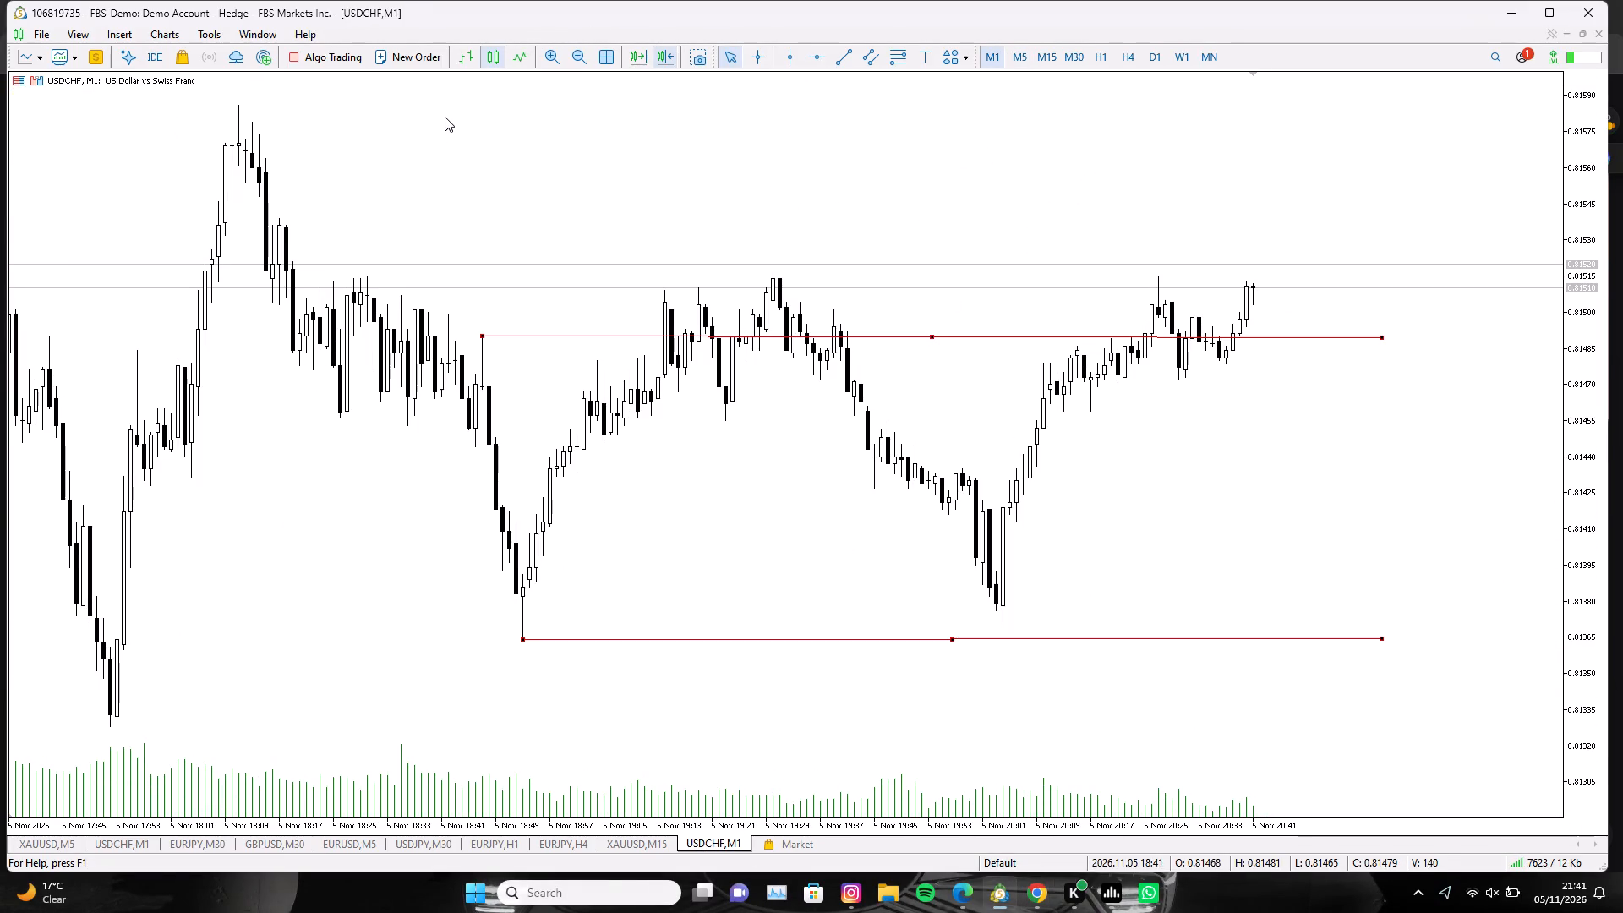
Add the Haven Bar Replay market indicator from the Navigator to the USDCHF M1 chart, keeping its default settings.
key(ctrl+i)
key(ctrl+j)
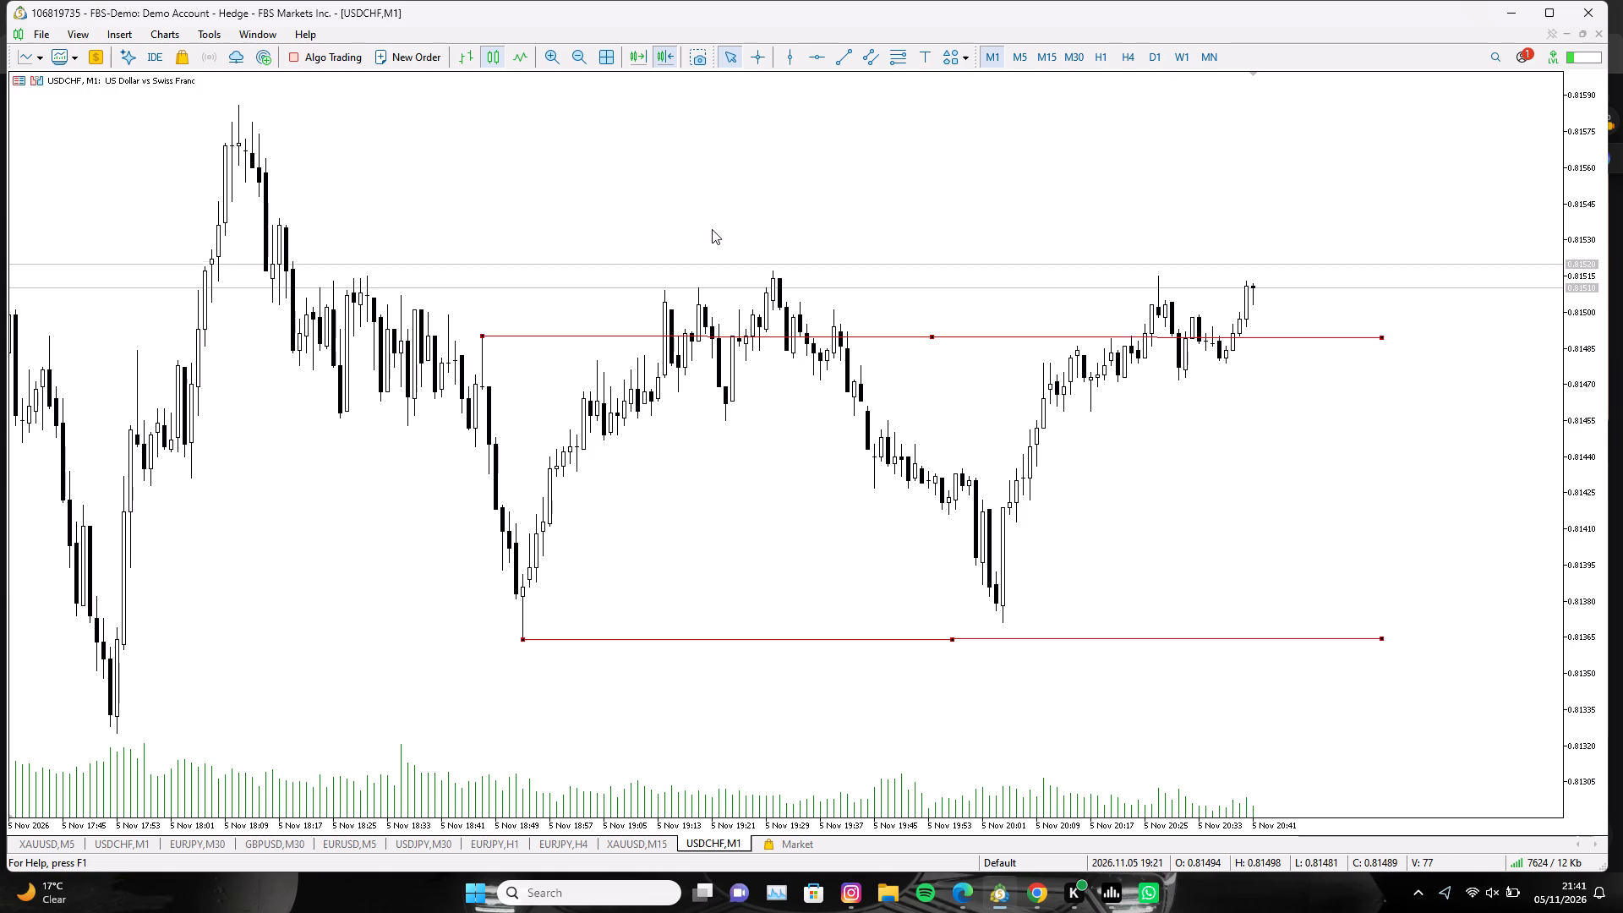
key(ctrl+n)
key(ctrl+n)
key(ctrl+n)
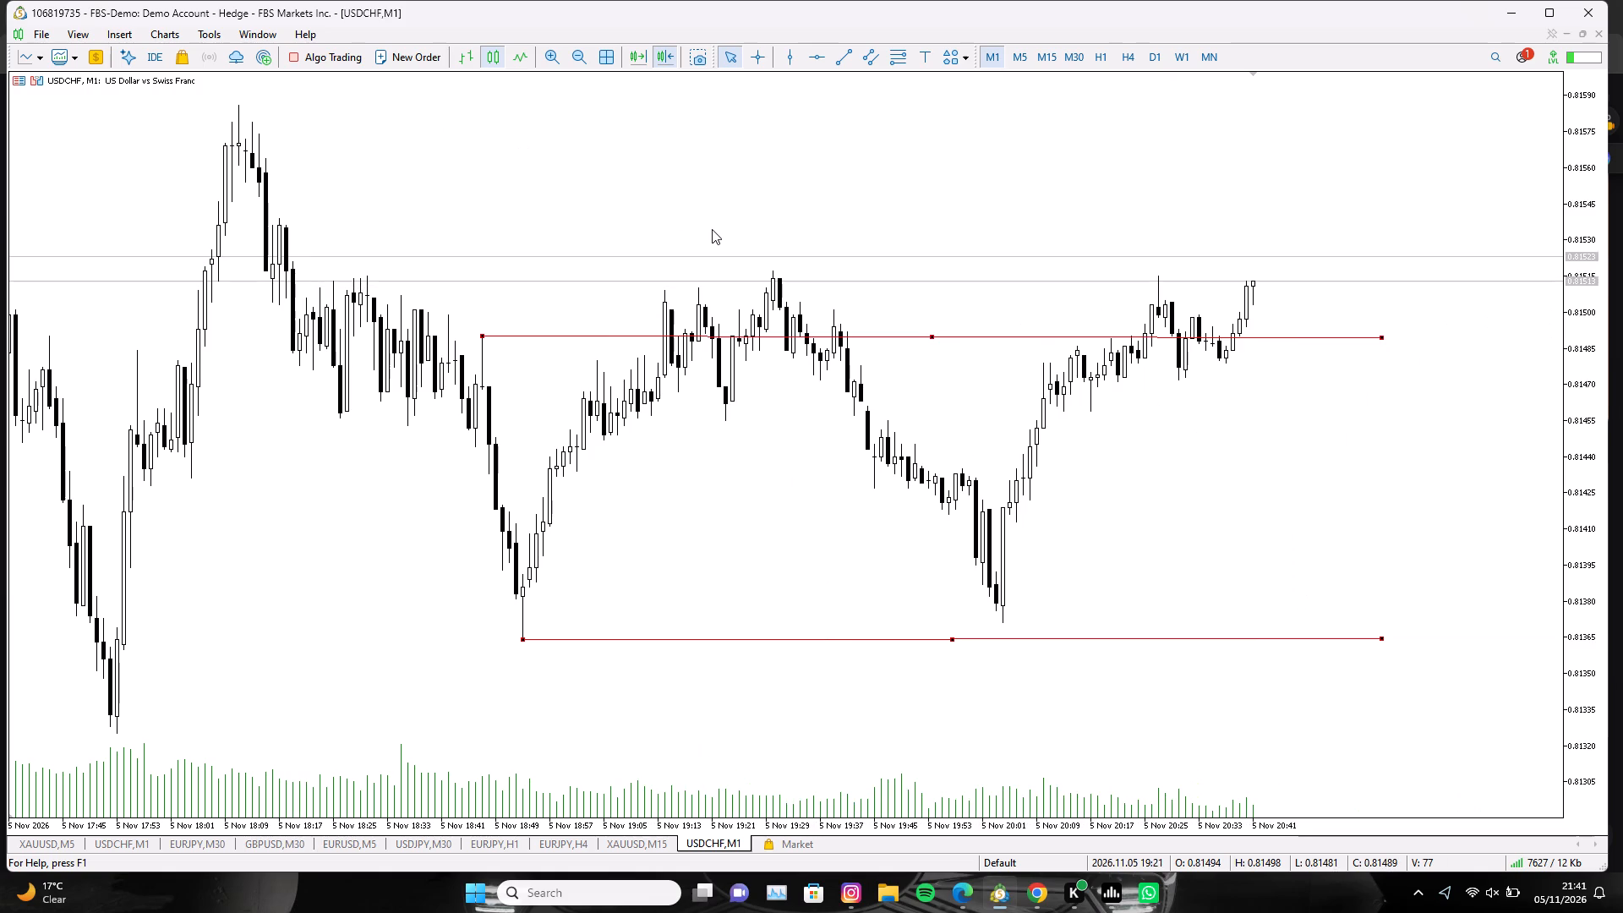
key(ctrl+n)
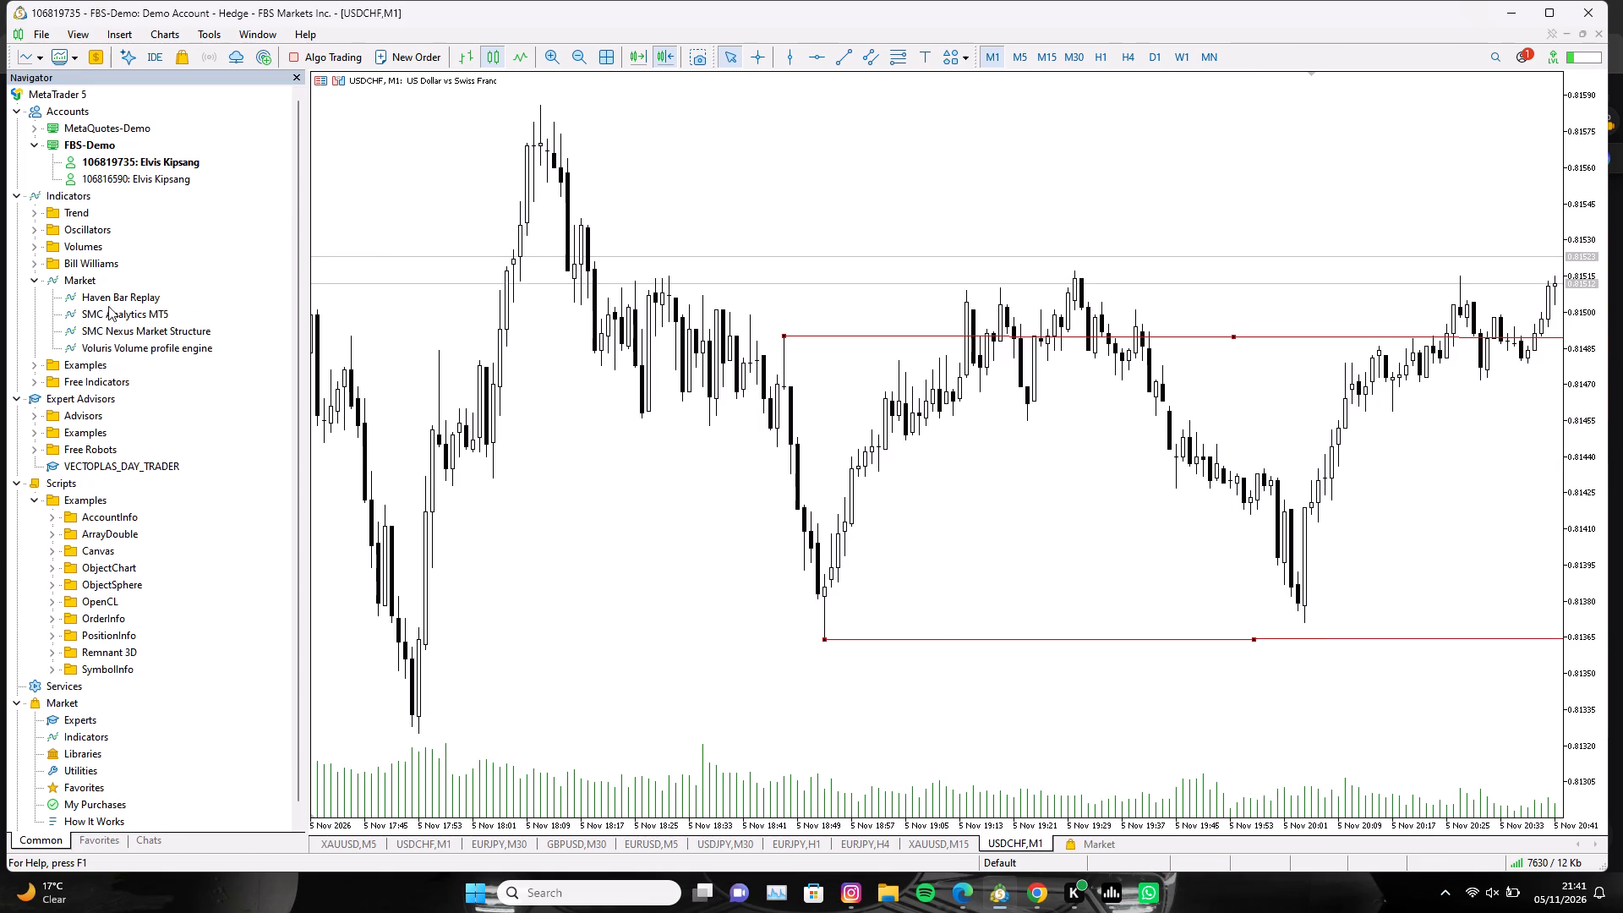
drag(112, 296, 655, 266)
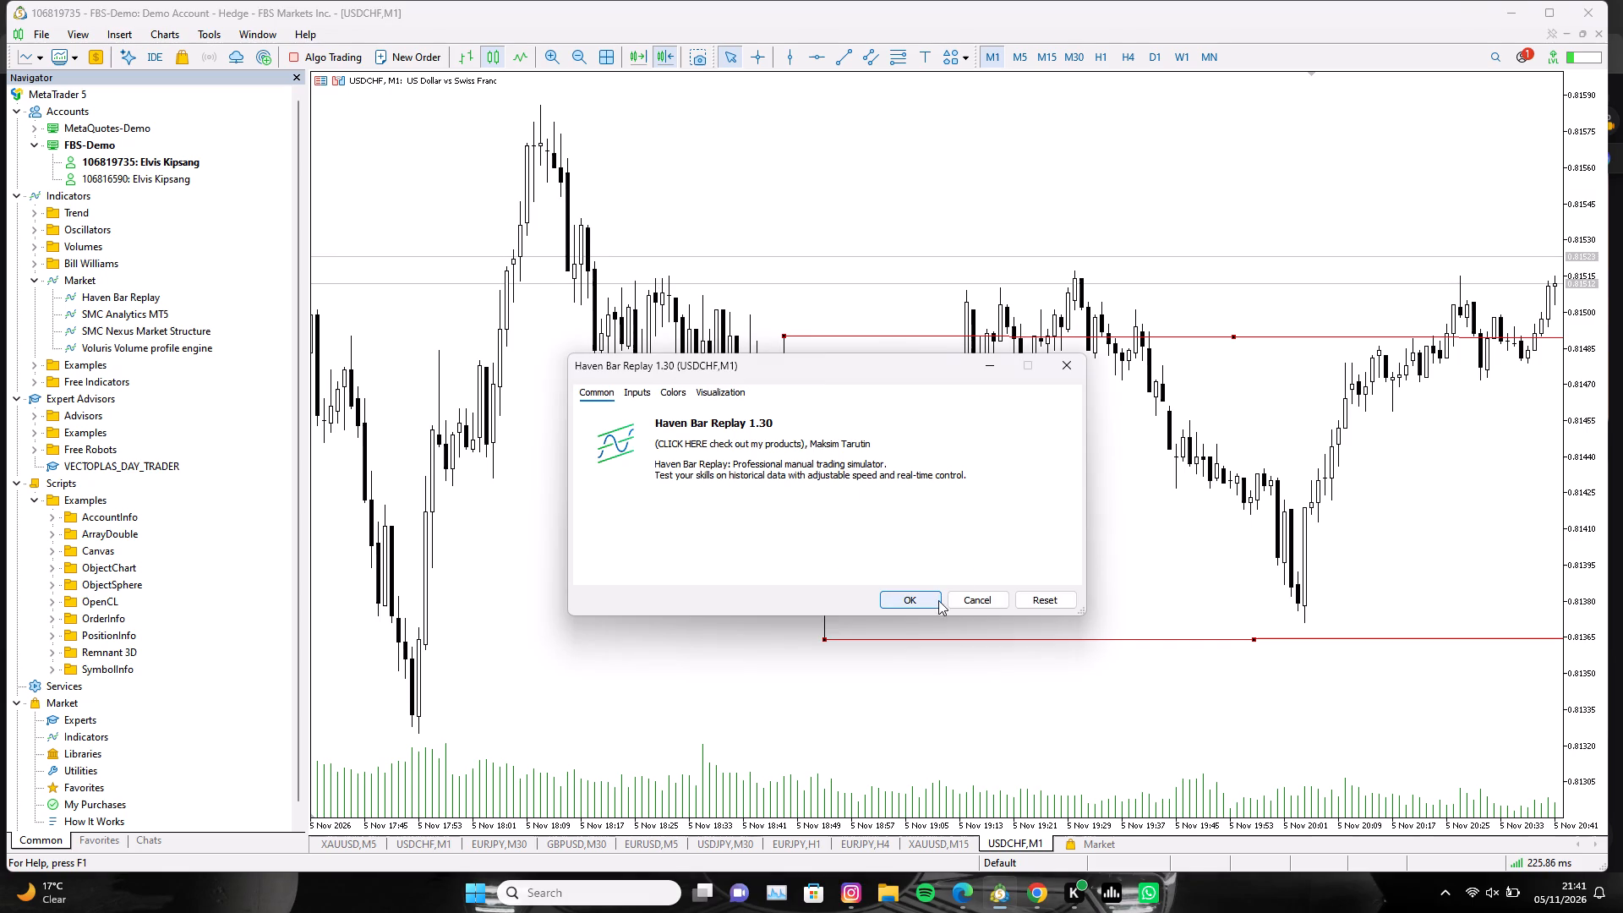
click(629, 391)
click(666, 394)
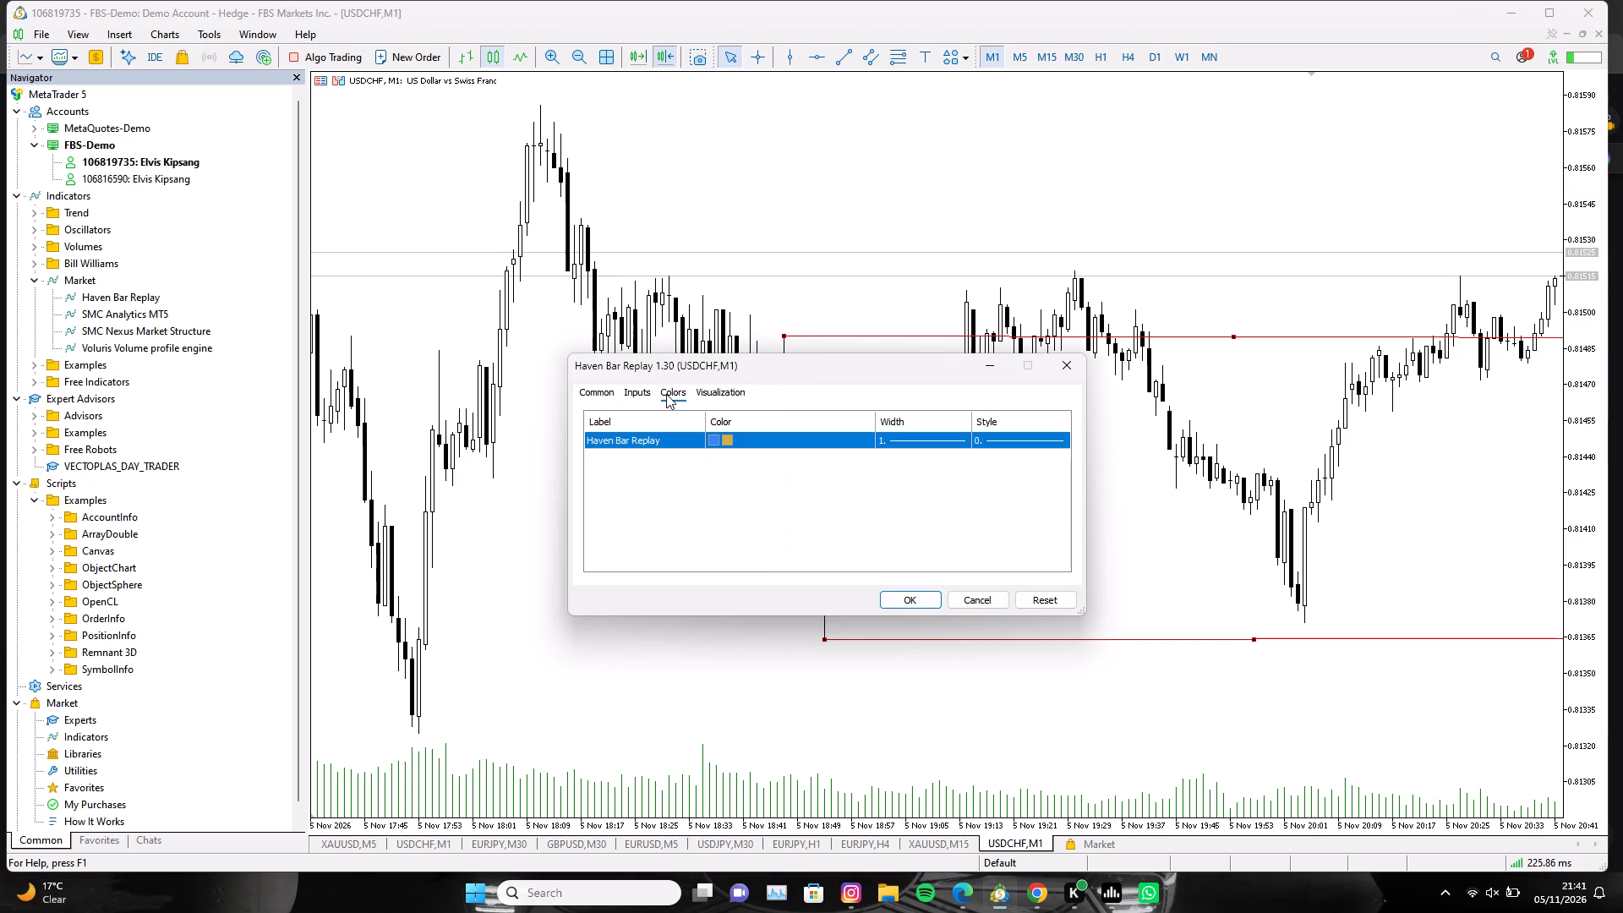
click(295, 78)
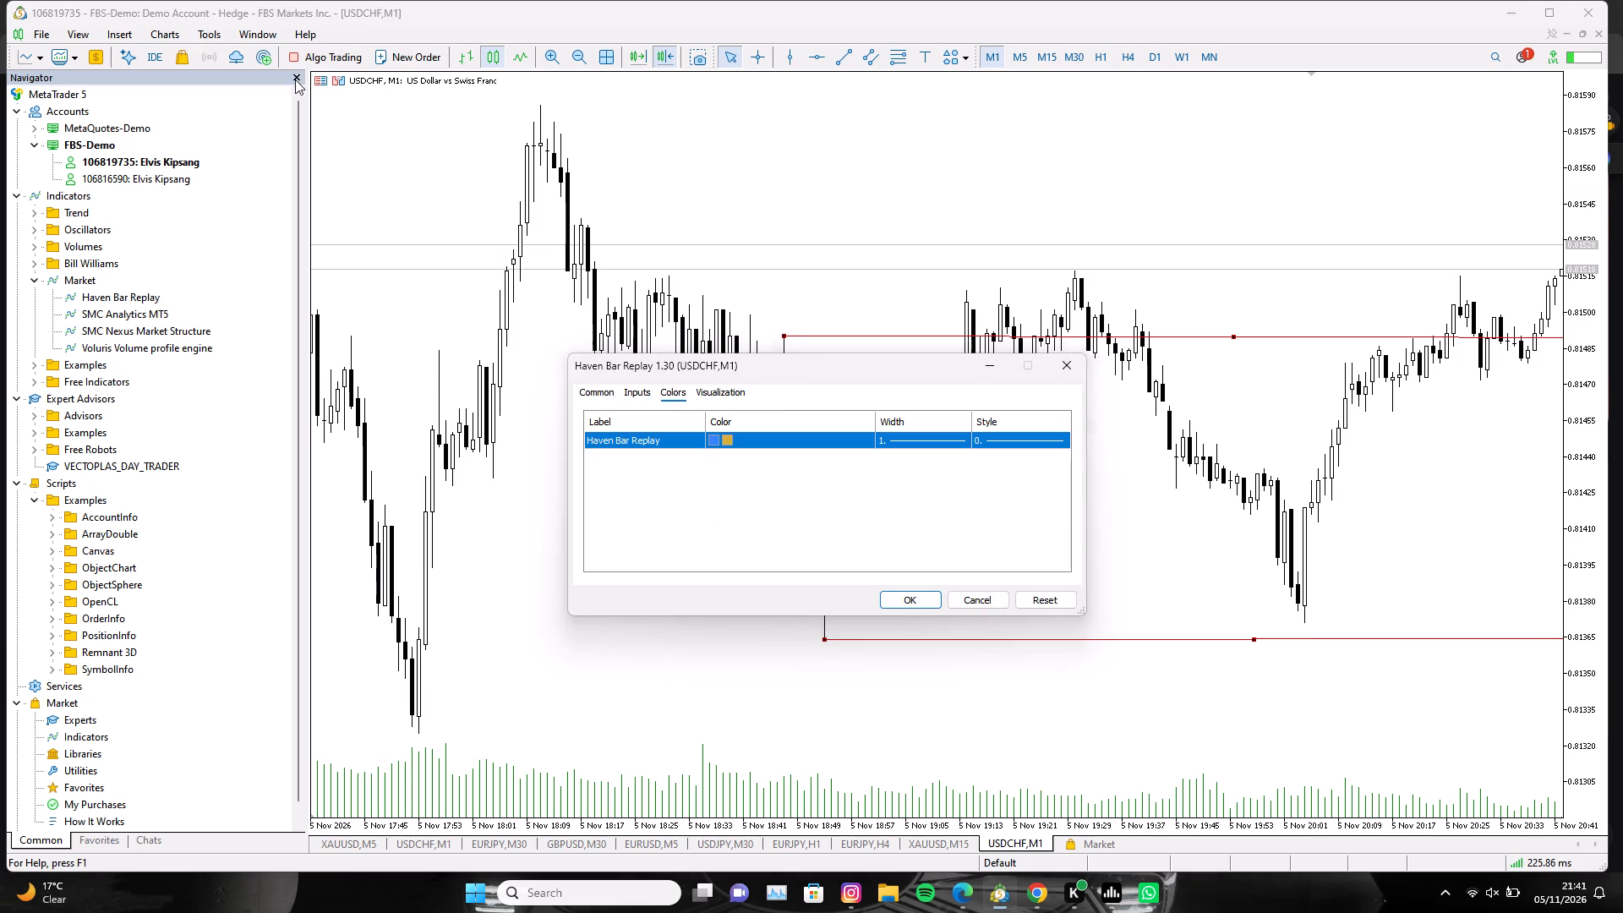
click(295, 79)
click(932, 604)
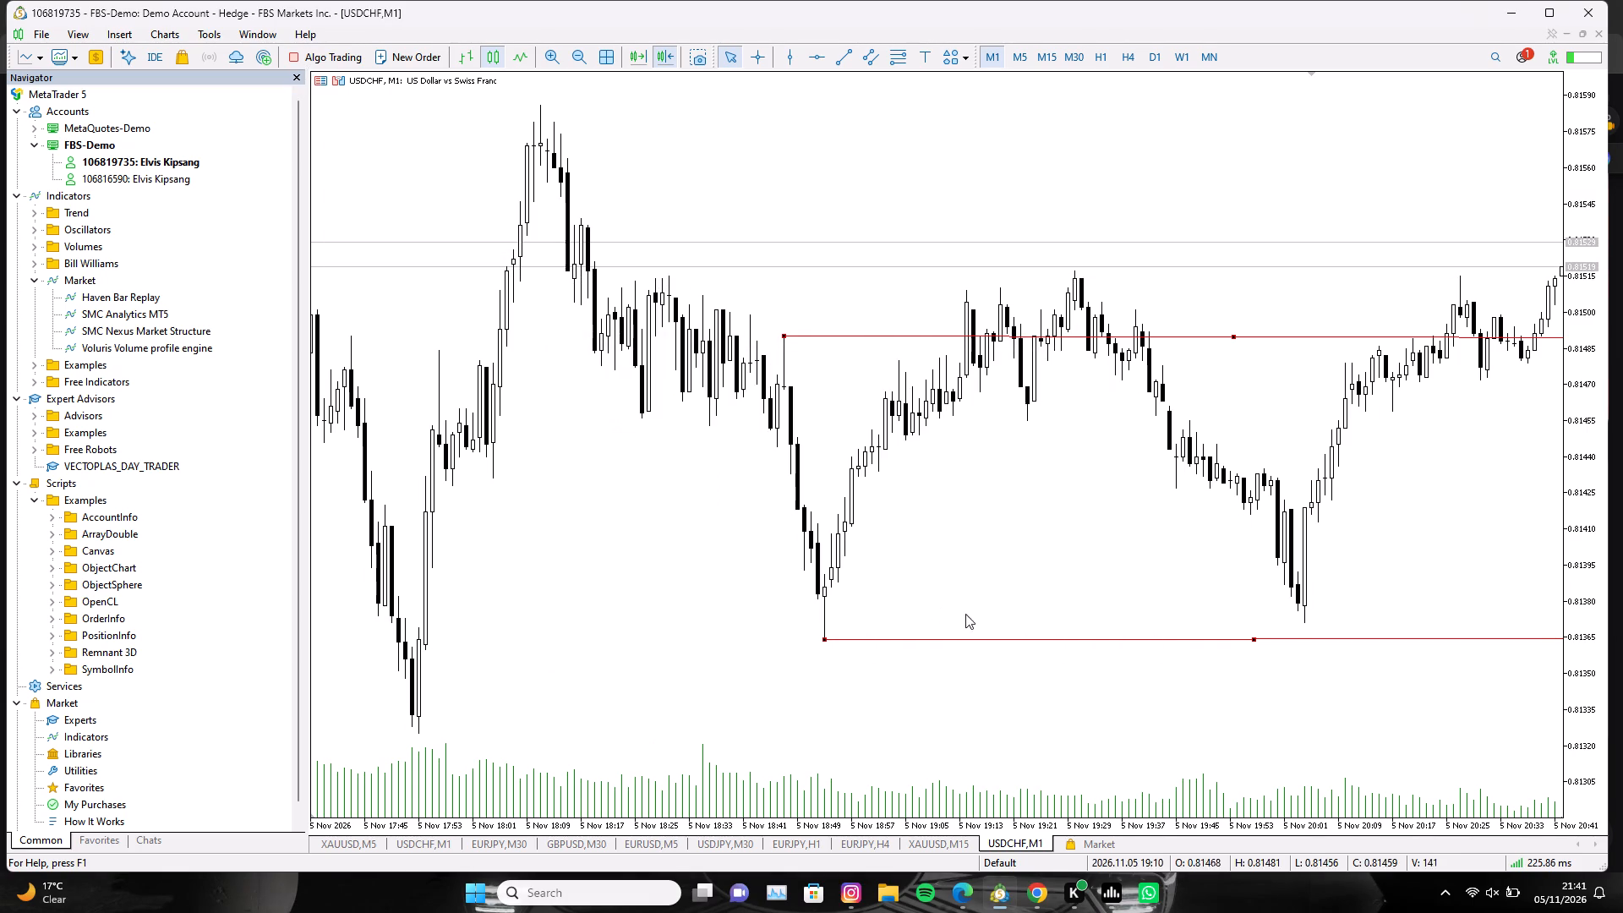
Close the Navigator to free up space for the USDCHF chart.
click(301, 80)
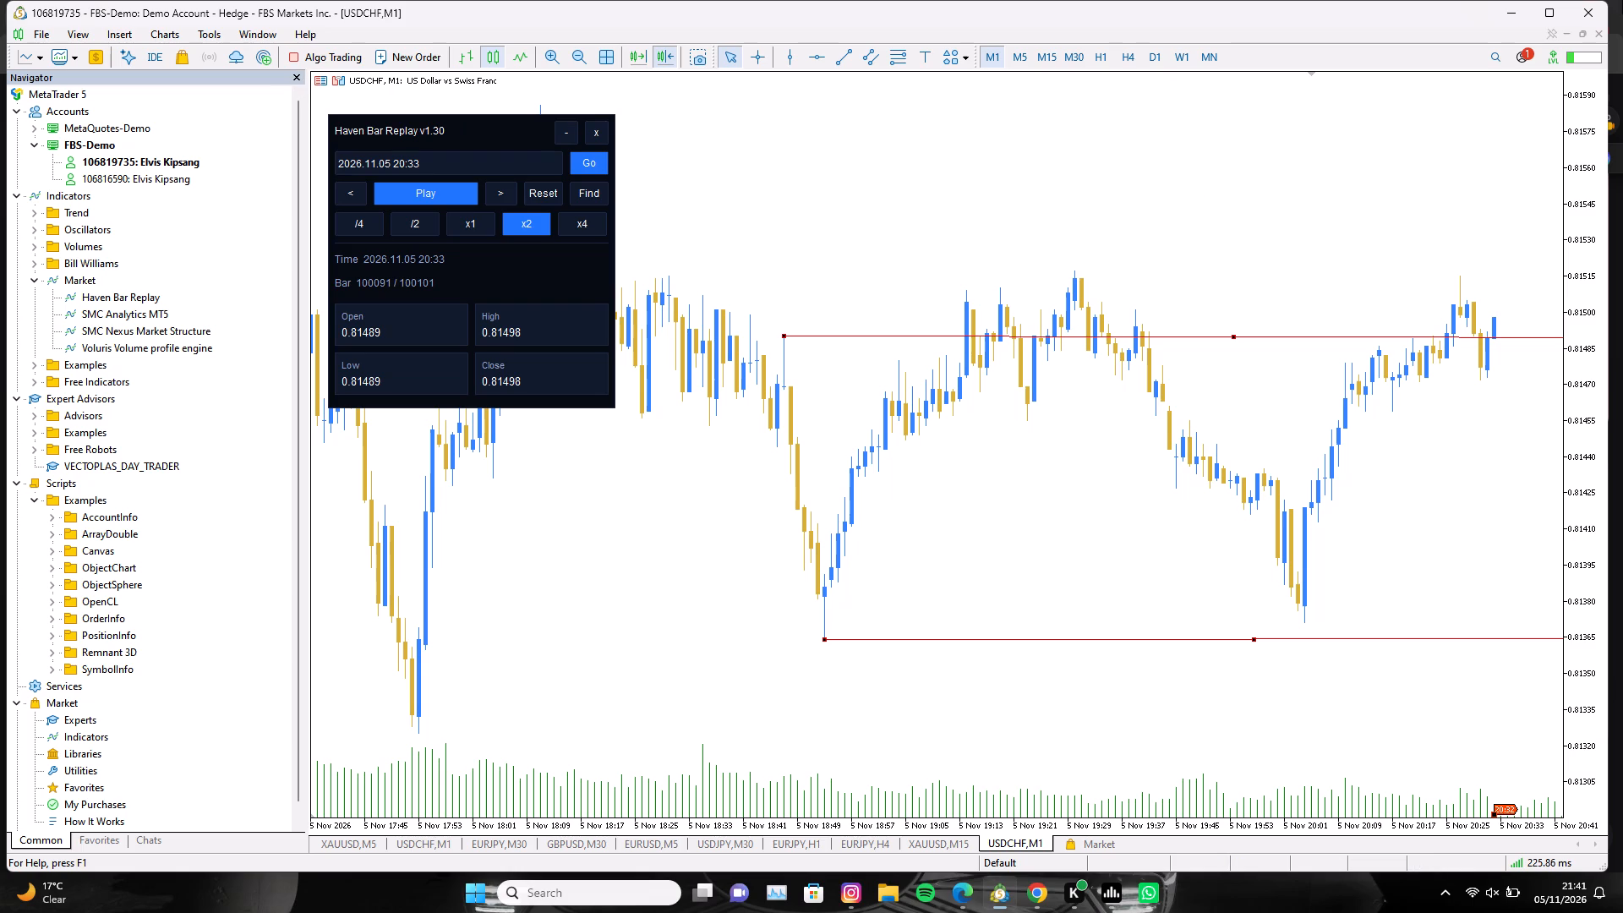
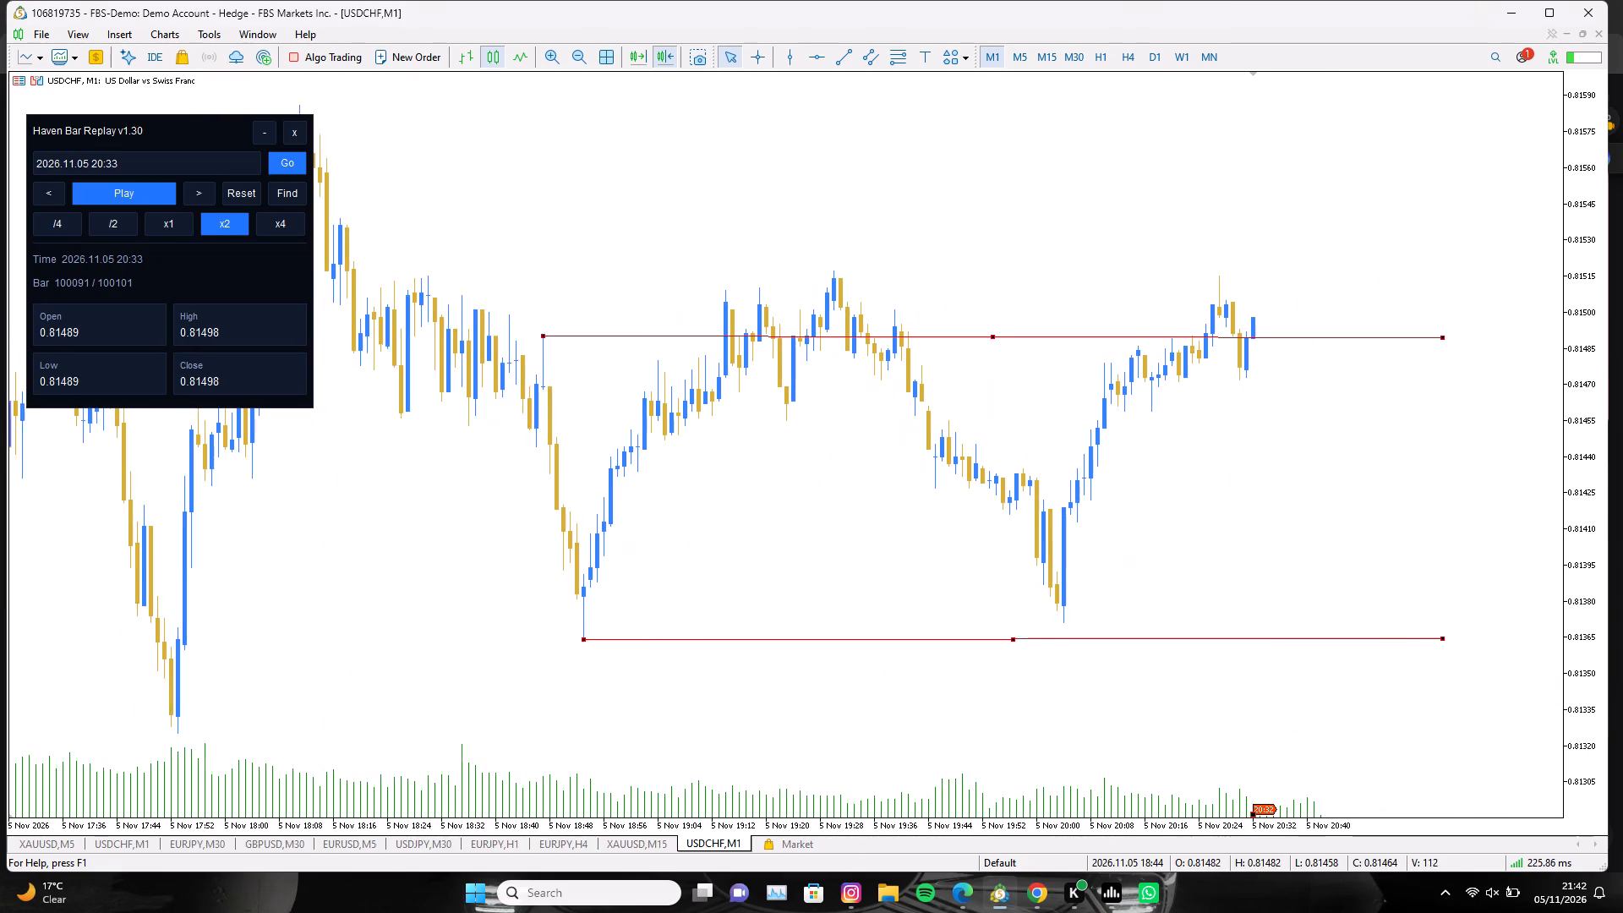
Examine the recent USDCHF M1 candles around the two red horizontal levels at different zoom levels, keeping the chart shift enabled.
drag(530, 313, 531, 314)
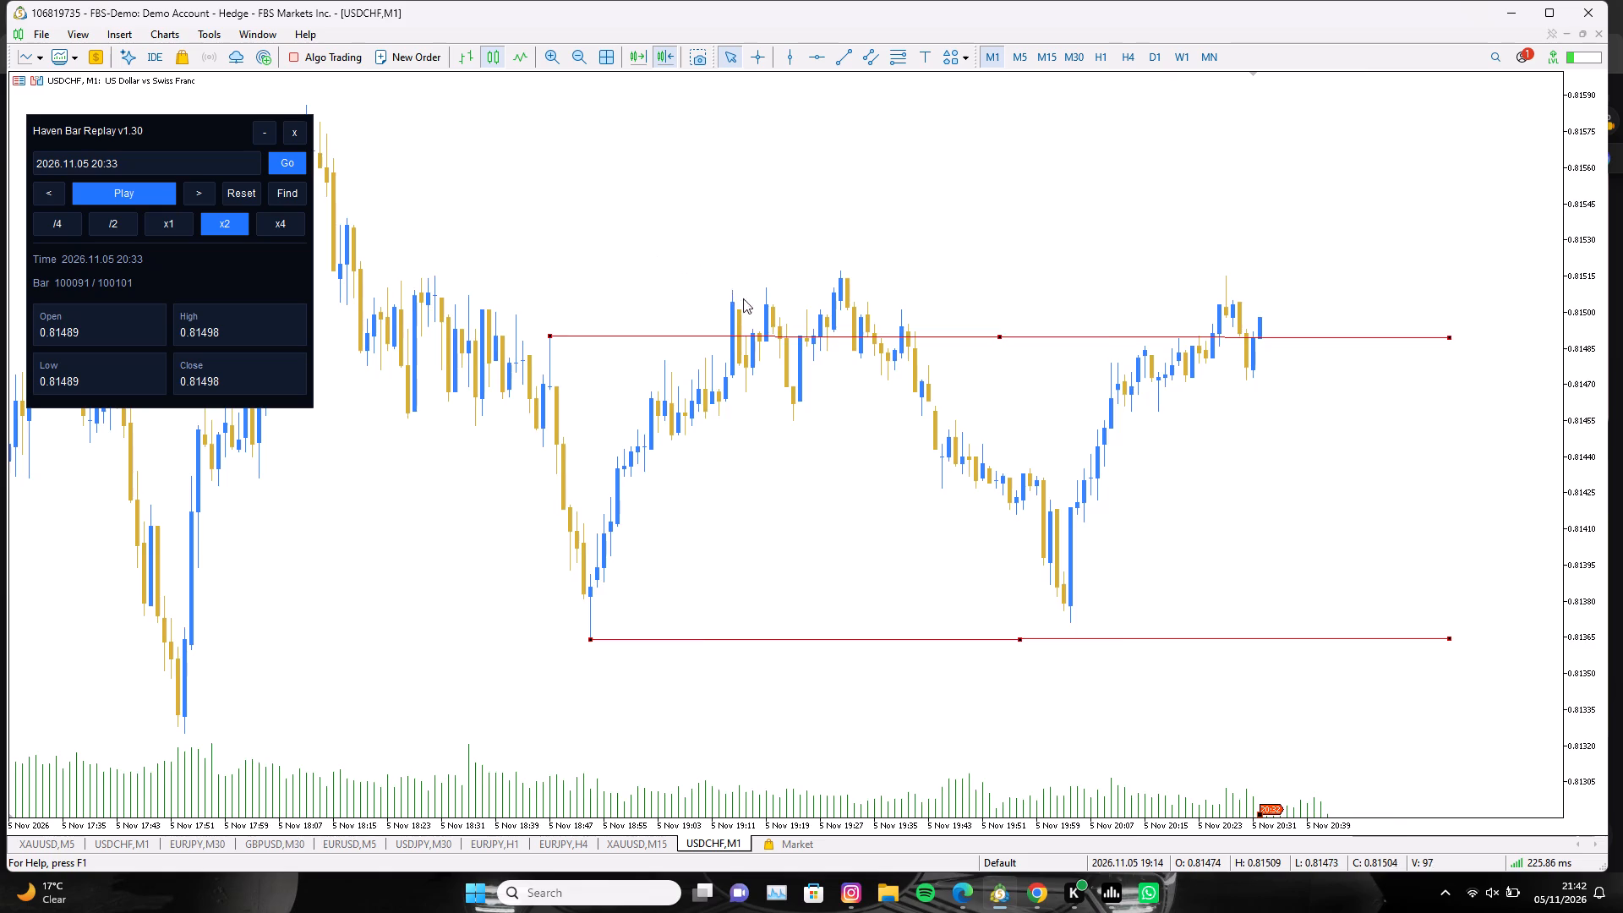
scroll(745, 304, down, 5)
scroll(747, 309, up, 5)
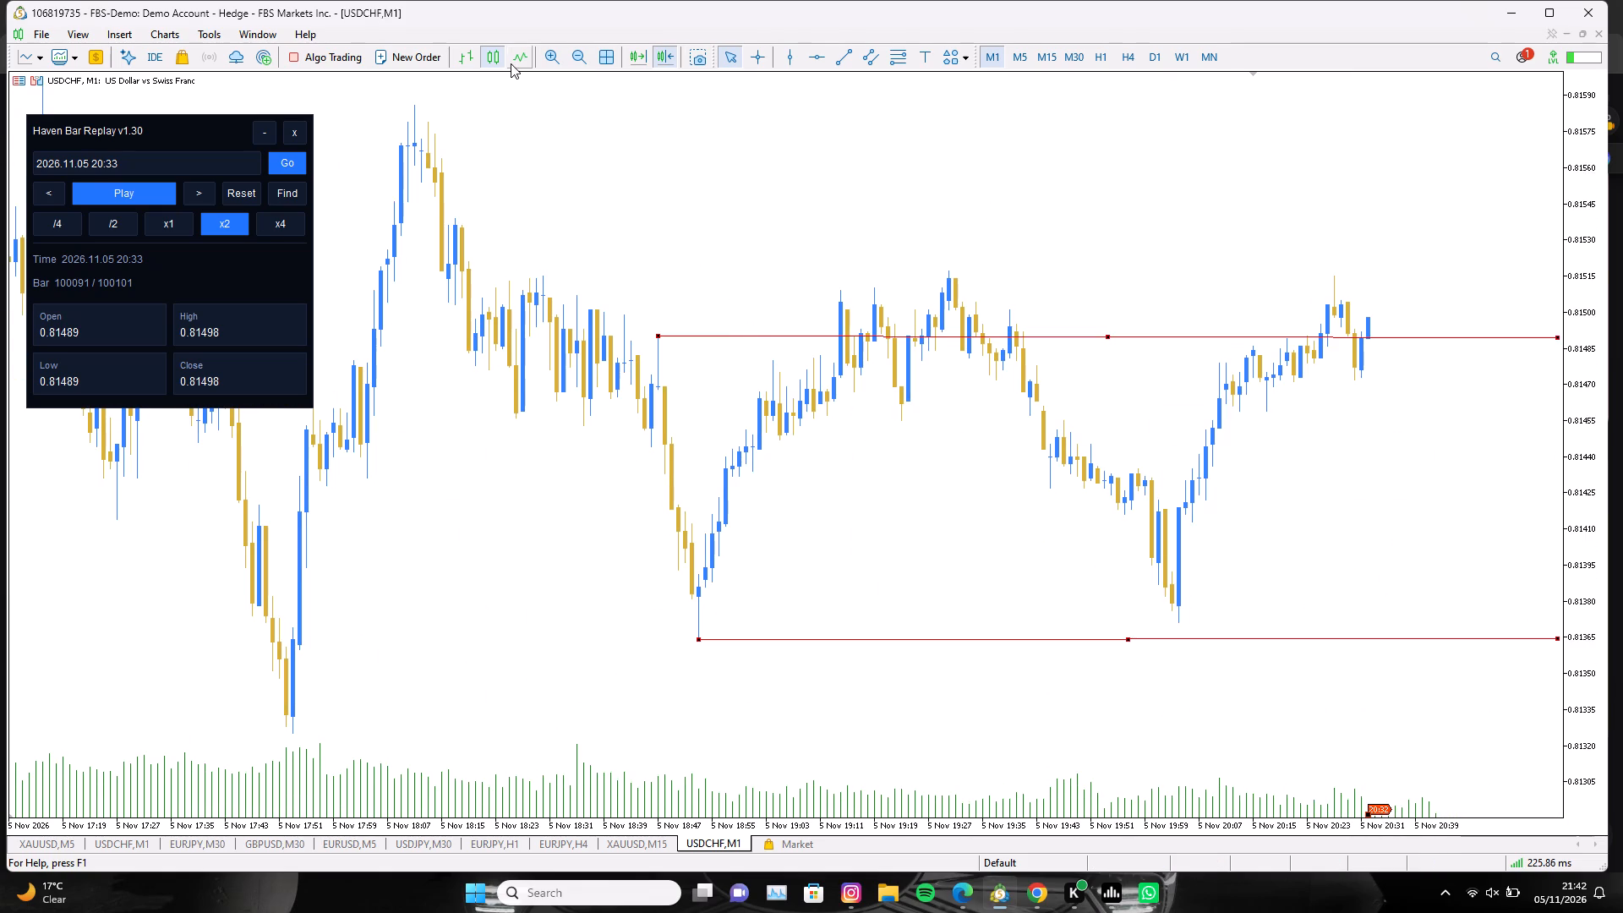
click(552, 60)
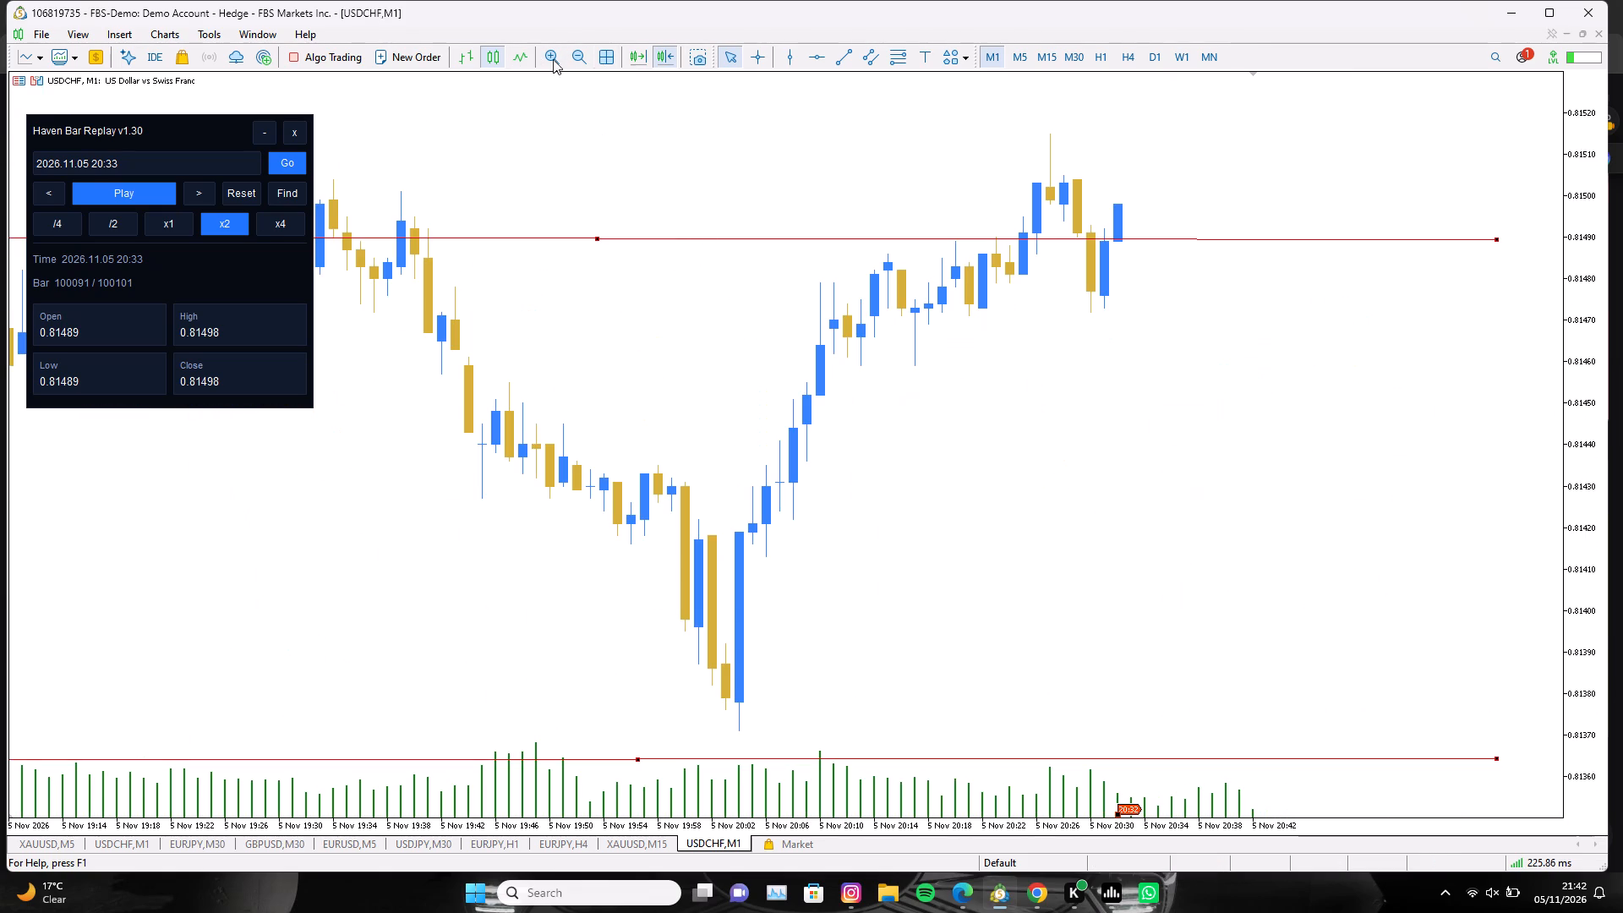
double_click(659, 52)
click(659, 52)
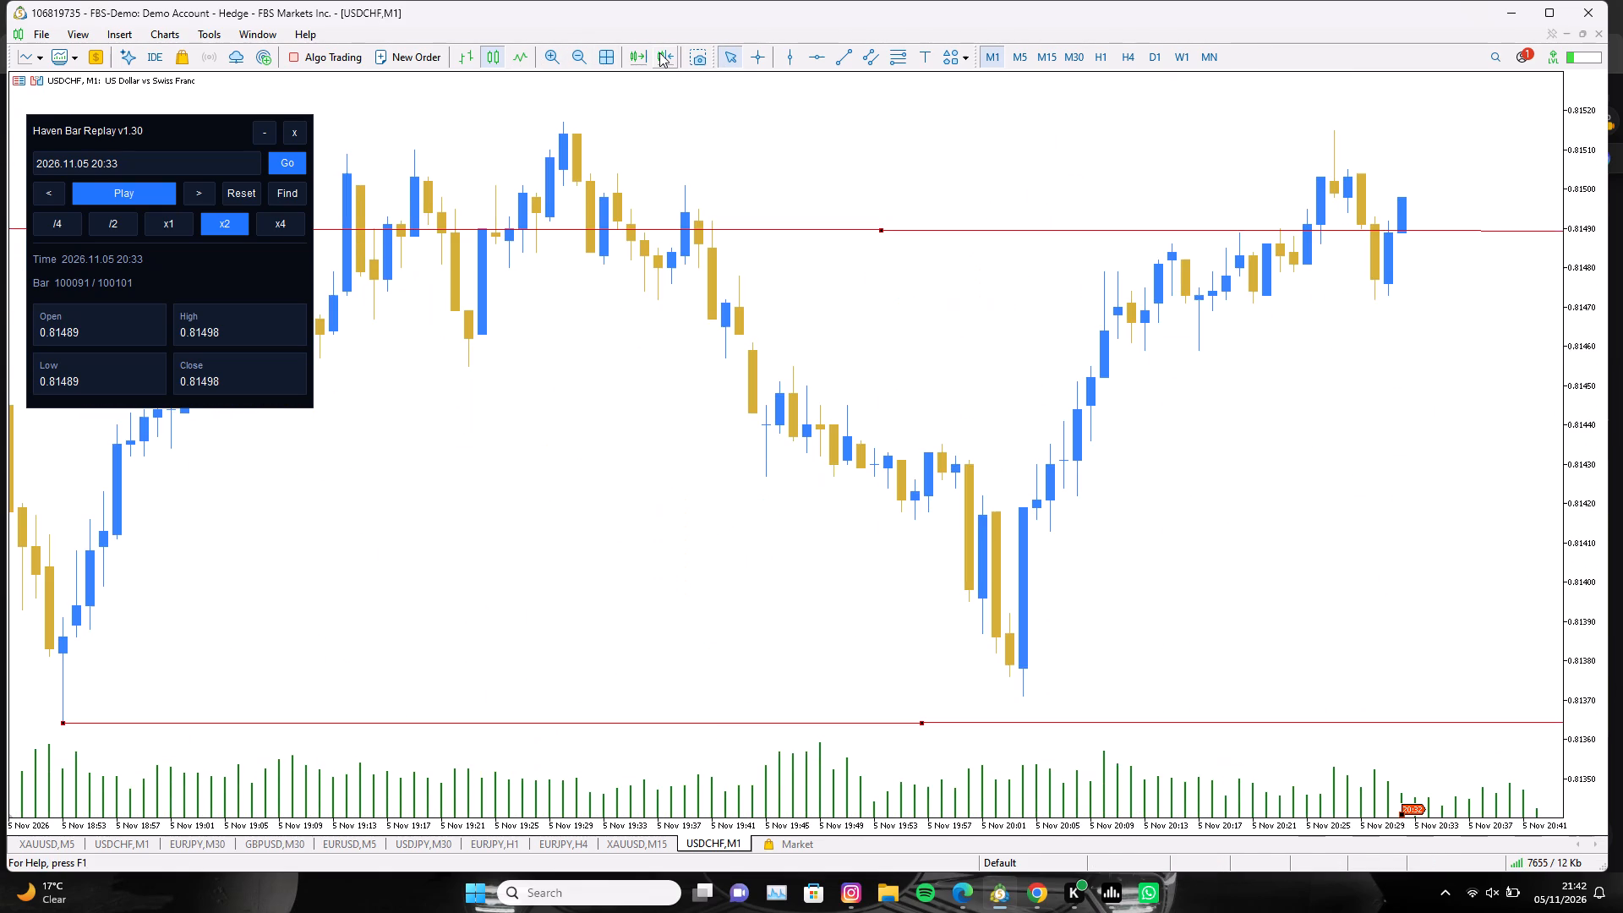
click(924, 826)
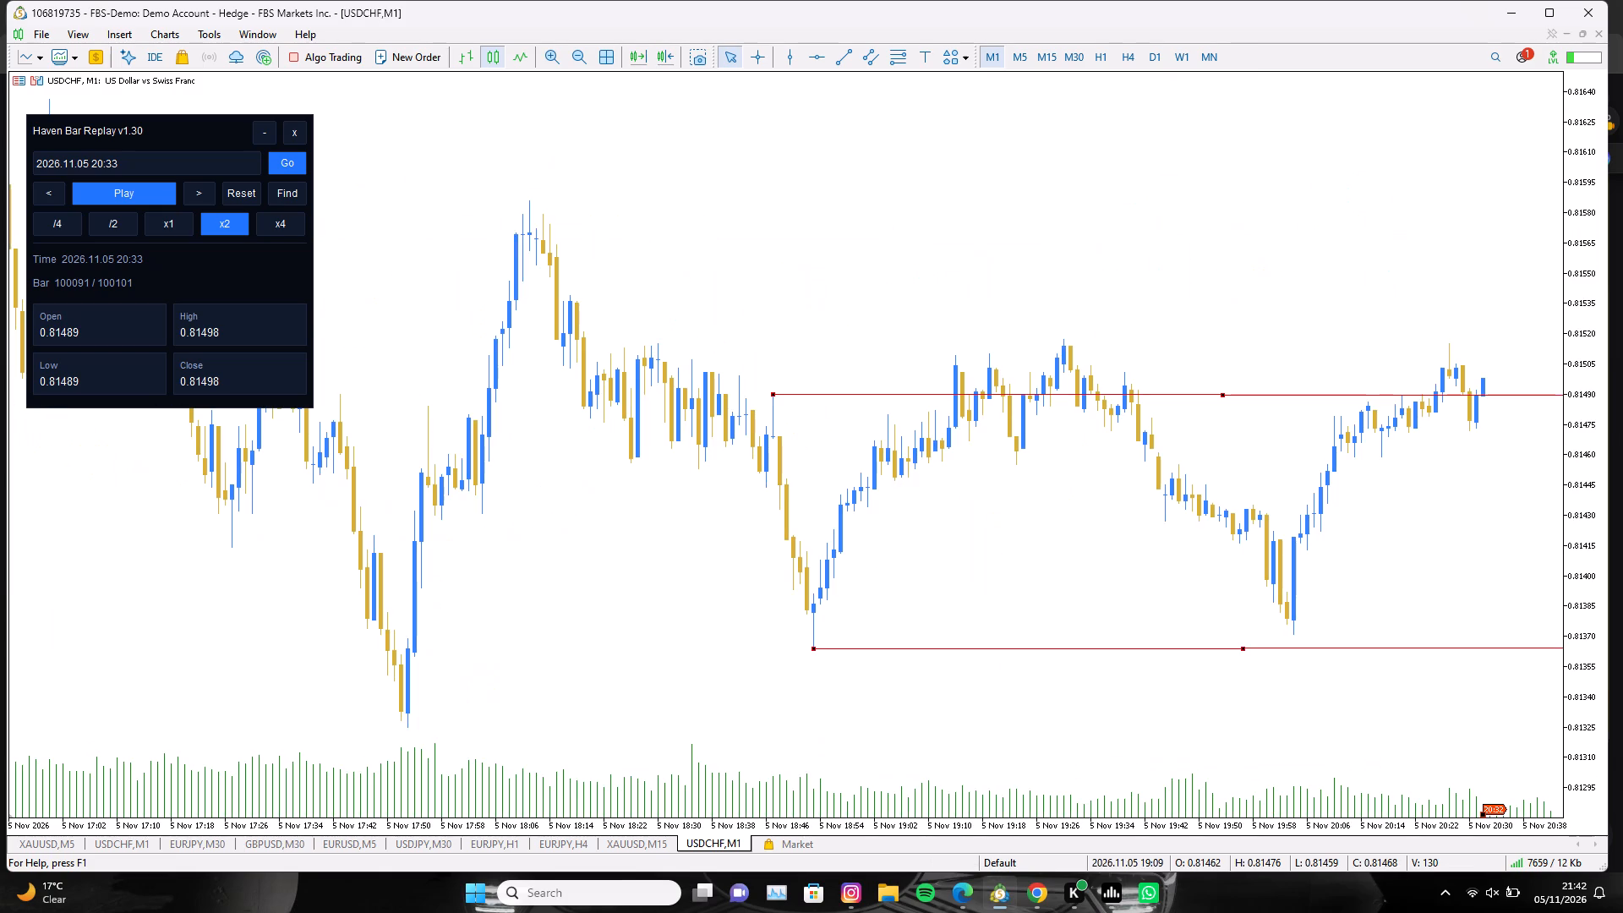
click(664, 61)
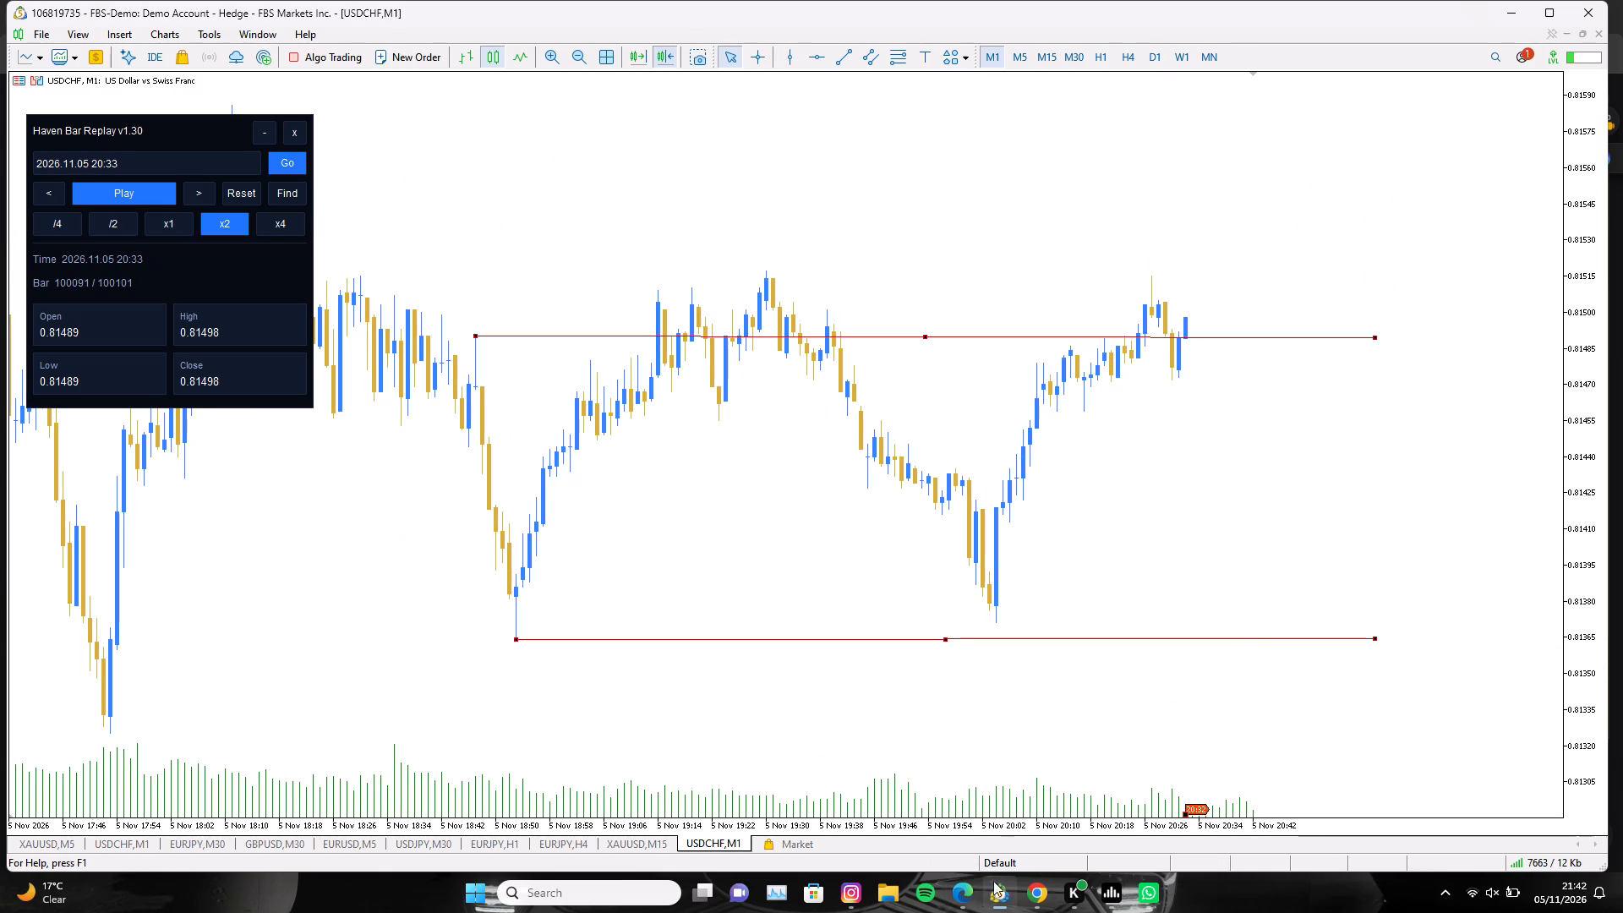
Switch to the USDCHF chart in TradingView and move the rising trend line's upper end to about 0.81446 at 22:08.
click(968, 905)
click(915, 823)
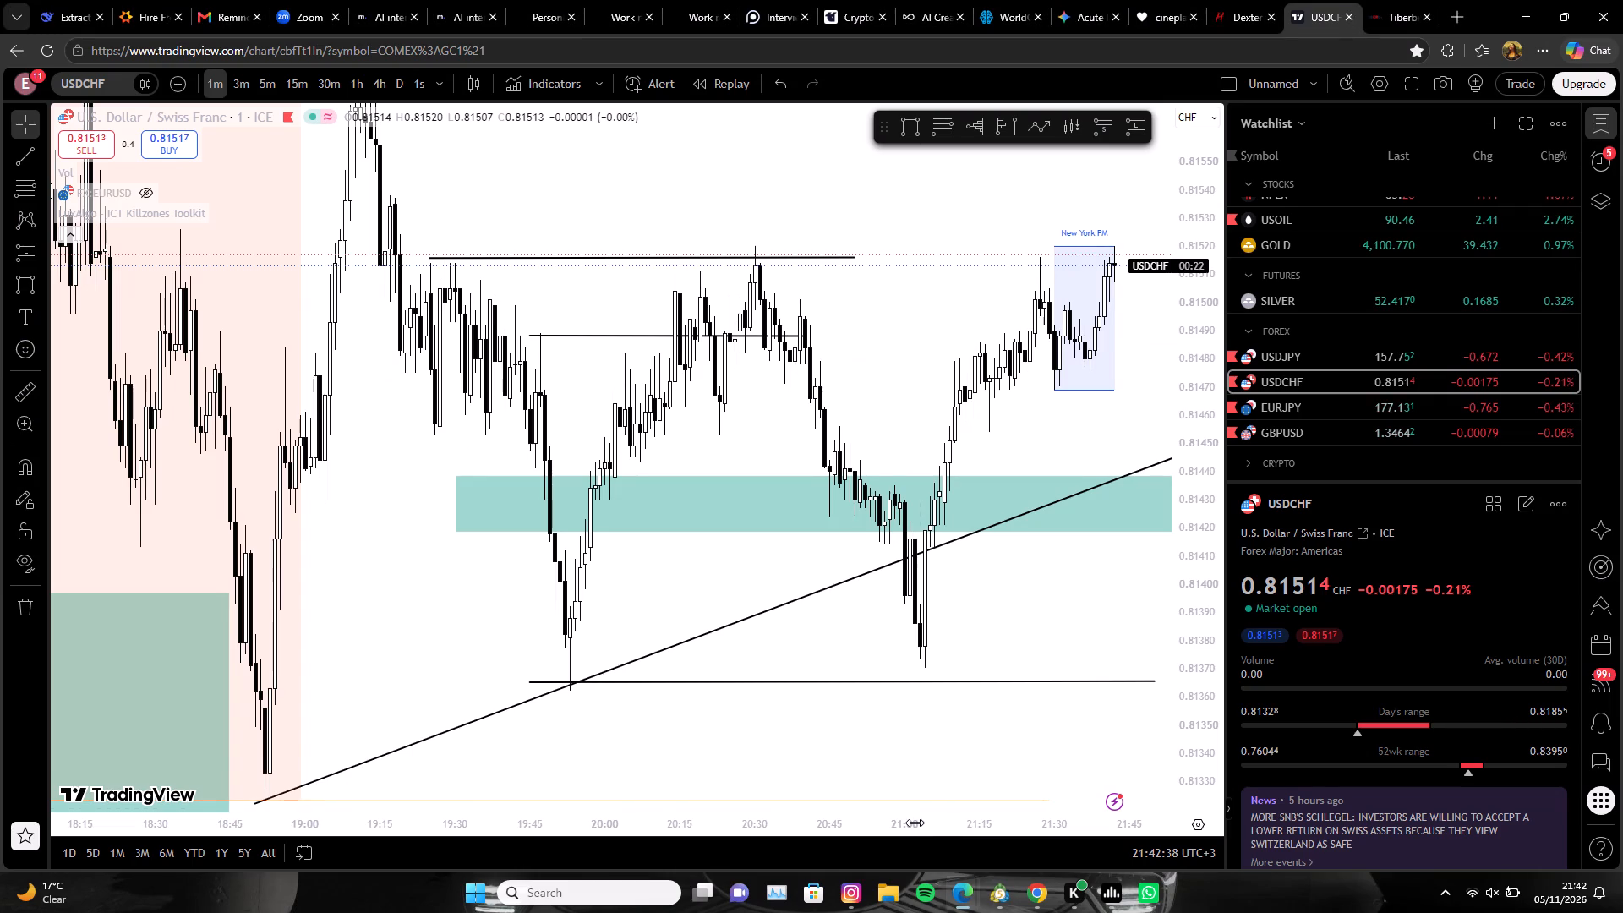
drag(1185, 380, 1137, 466)
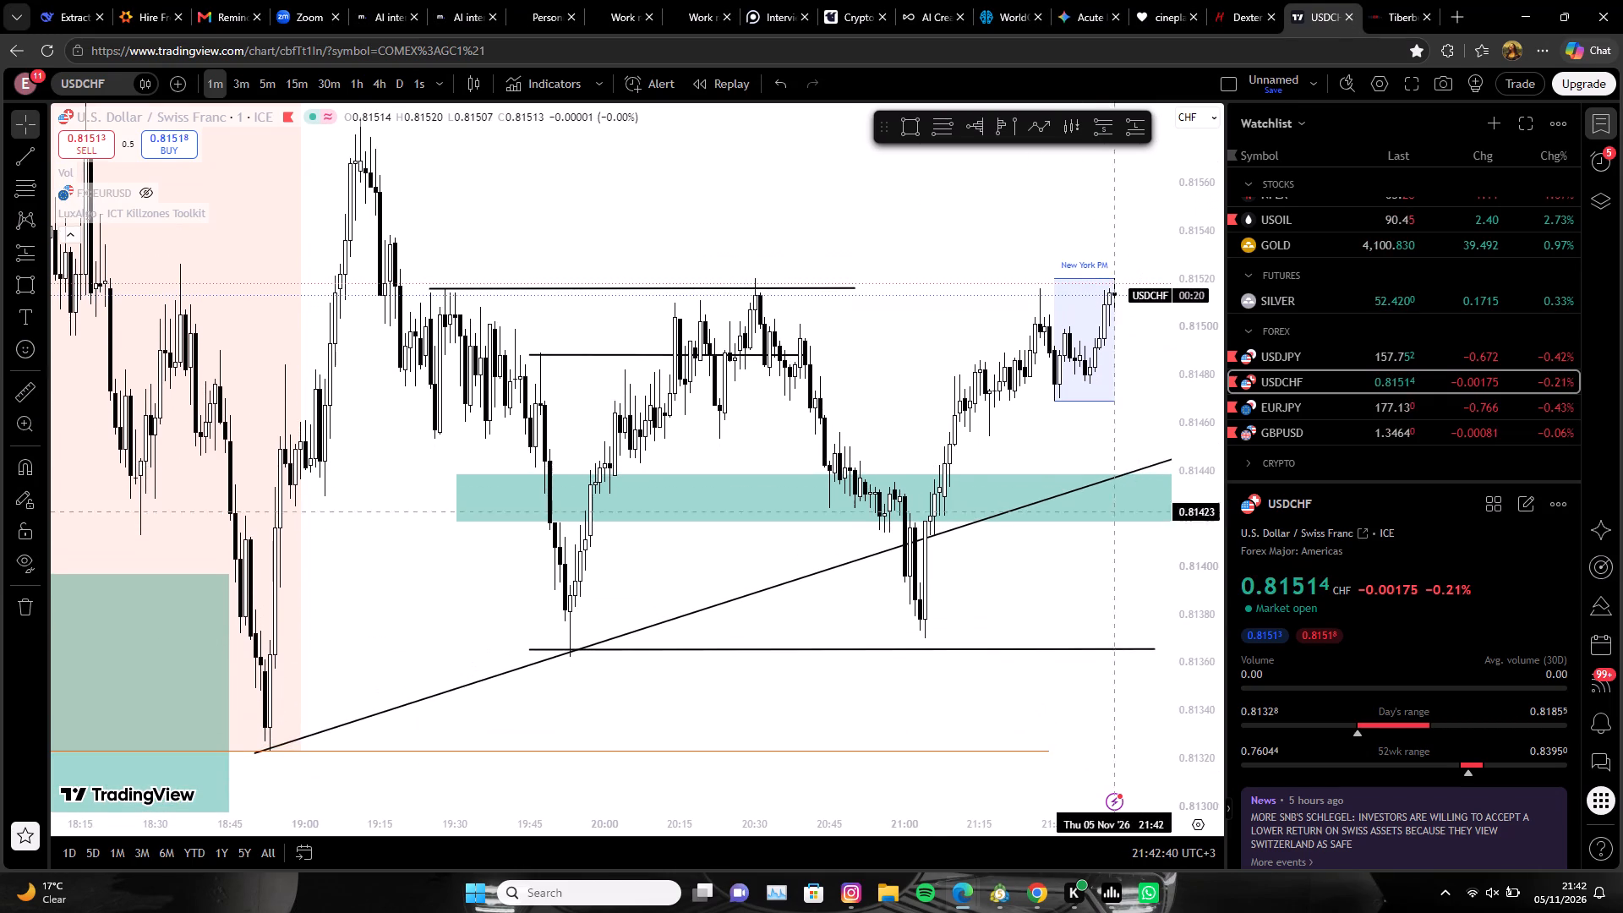
drag(1084, 591, 989, 525)
scroll(977, 539, down, 5)
drag(1064, 483, 1028, 522)
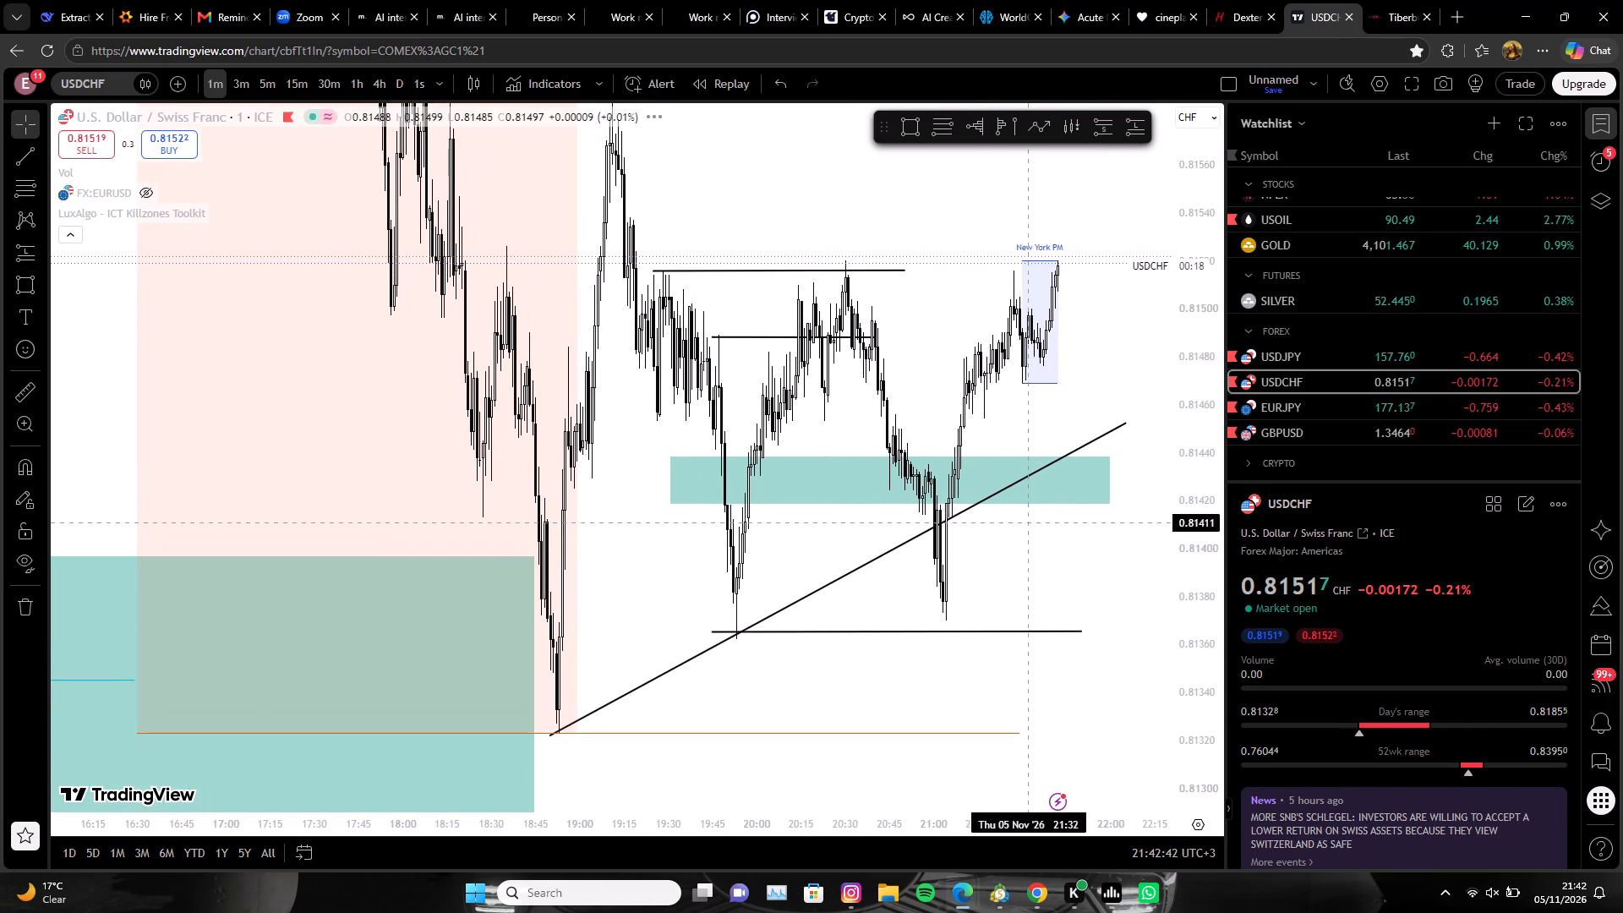
drag(1129, 424, 1130, 424)
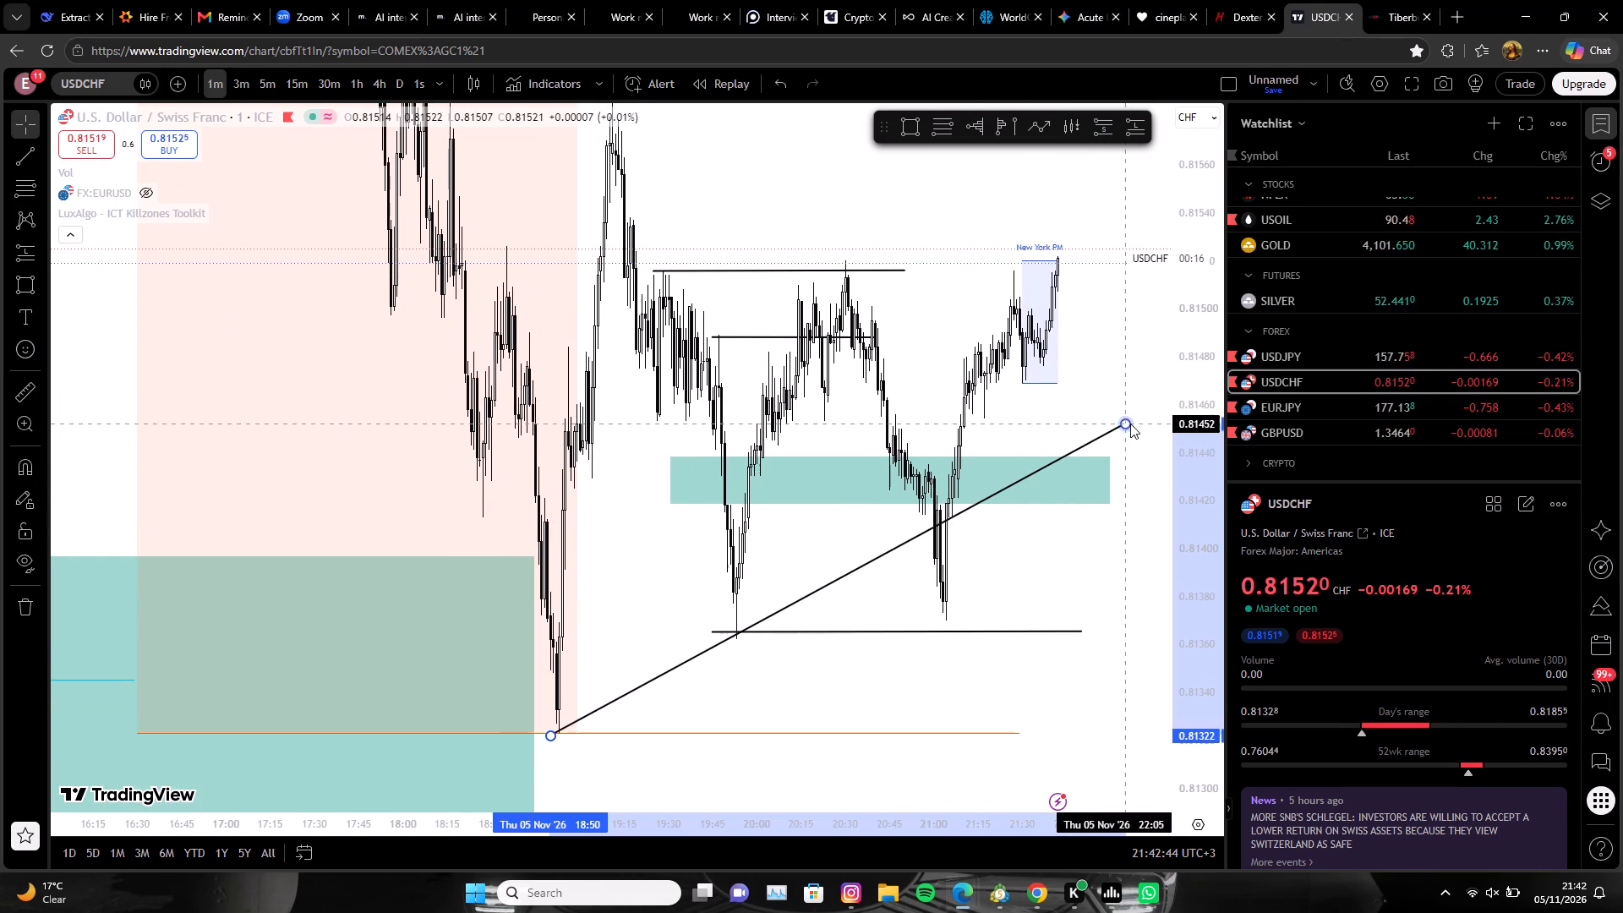
drag(1130, 424, 1134, 437)
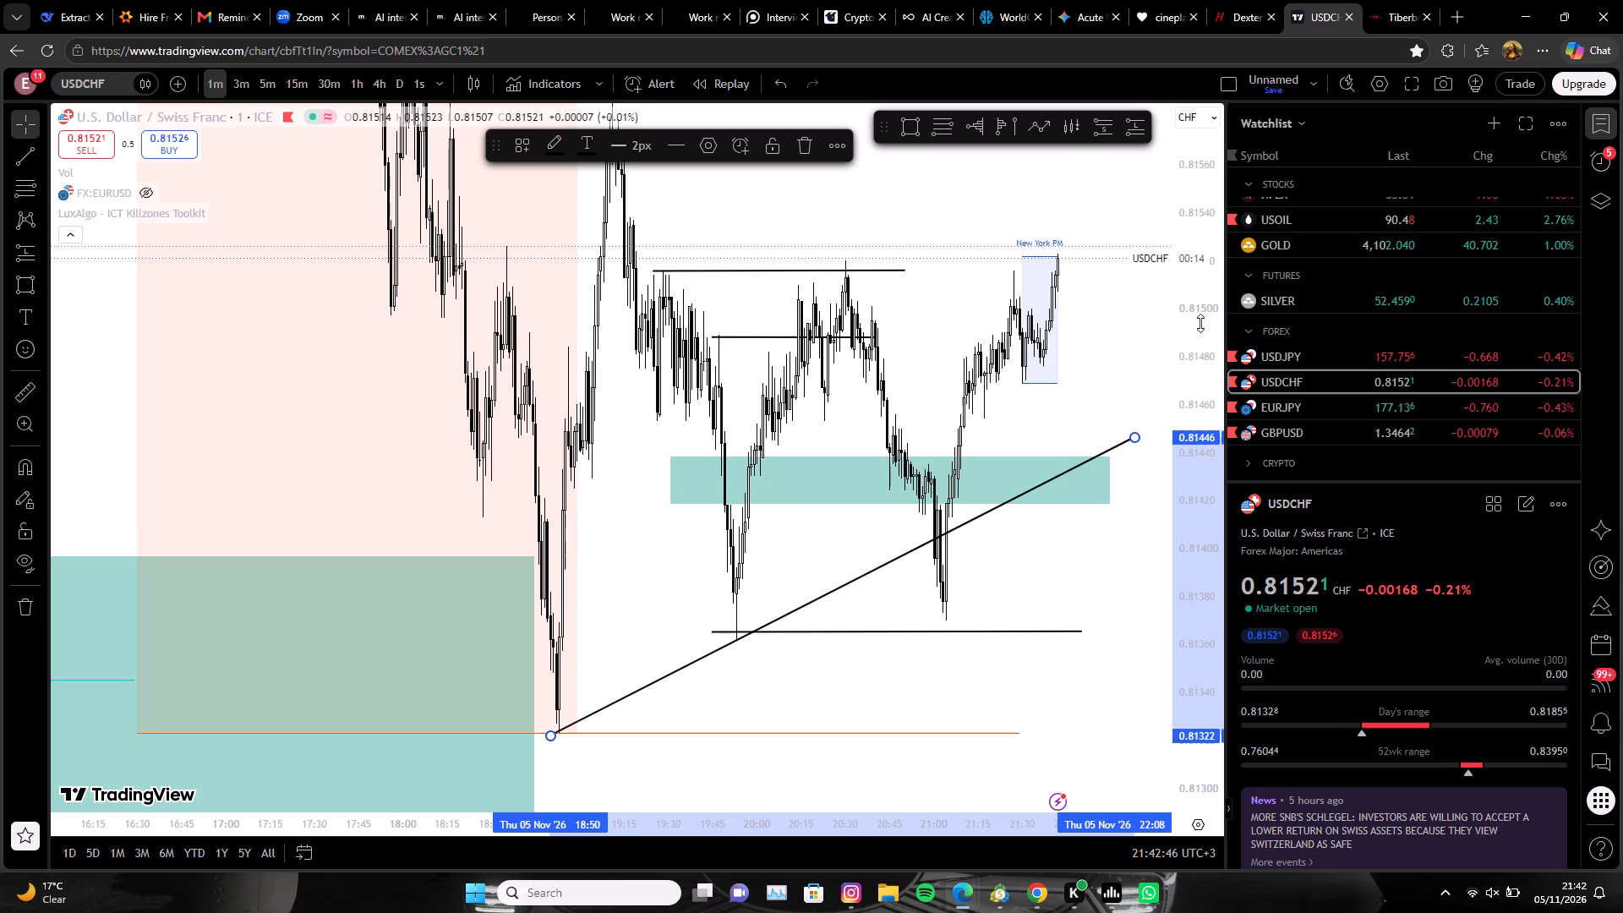
Examine the USDCHF one-minute price action around the rising trend line, teal zone and horizontal levels at different scales.
drag(1195, 320, 1202, 478)
drag(1107, 538, 1008, 599)
scroll(1009, 602, up, 2)
scroll(1015, 607, down, 2)
scroll(1107, 677, up, 1)
drag(1191, 741, 1188, 511)
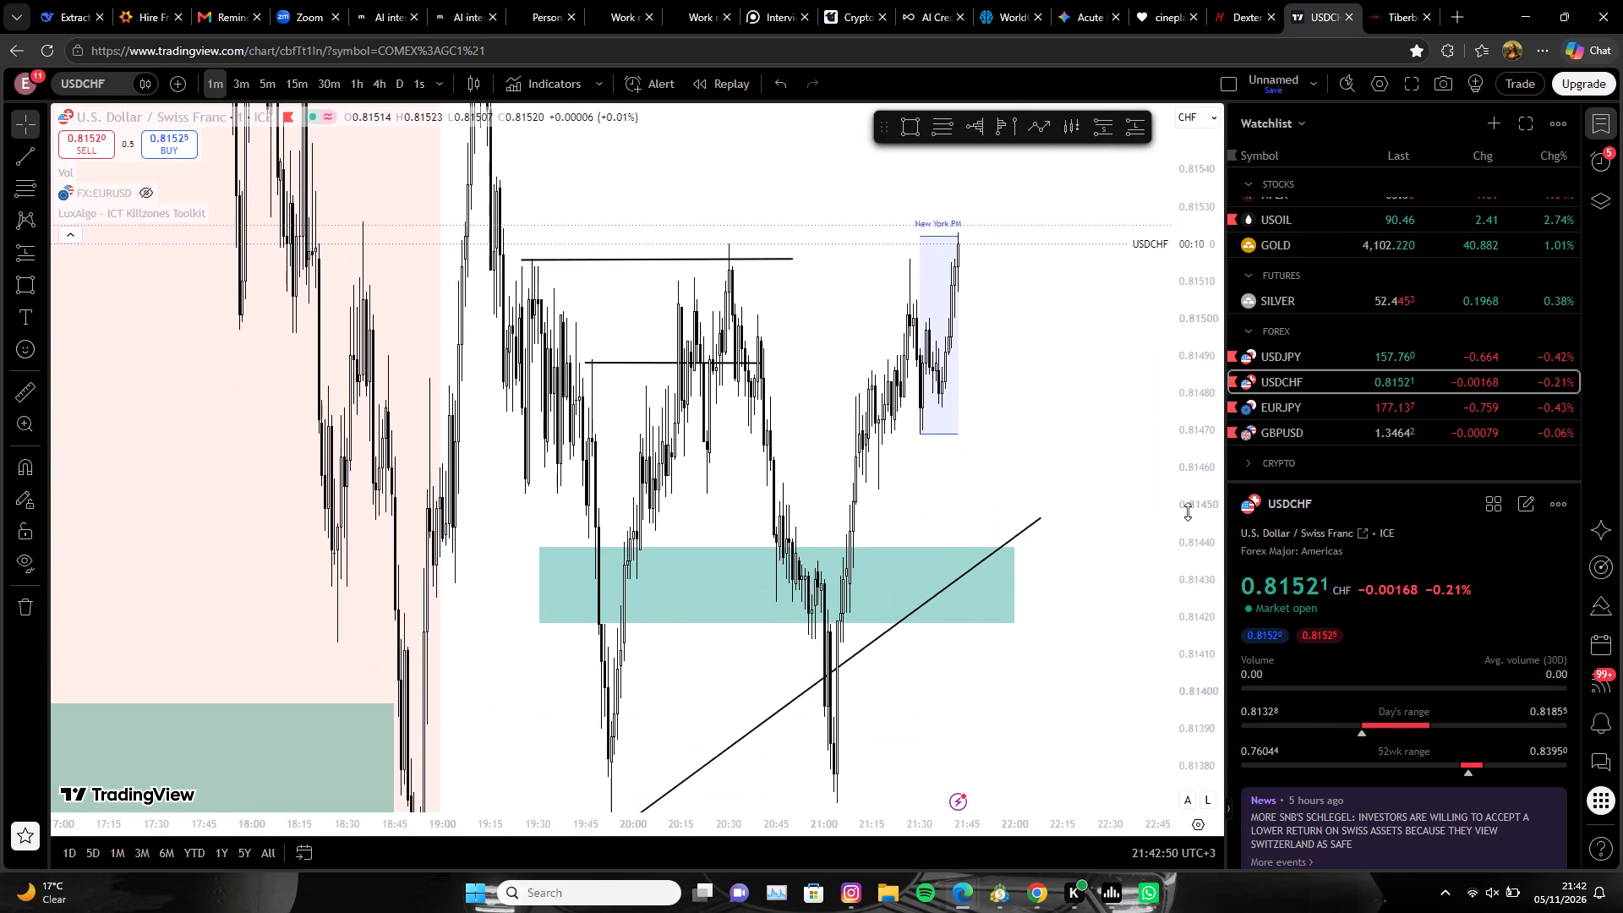
drag(1188, 511, 1221, 666)
scroll(1107, 719, up, 1)
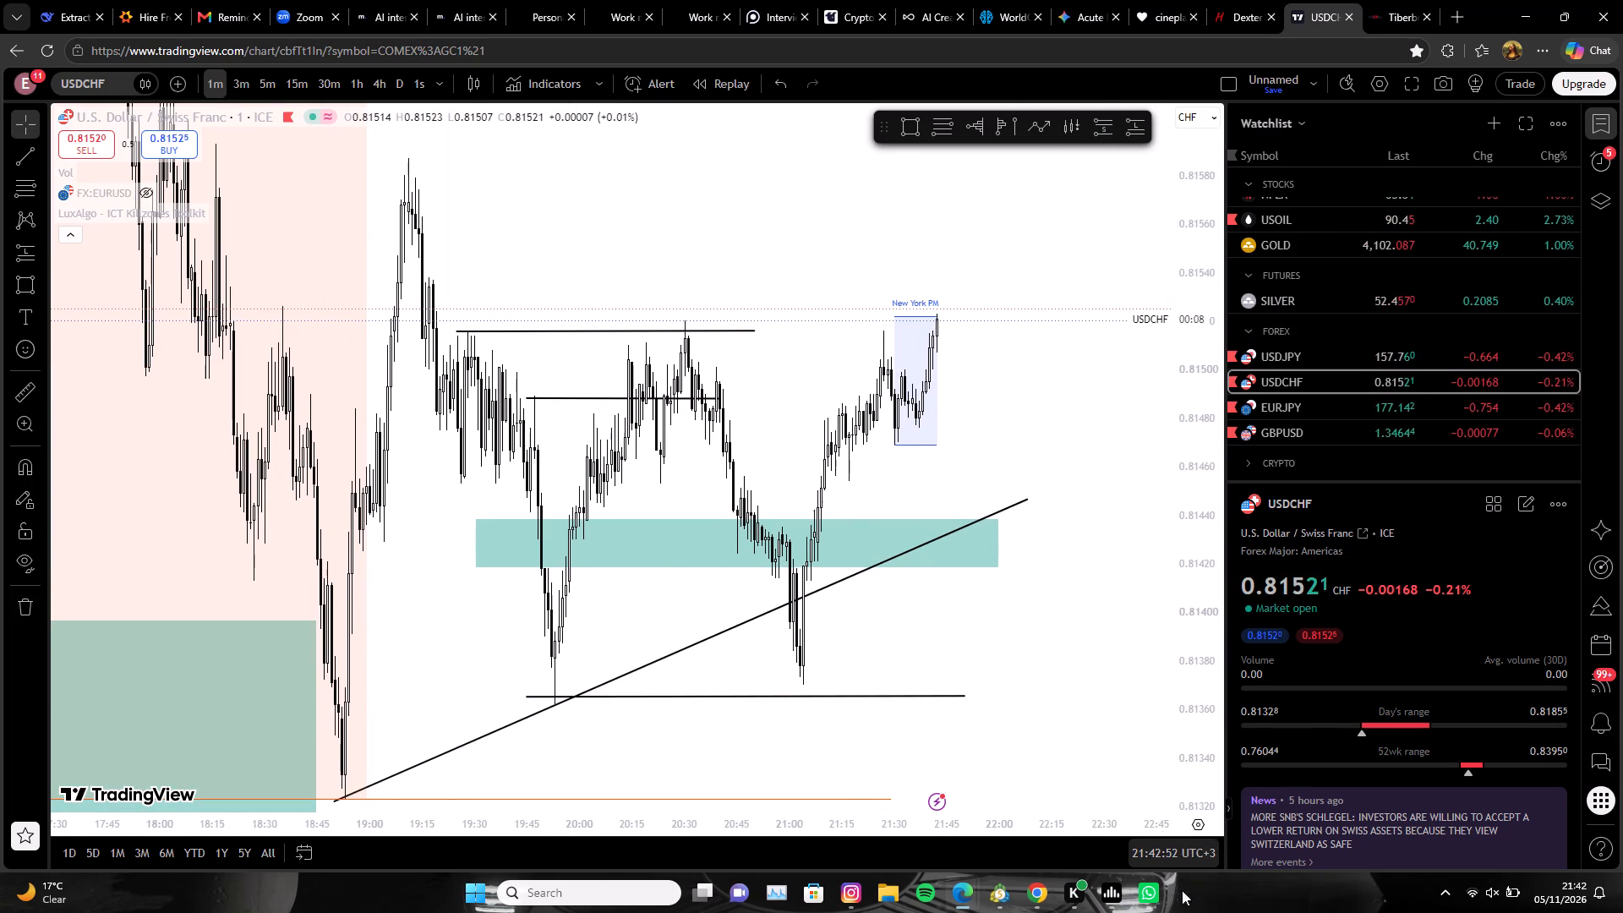
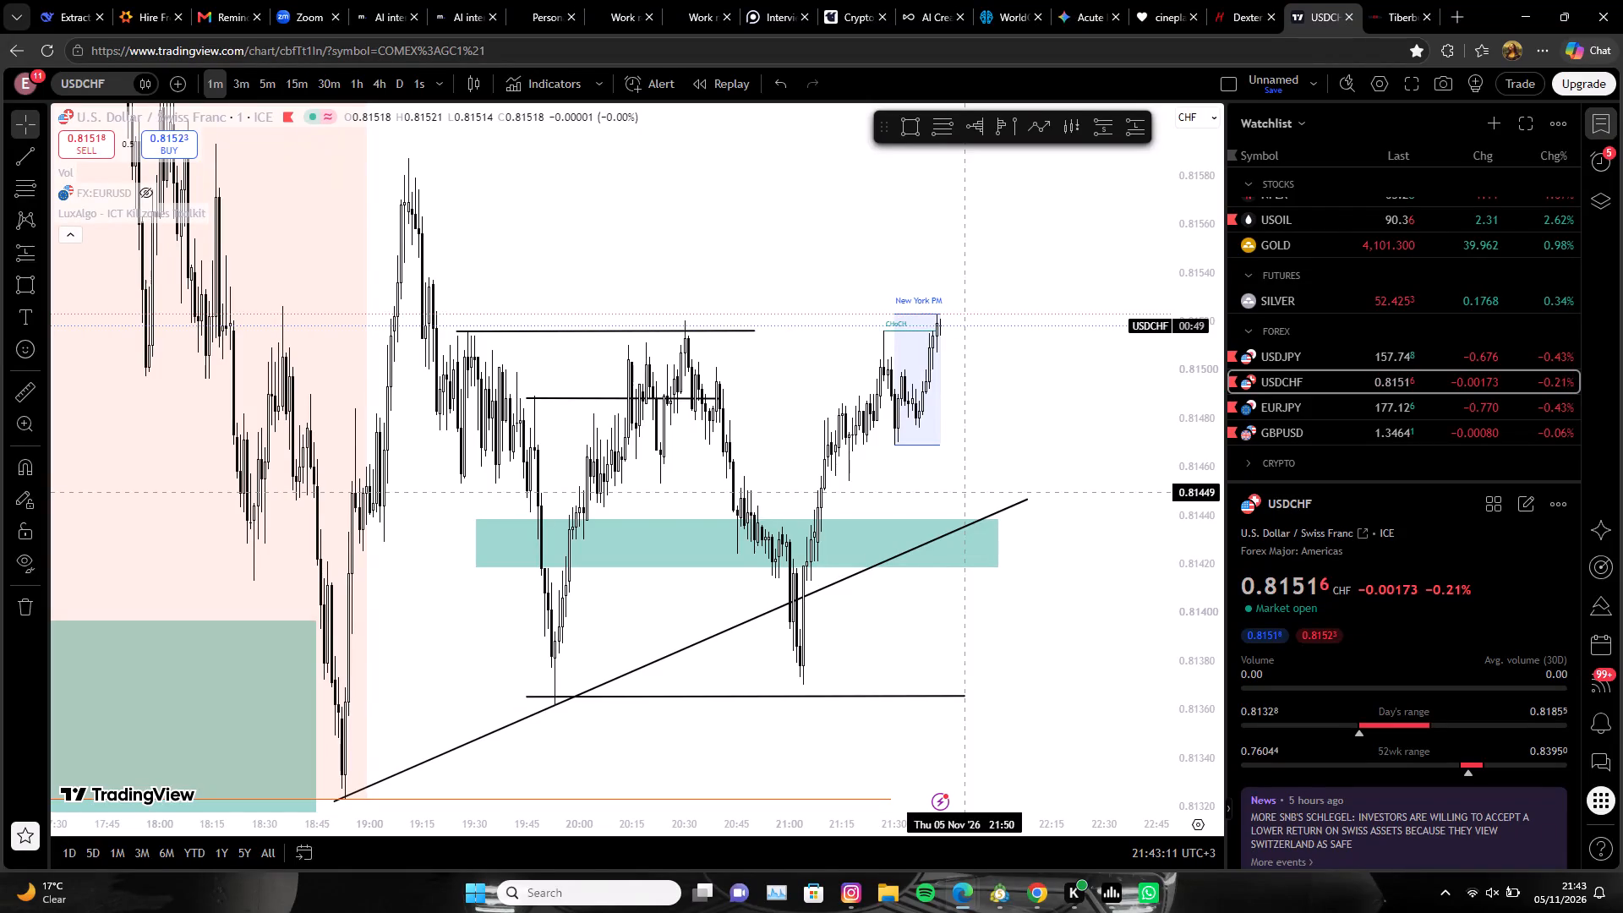
Review the recent USDCHF swings around the trend line and teal zone, and set the TradingView chart to the 3-minute timeframe.
scroll(1010, 555, up, 3)
scroll(1010, 554, down, 5)
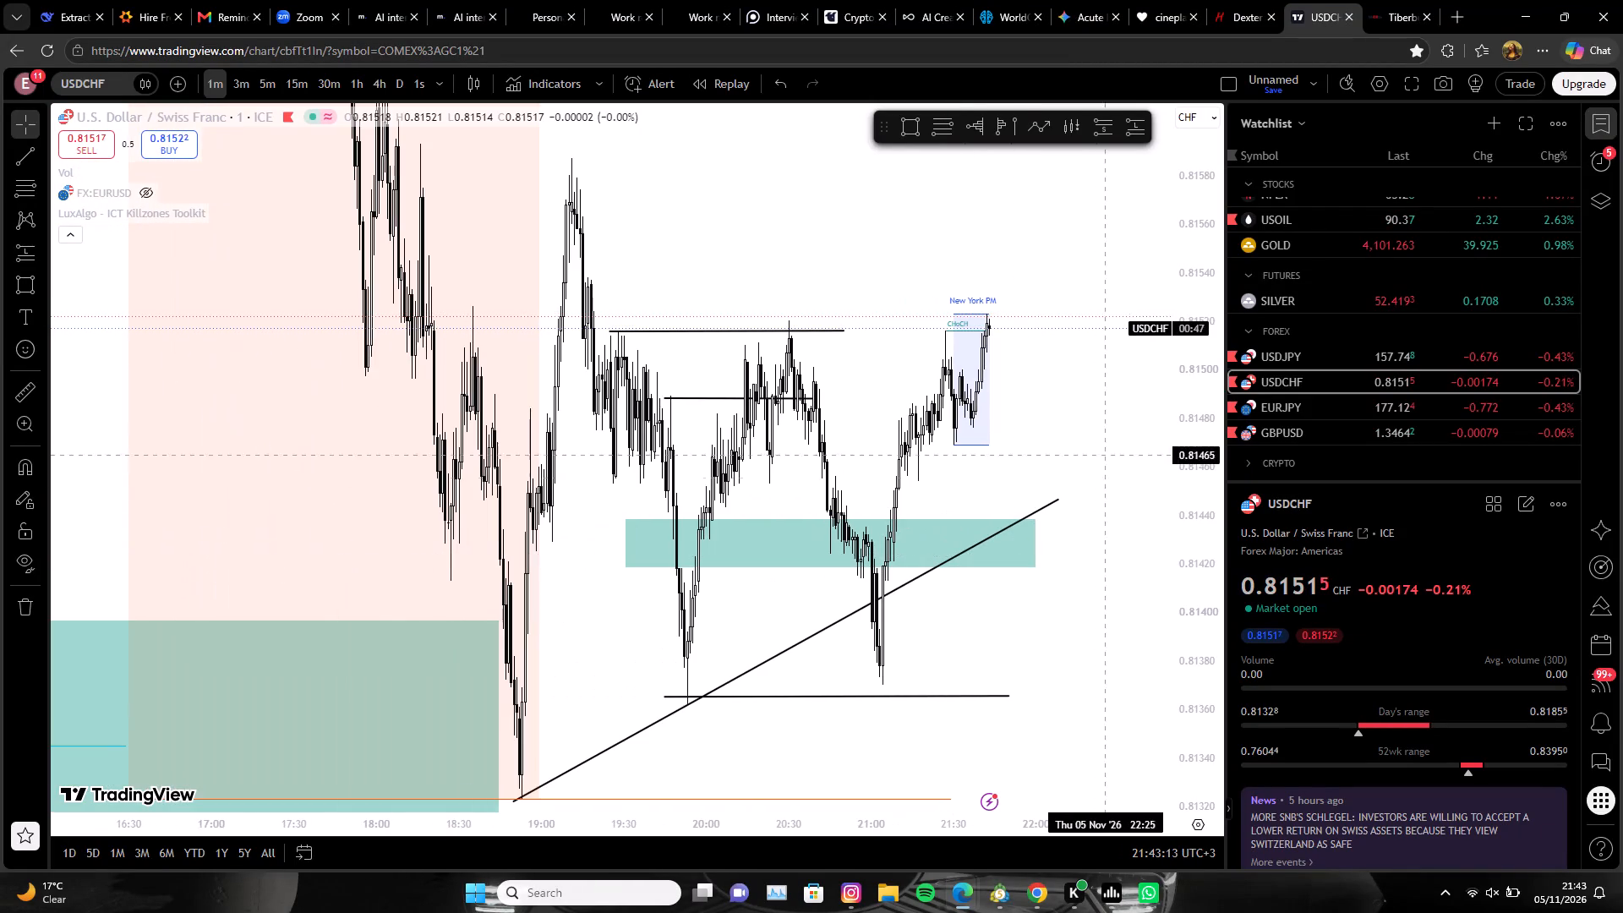
drag(1171, 286, 1065, 383)
click(238, 83)
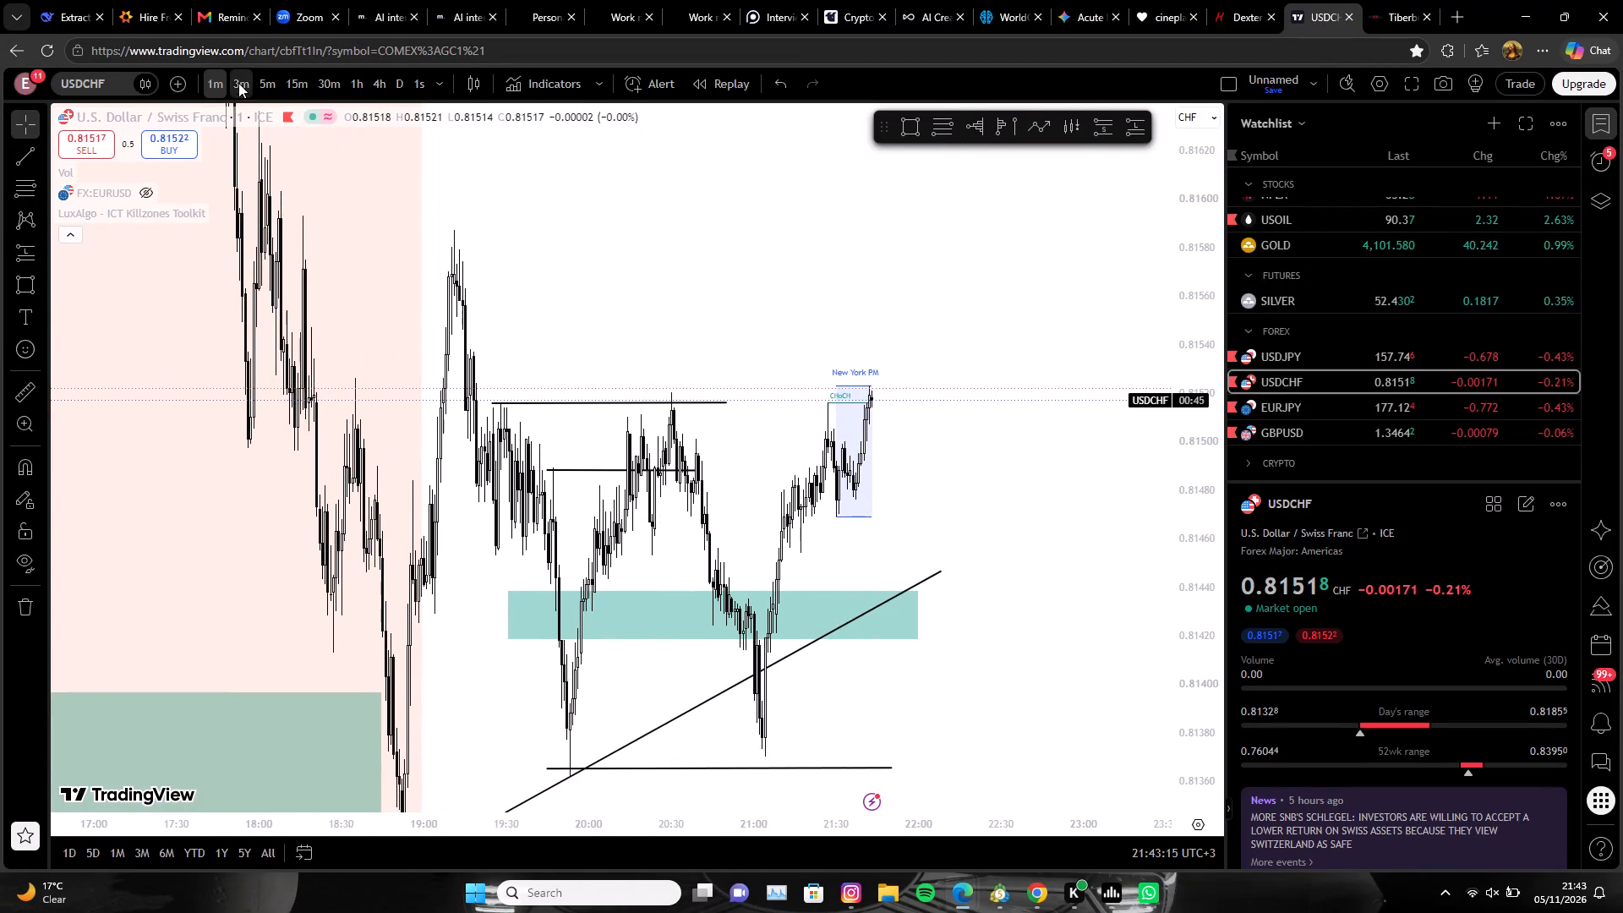
Return to MetaTrader 5 and switch the USDCHF replay chart to the daily (D1) timeframe.
click(1529, 12)
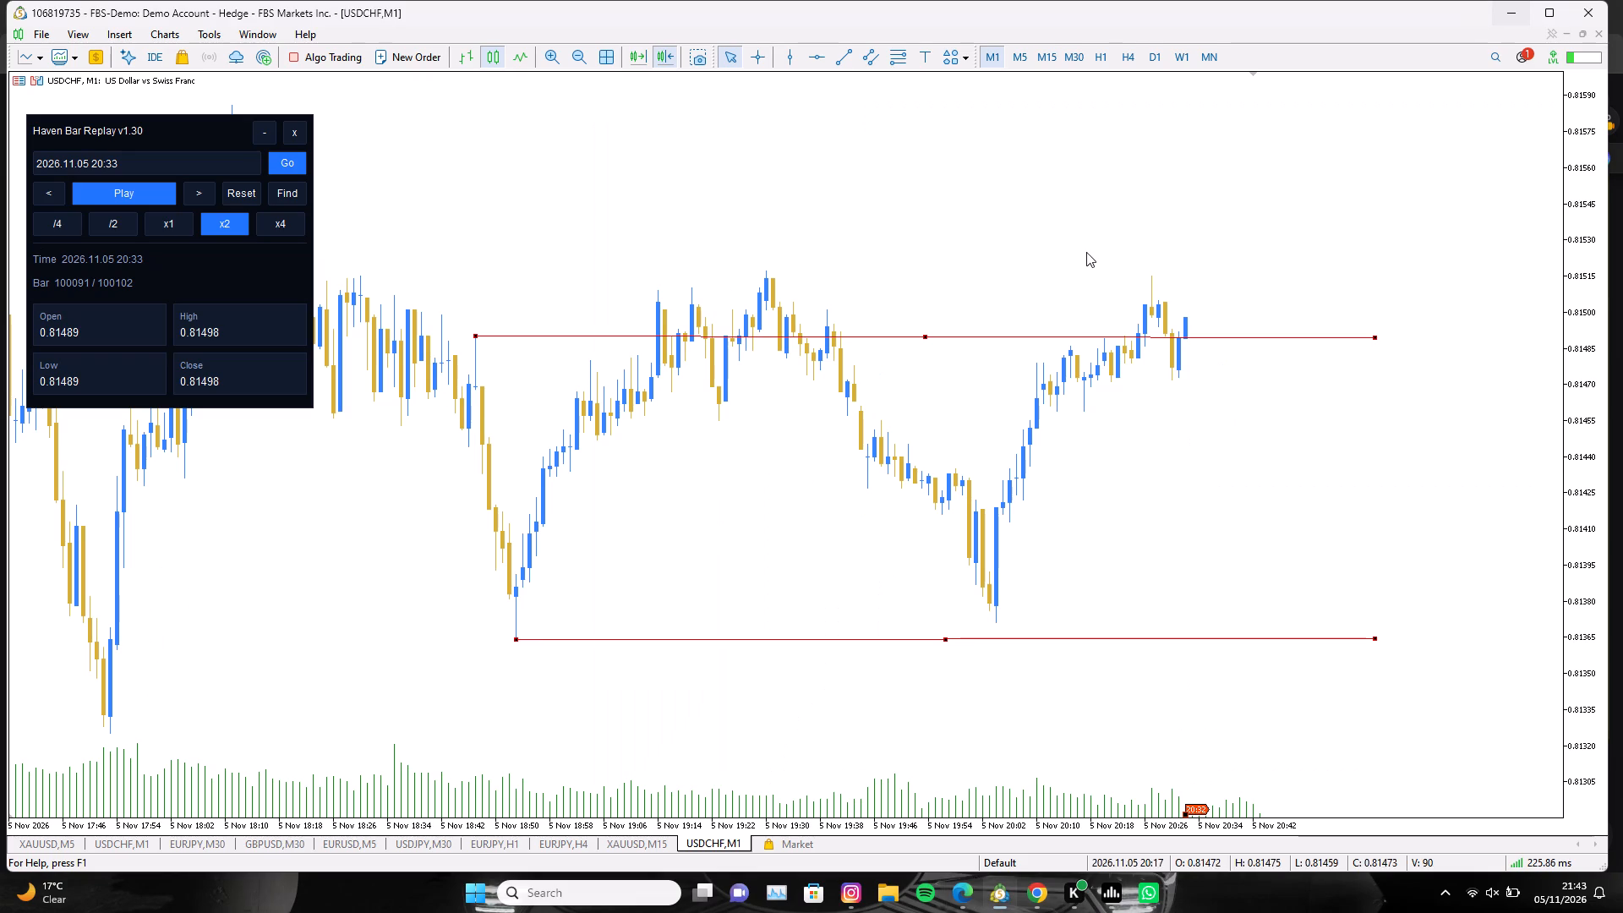
click(1152, 59)
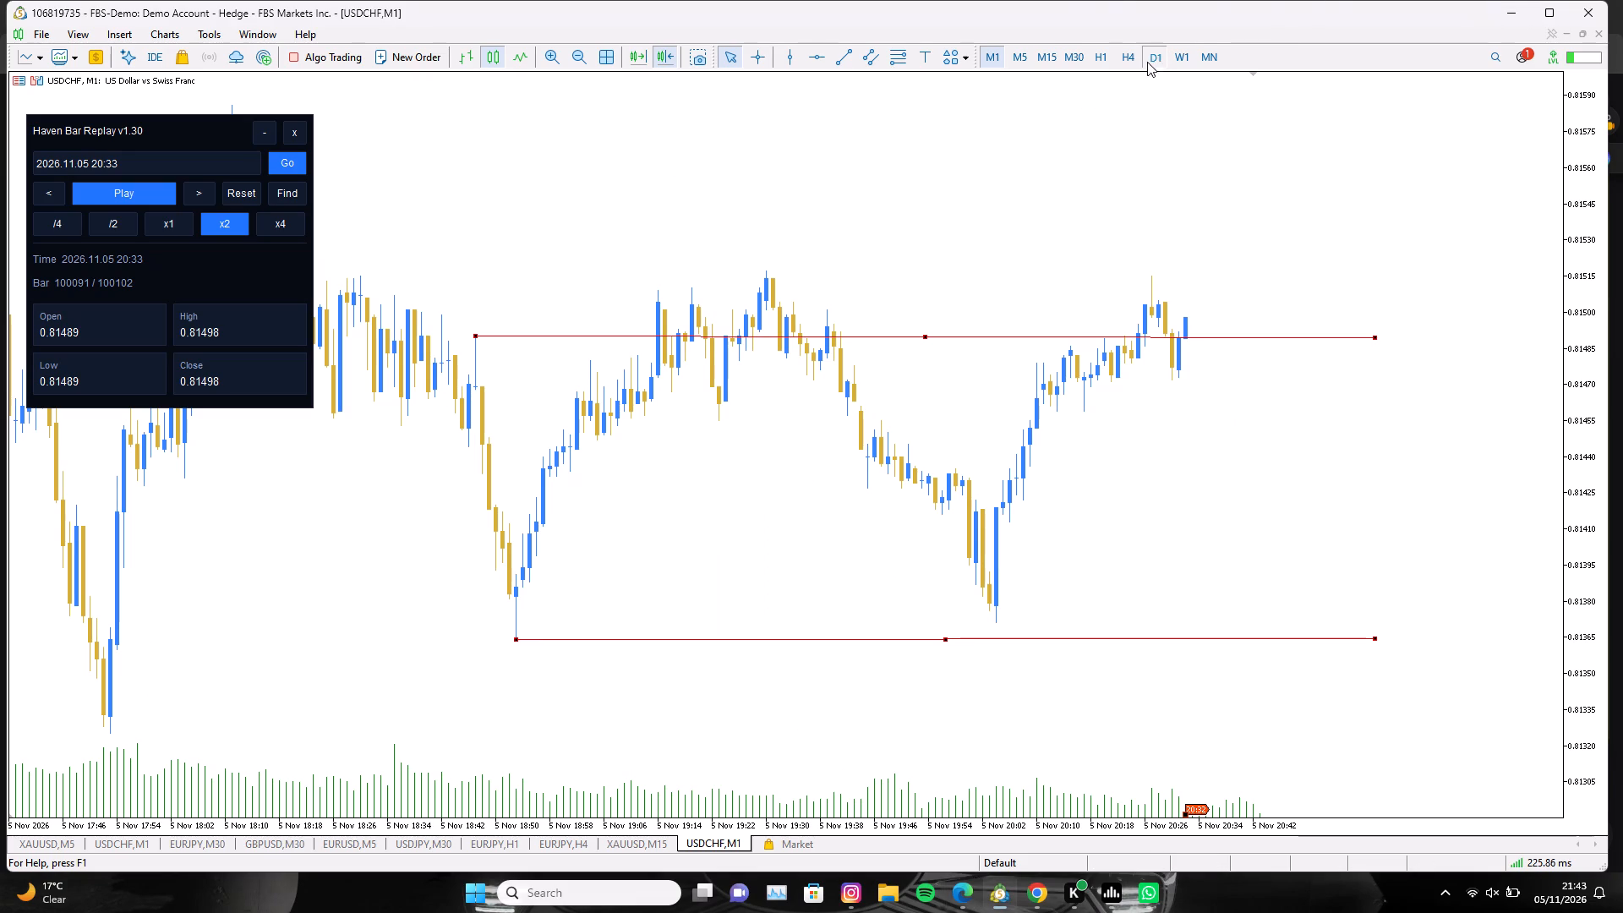
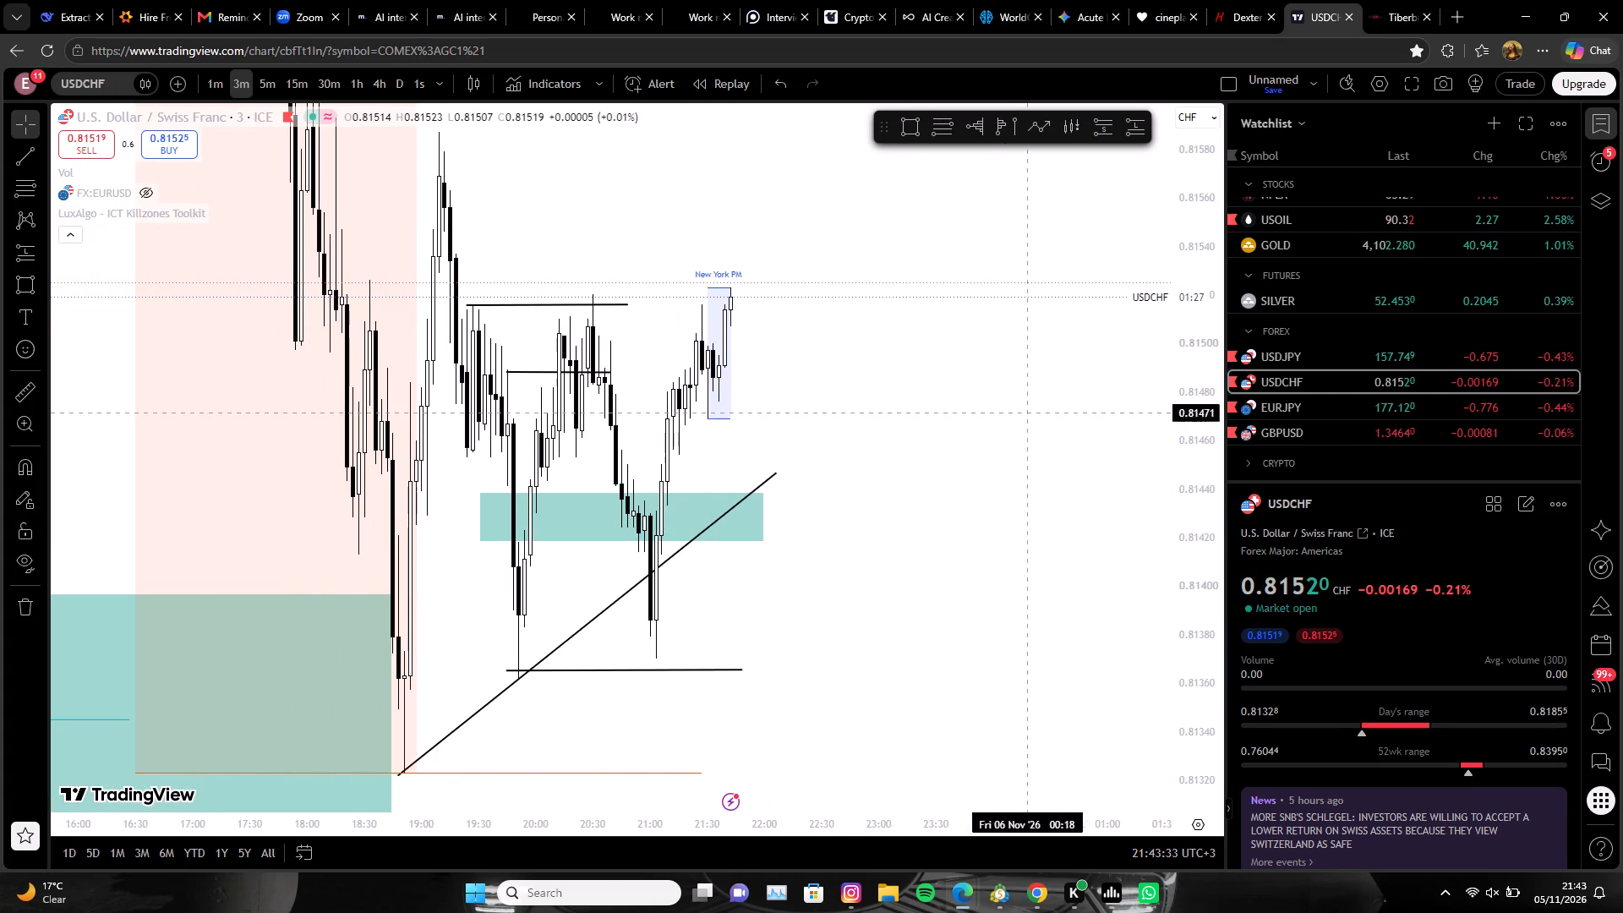
Check the wider USDCHF 3-minute swings on TradingView and return to the replay chart in MetaTrader 5.
drag(1194, 323, 1188, 560)
scroll(972, 509, down, 3)
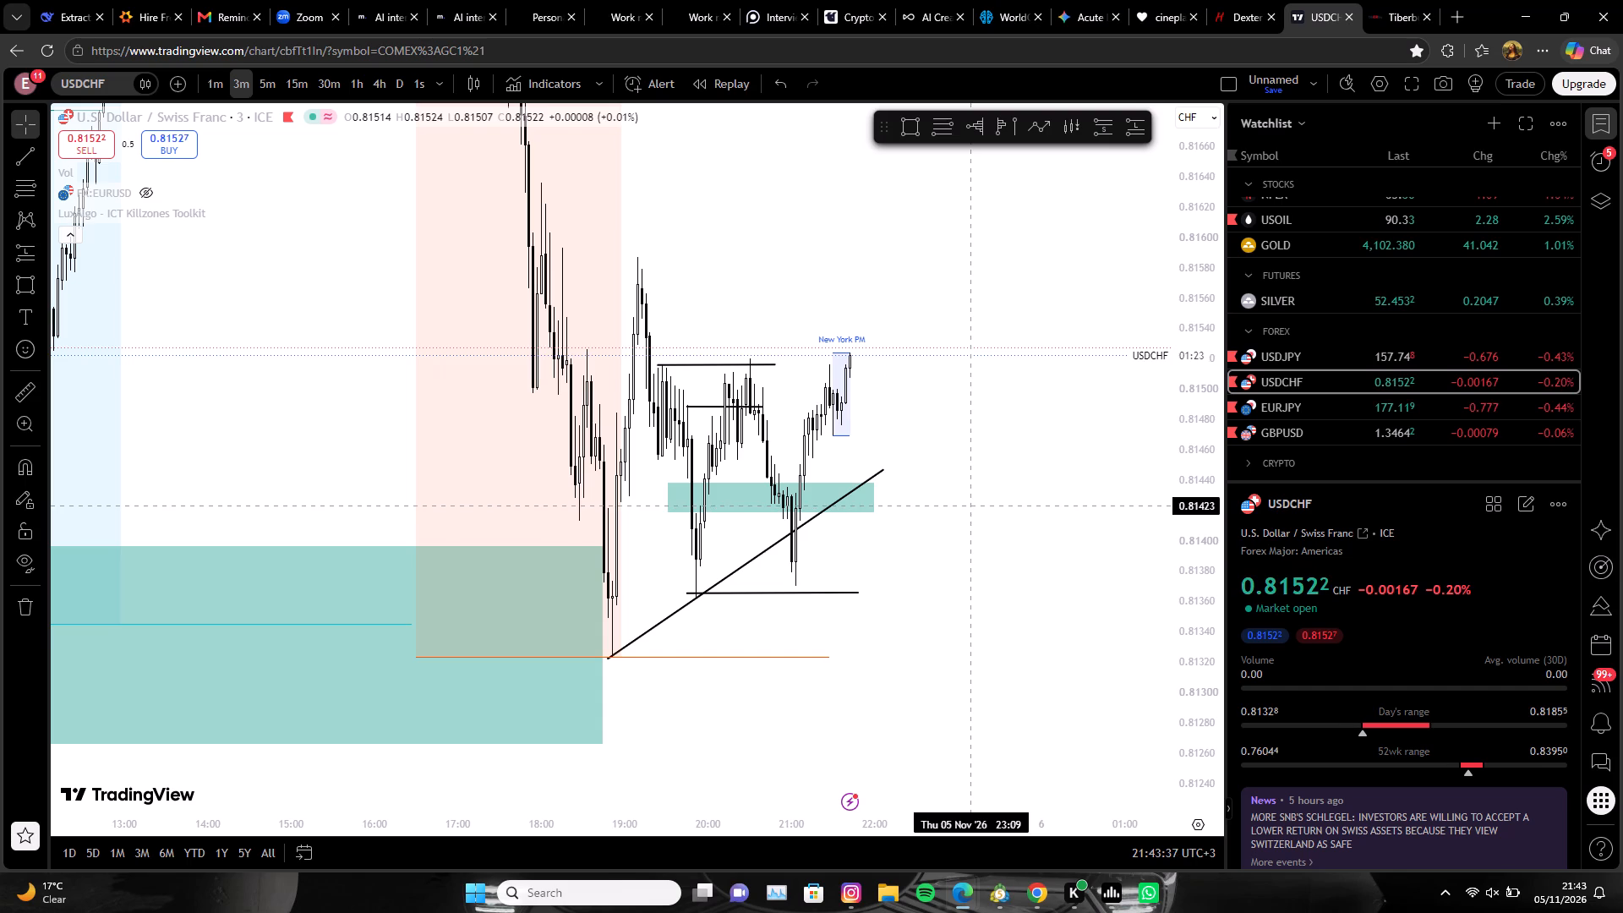
click(1527, 0)
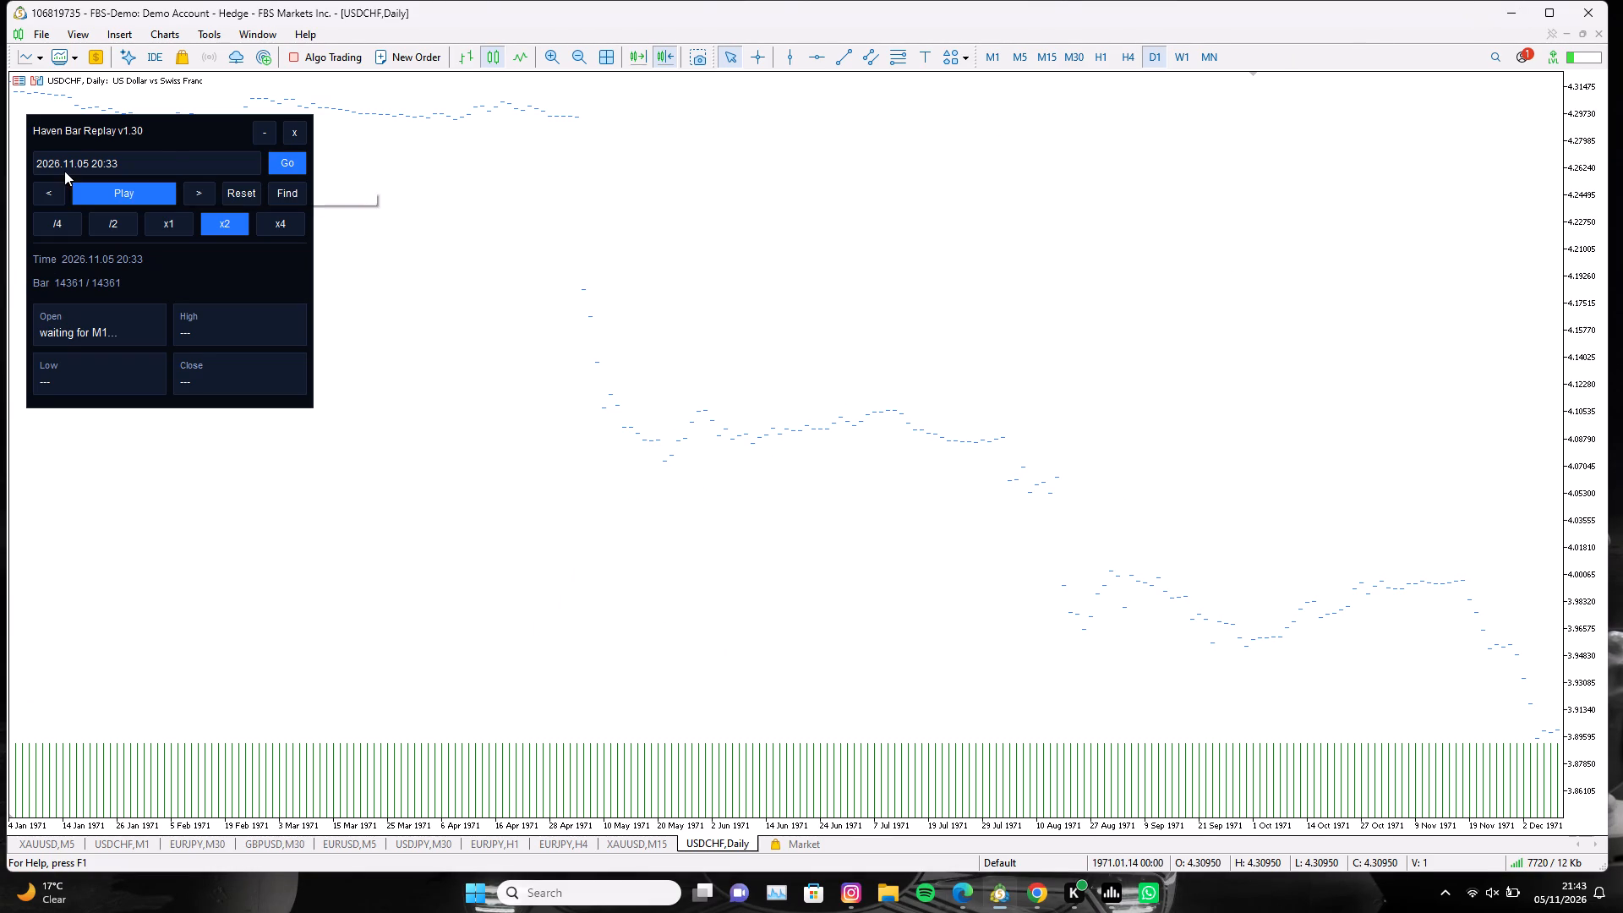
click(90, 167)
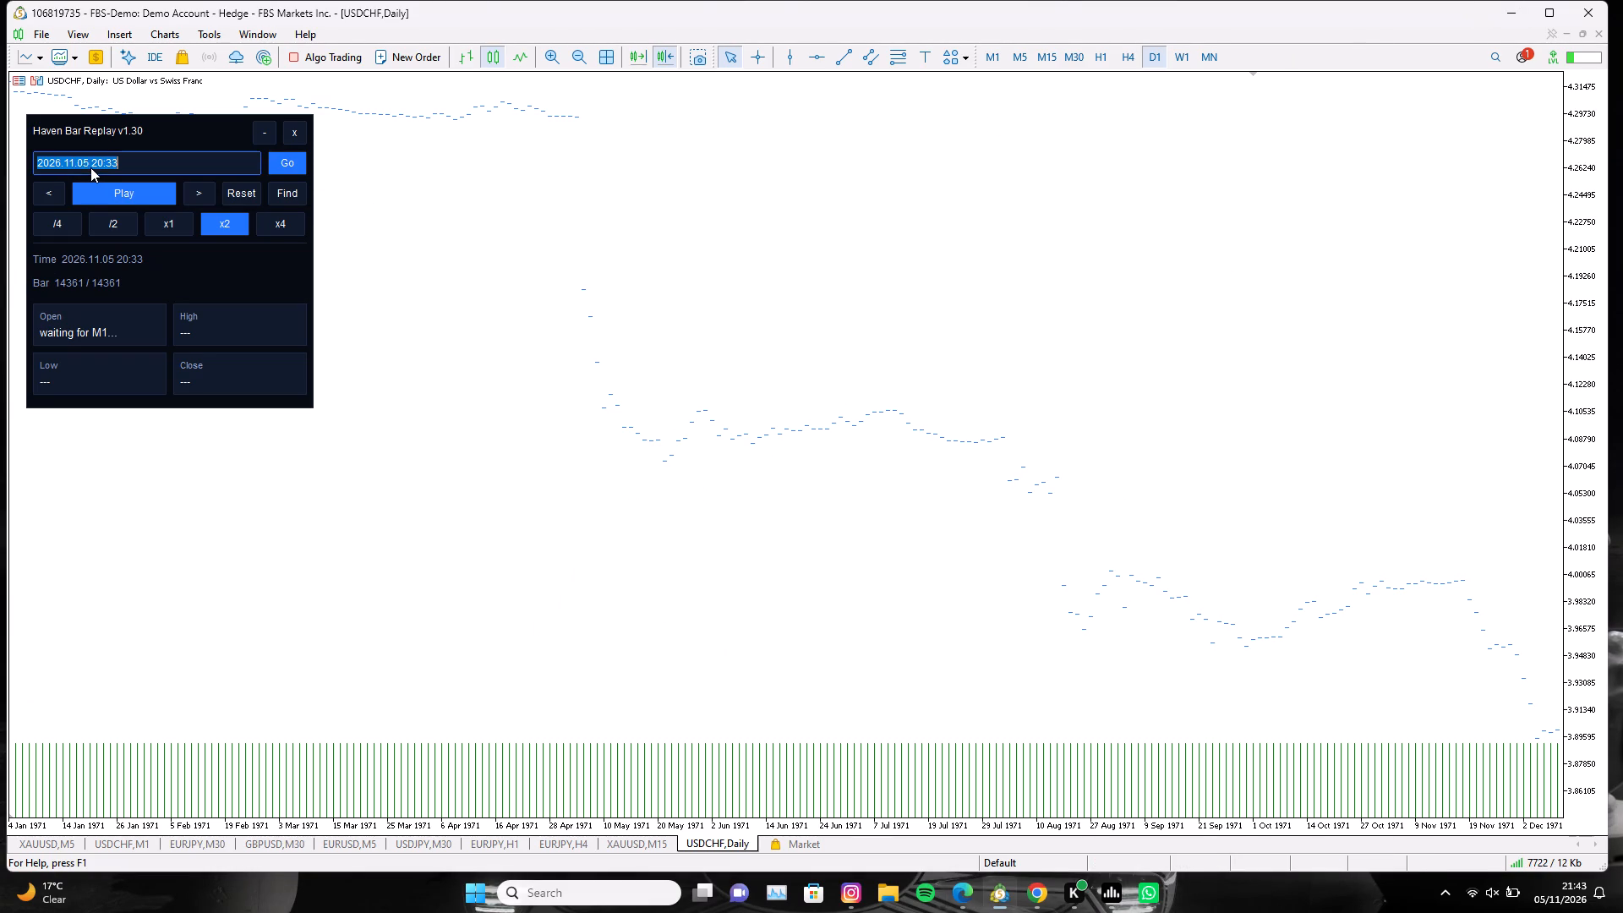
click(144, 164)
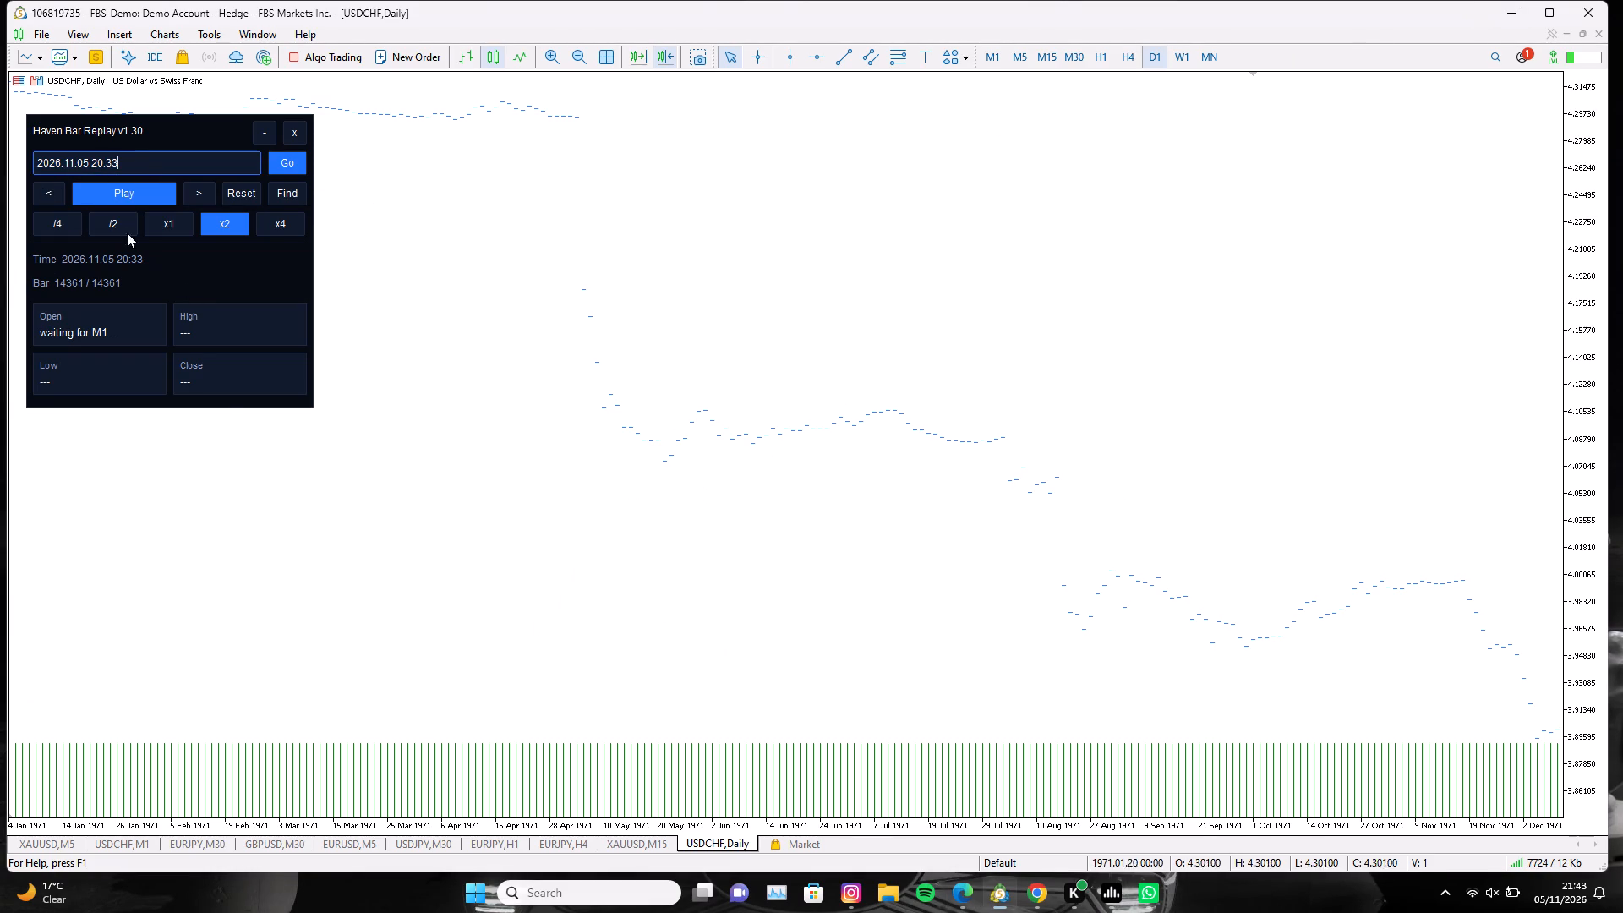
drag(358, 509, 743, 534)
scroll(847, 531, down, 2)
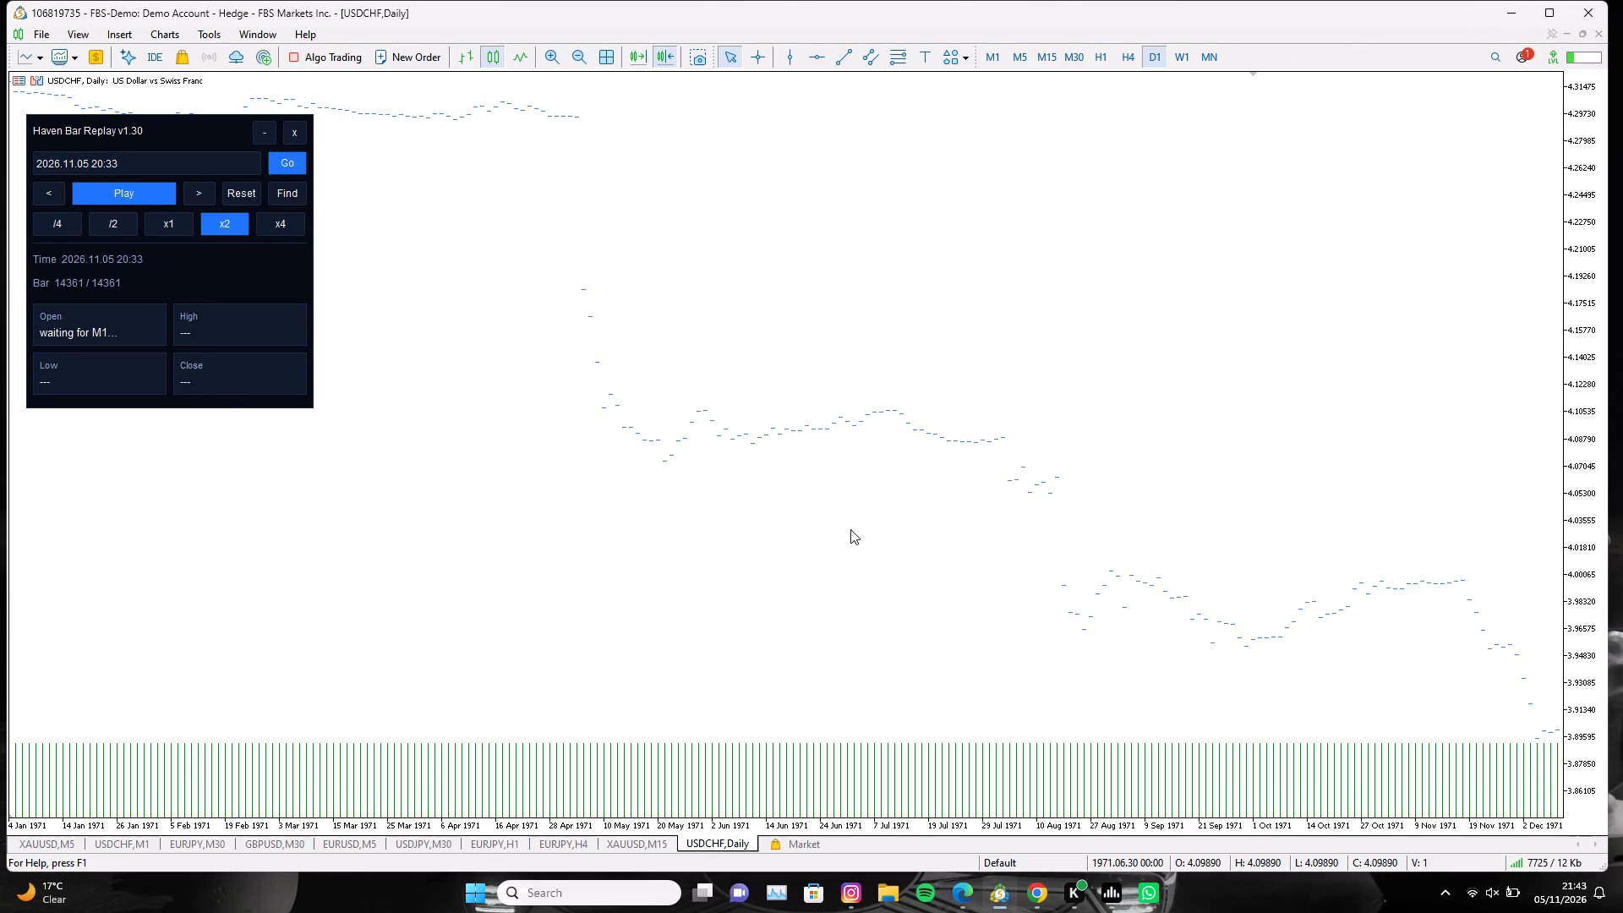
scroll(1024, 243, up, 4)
Switch the USDCHF replay chart to the 5-minute (M5) timeframe and bring it to the most recent candles.
click(1131, 63)
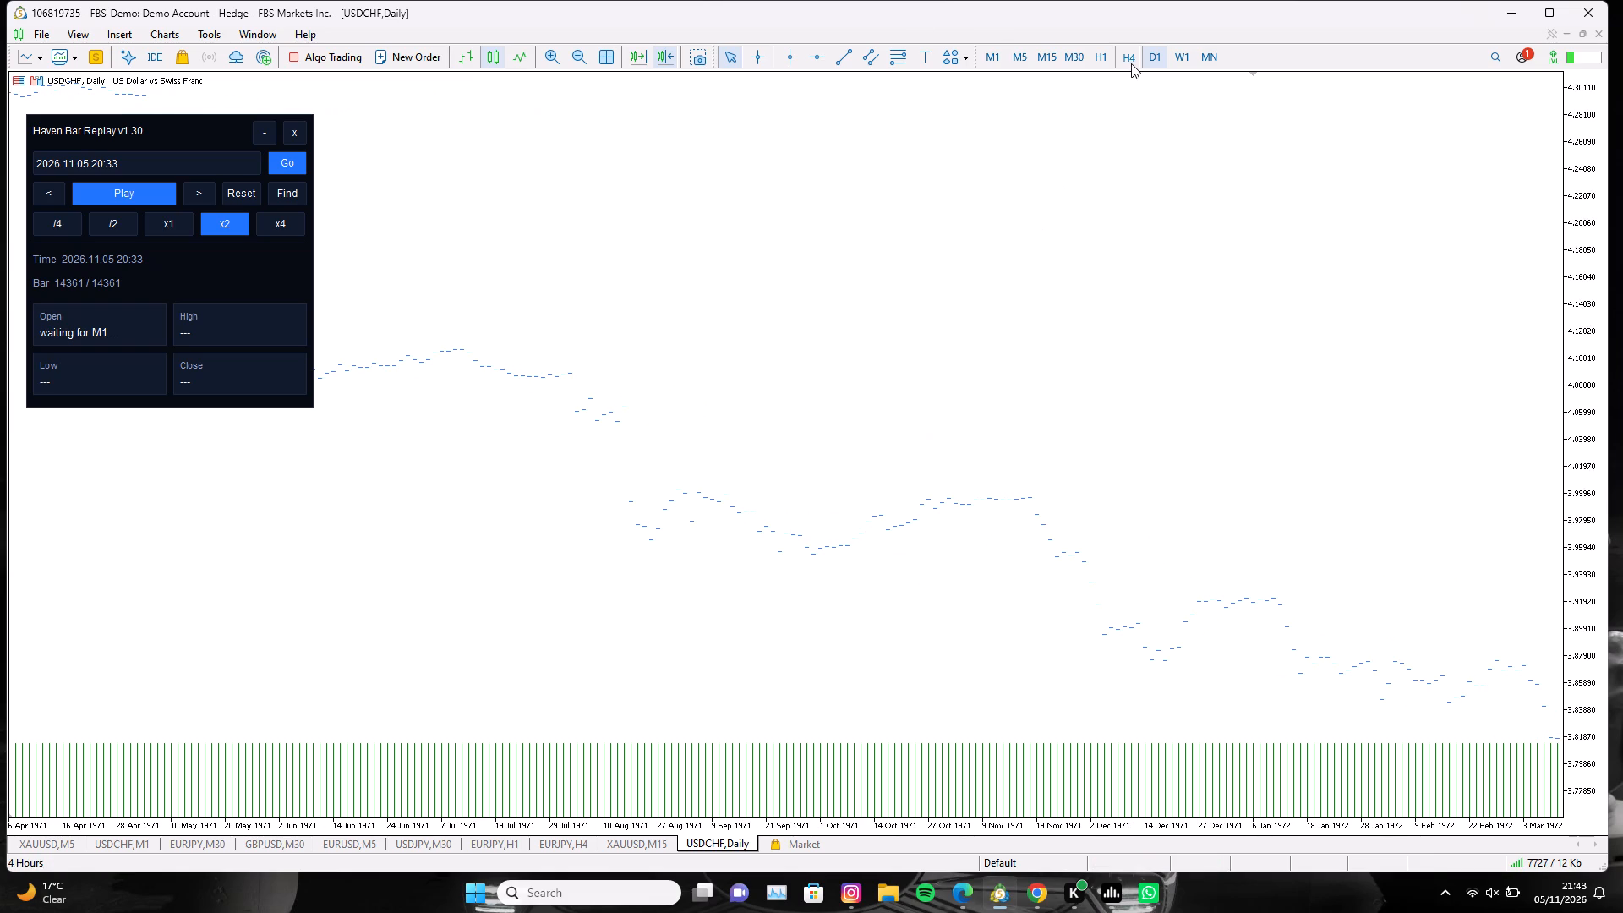
click(1020, 70)
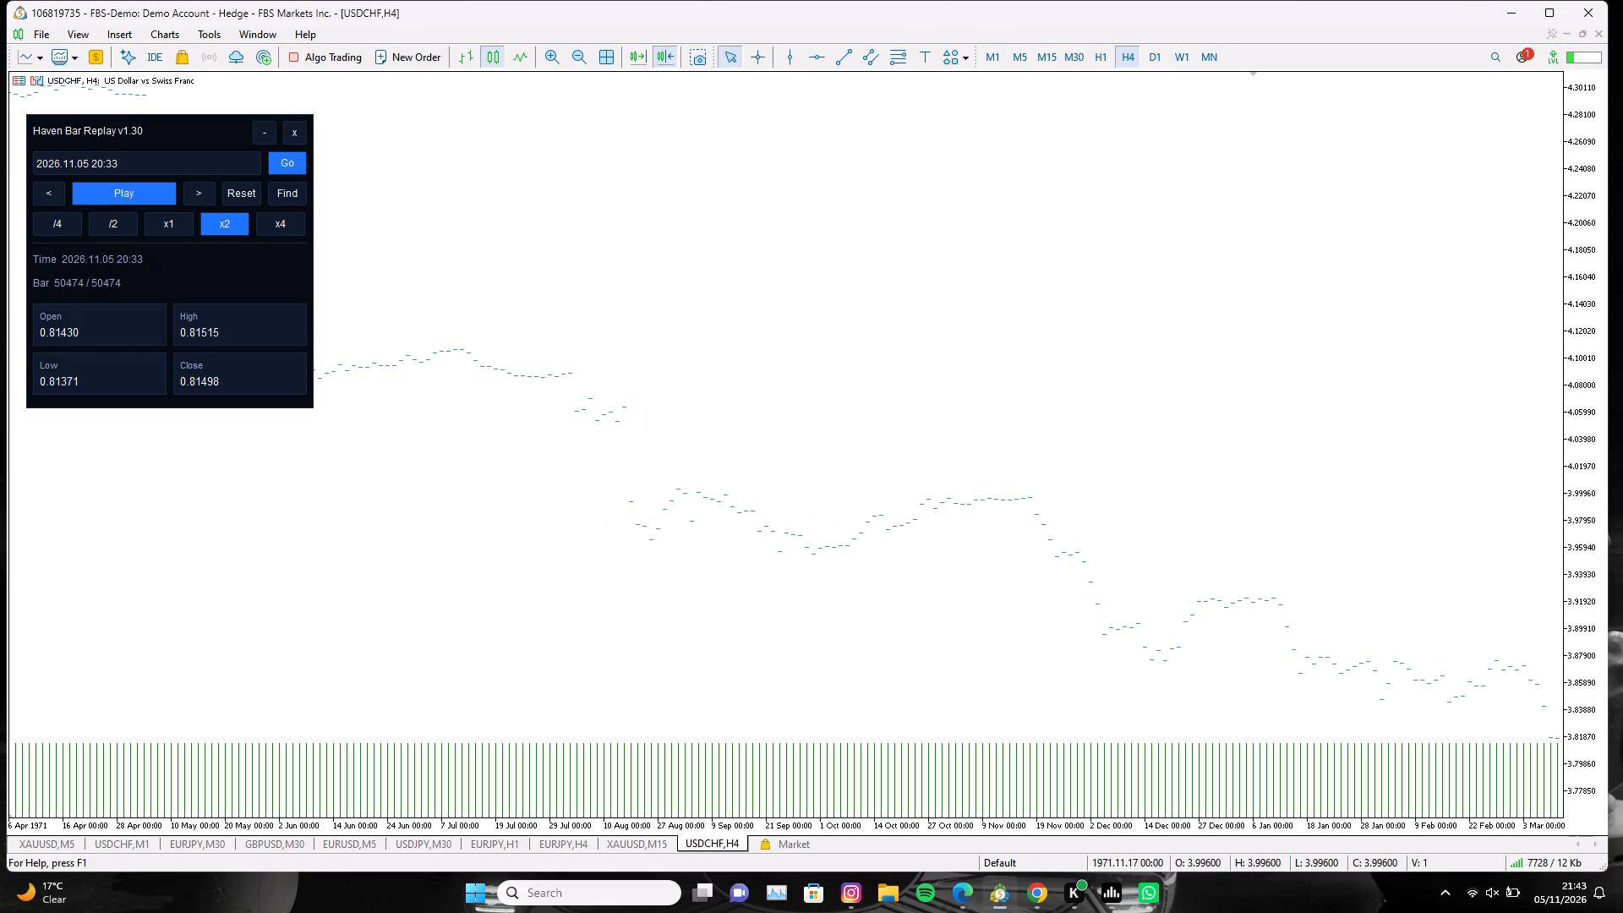
click(1020, 63)
scroll(1043, 210, up, 6)
scroll(1046, 211, down, 8)
scroll(1089, 227, up, 14)
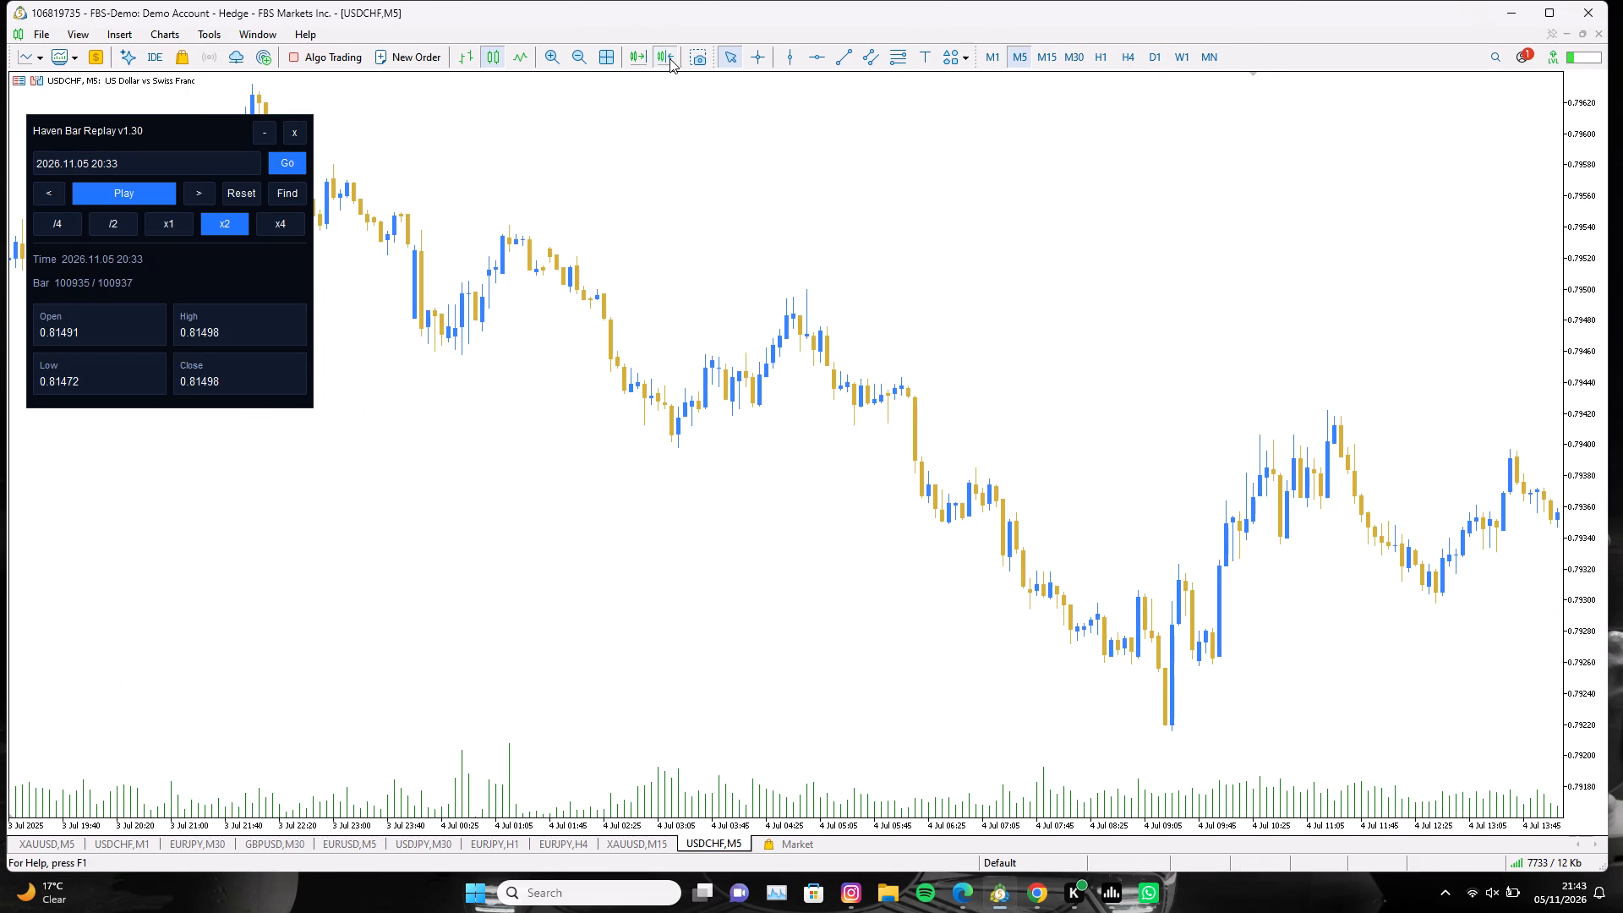
double_click(669, 60)
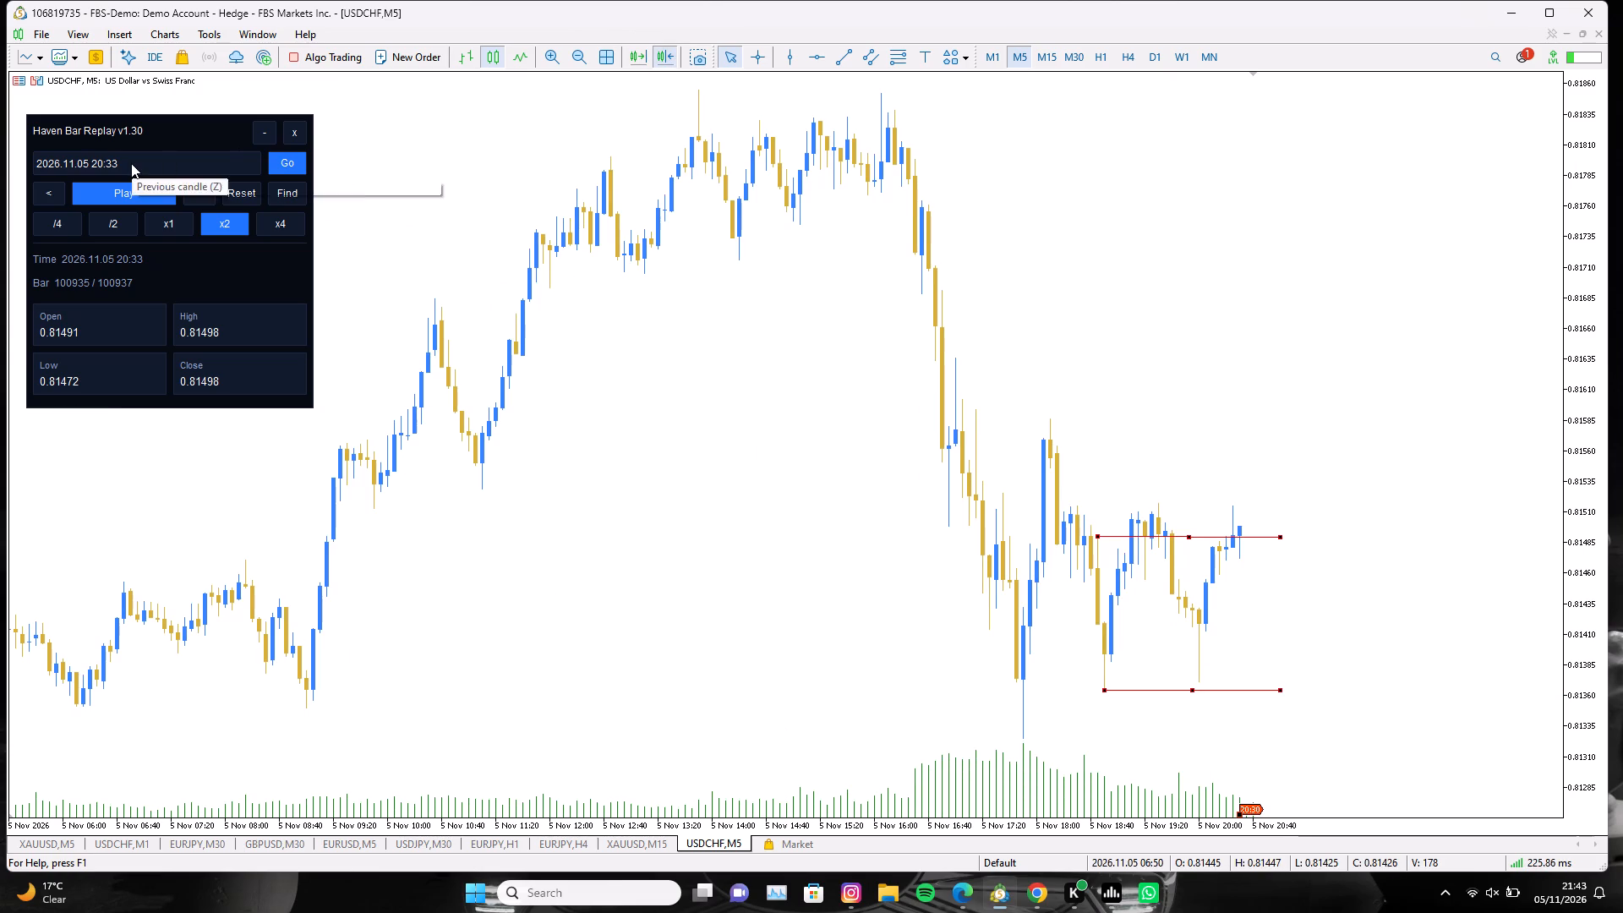
Step the Haven Bar Replay back to the previous candle.
click(23, 197)
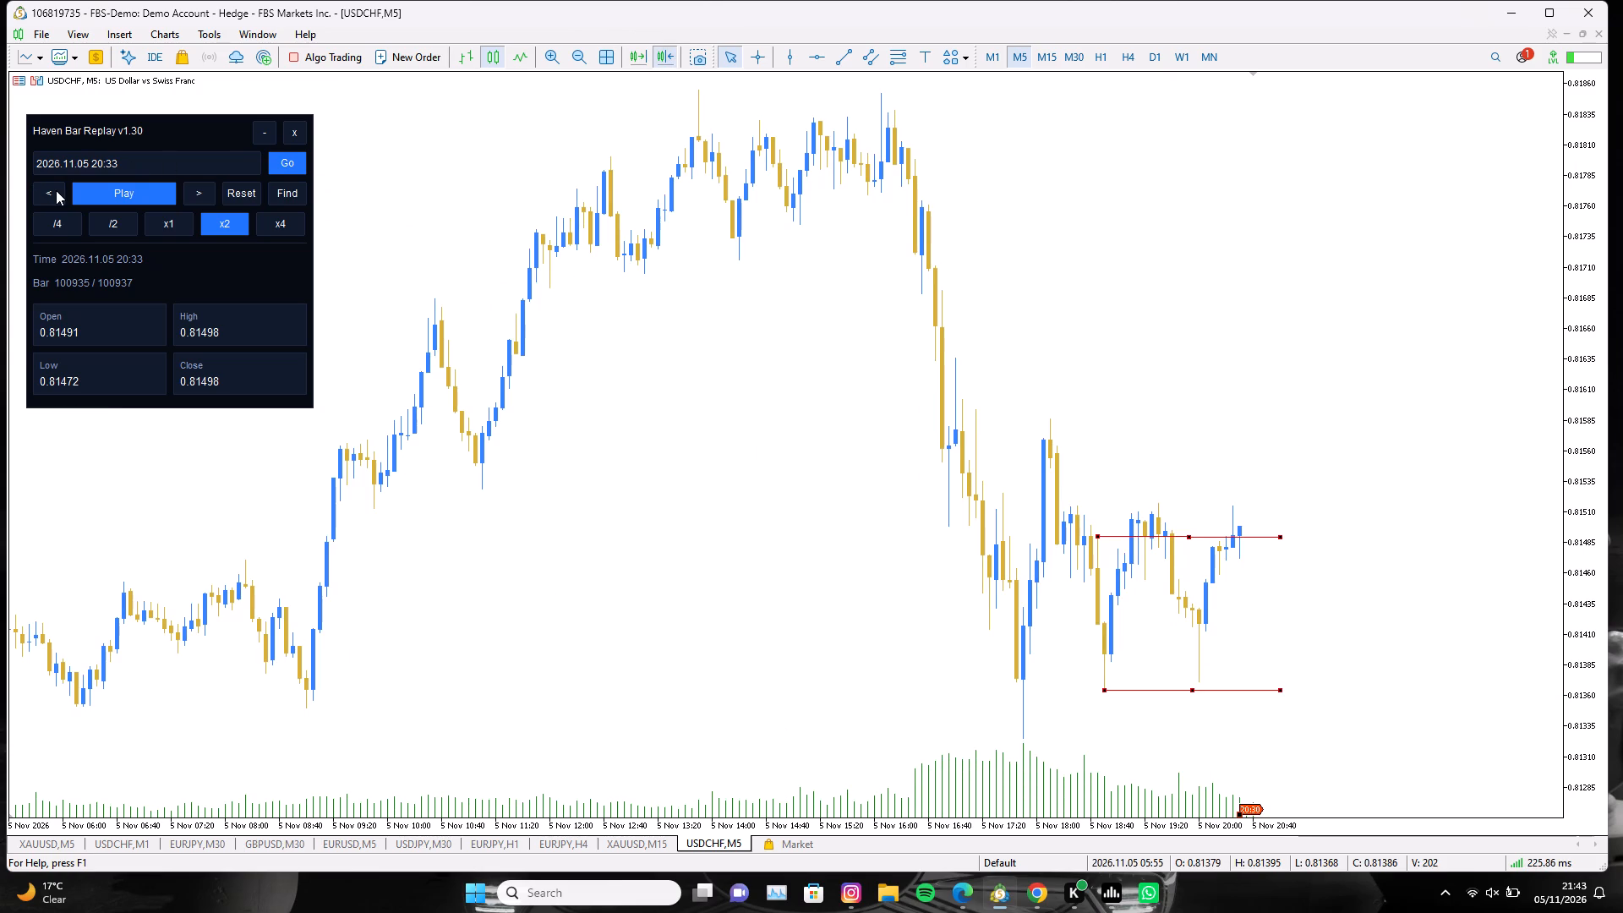
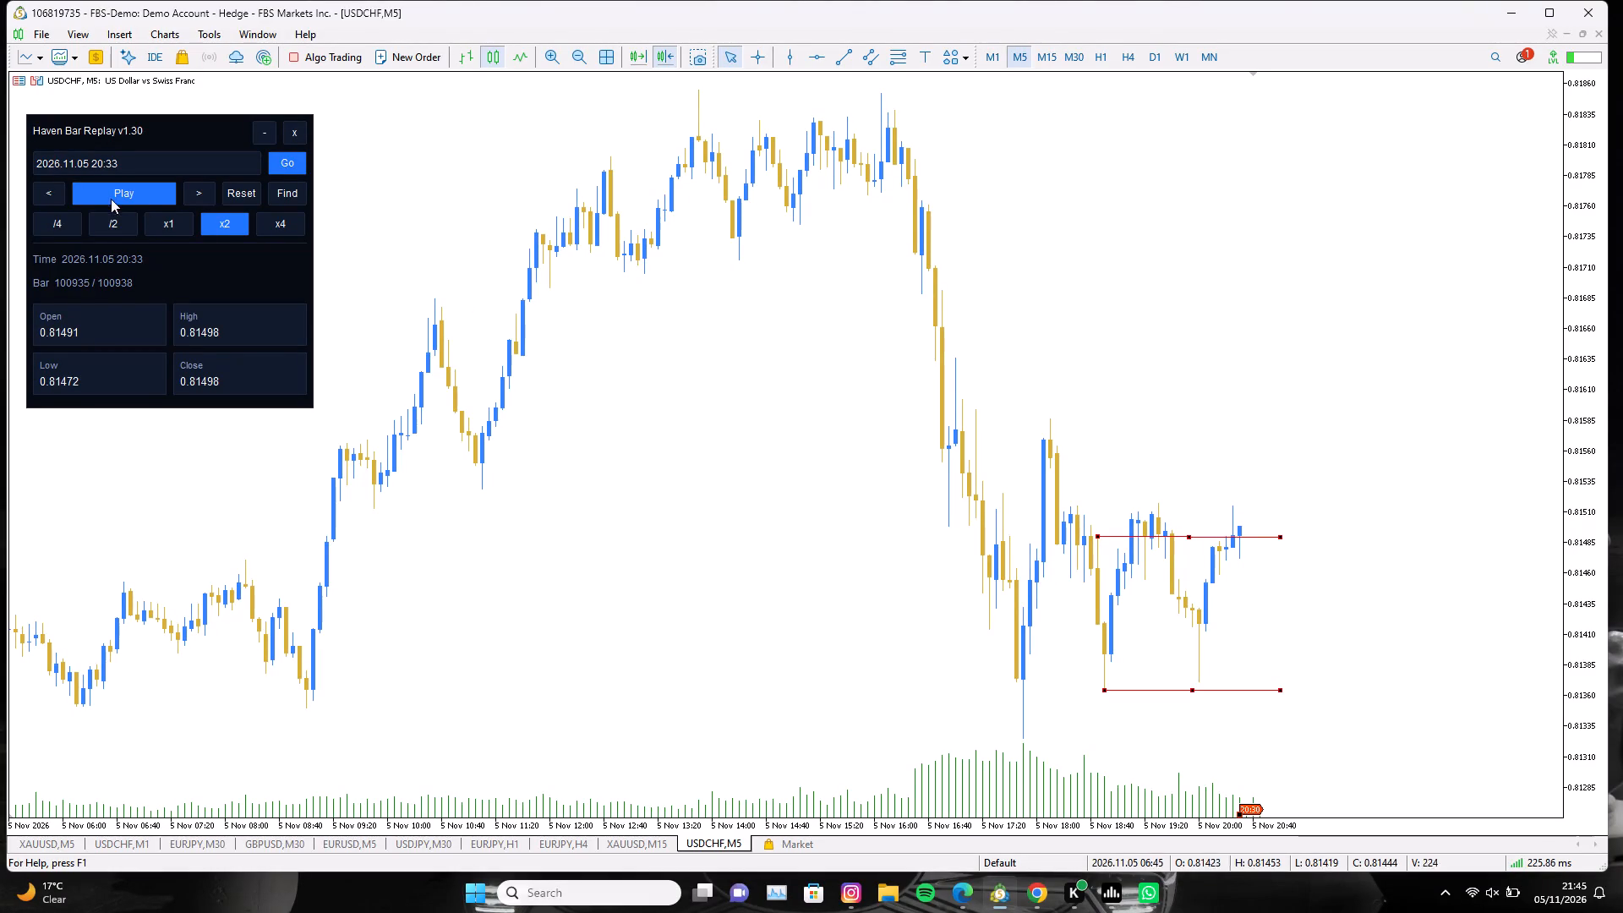
Set the Haven Bar Replay start date to 2026.11.04 20:33 and jump the replay to it.
click(46, 192)
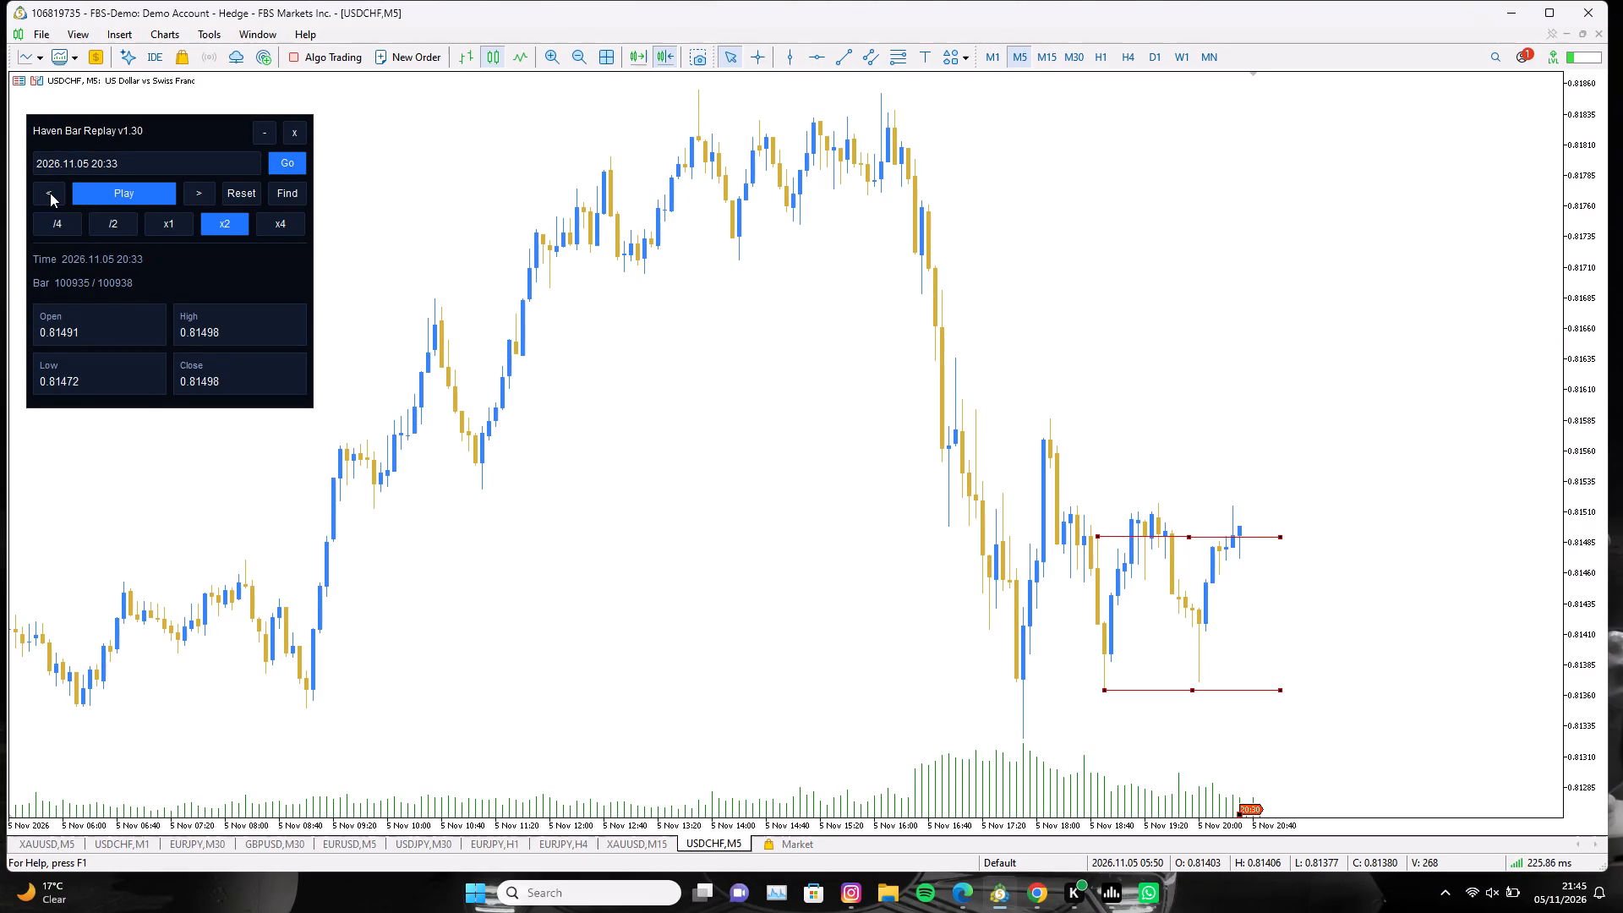
click(127, 156)
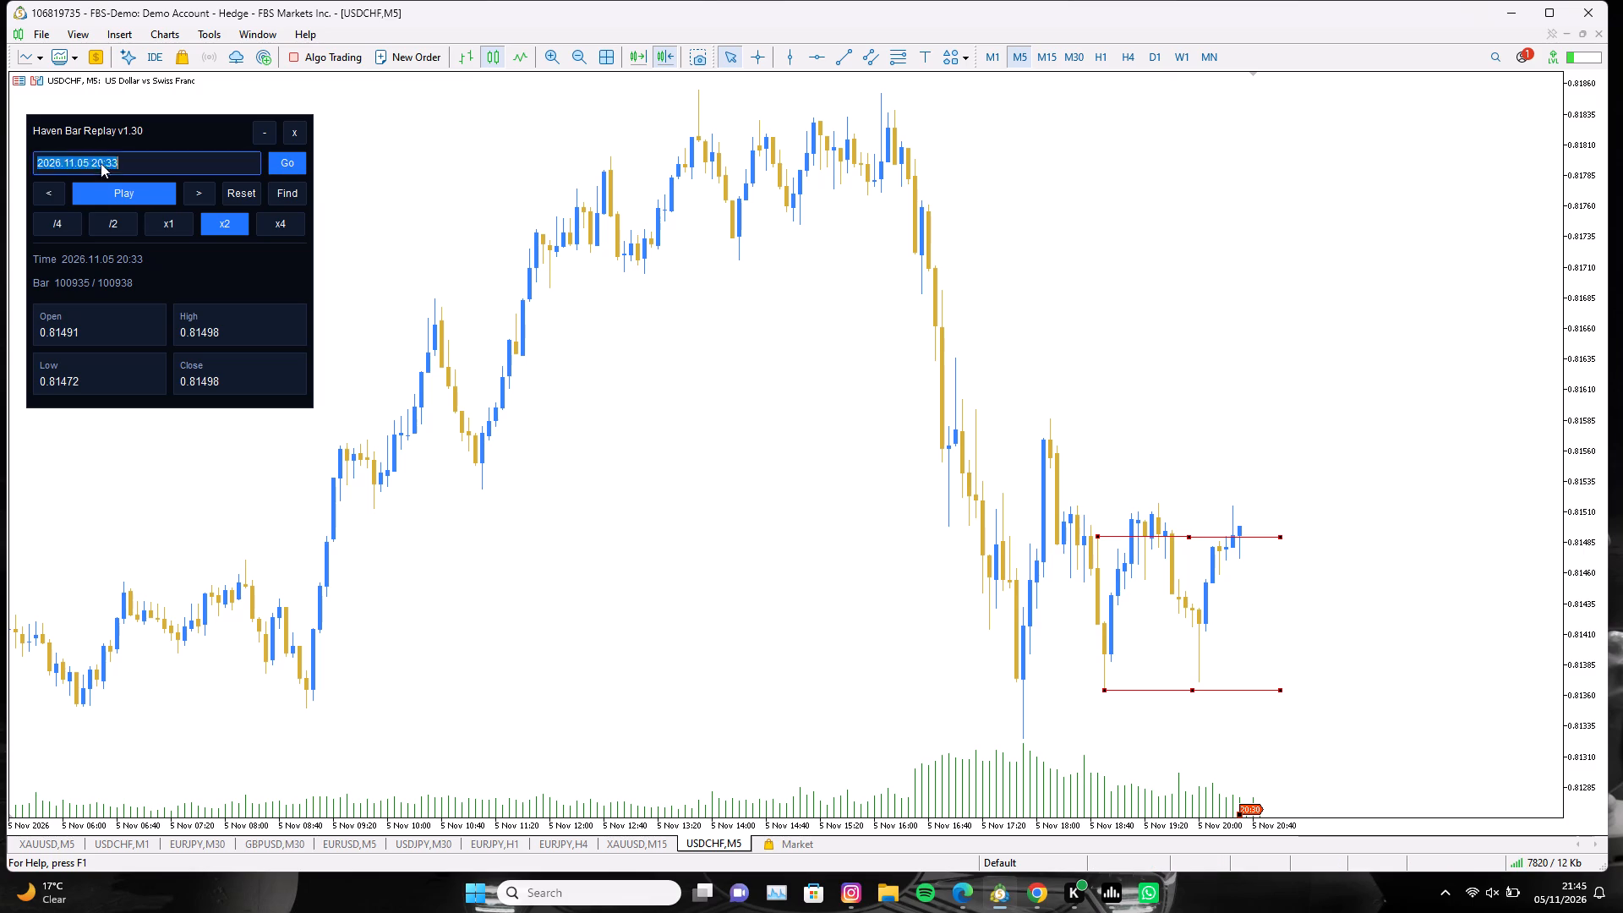
click(95, 167)
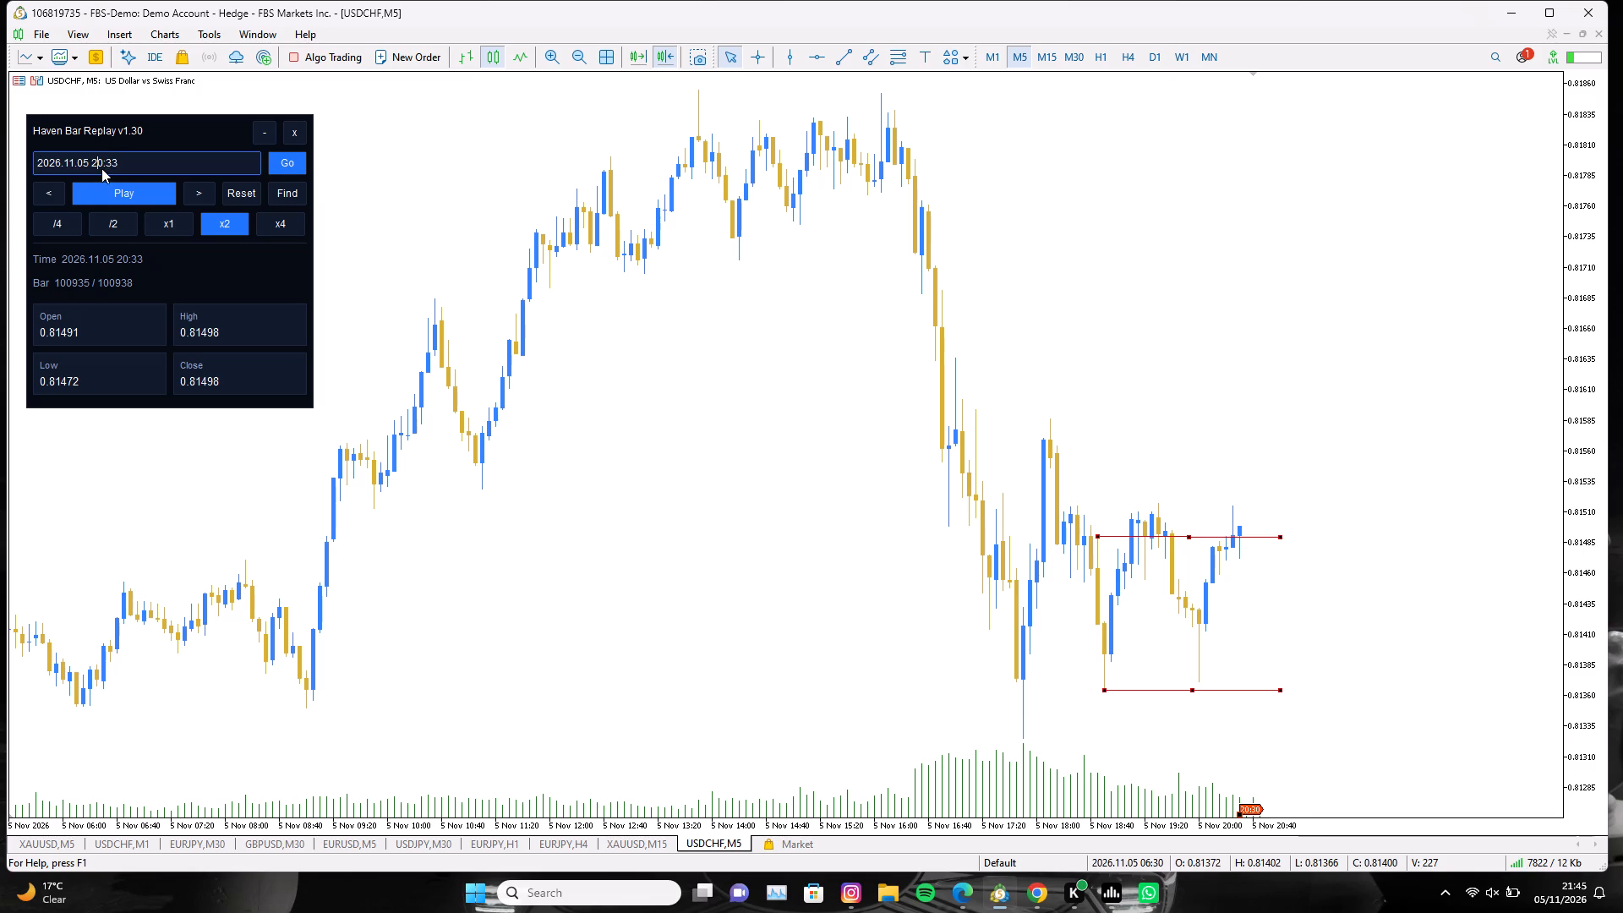
click(84, 163)
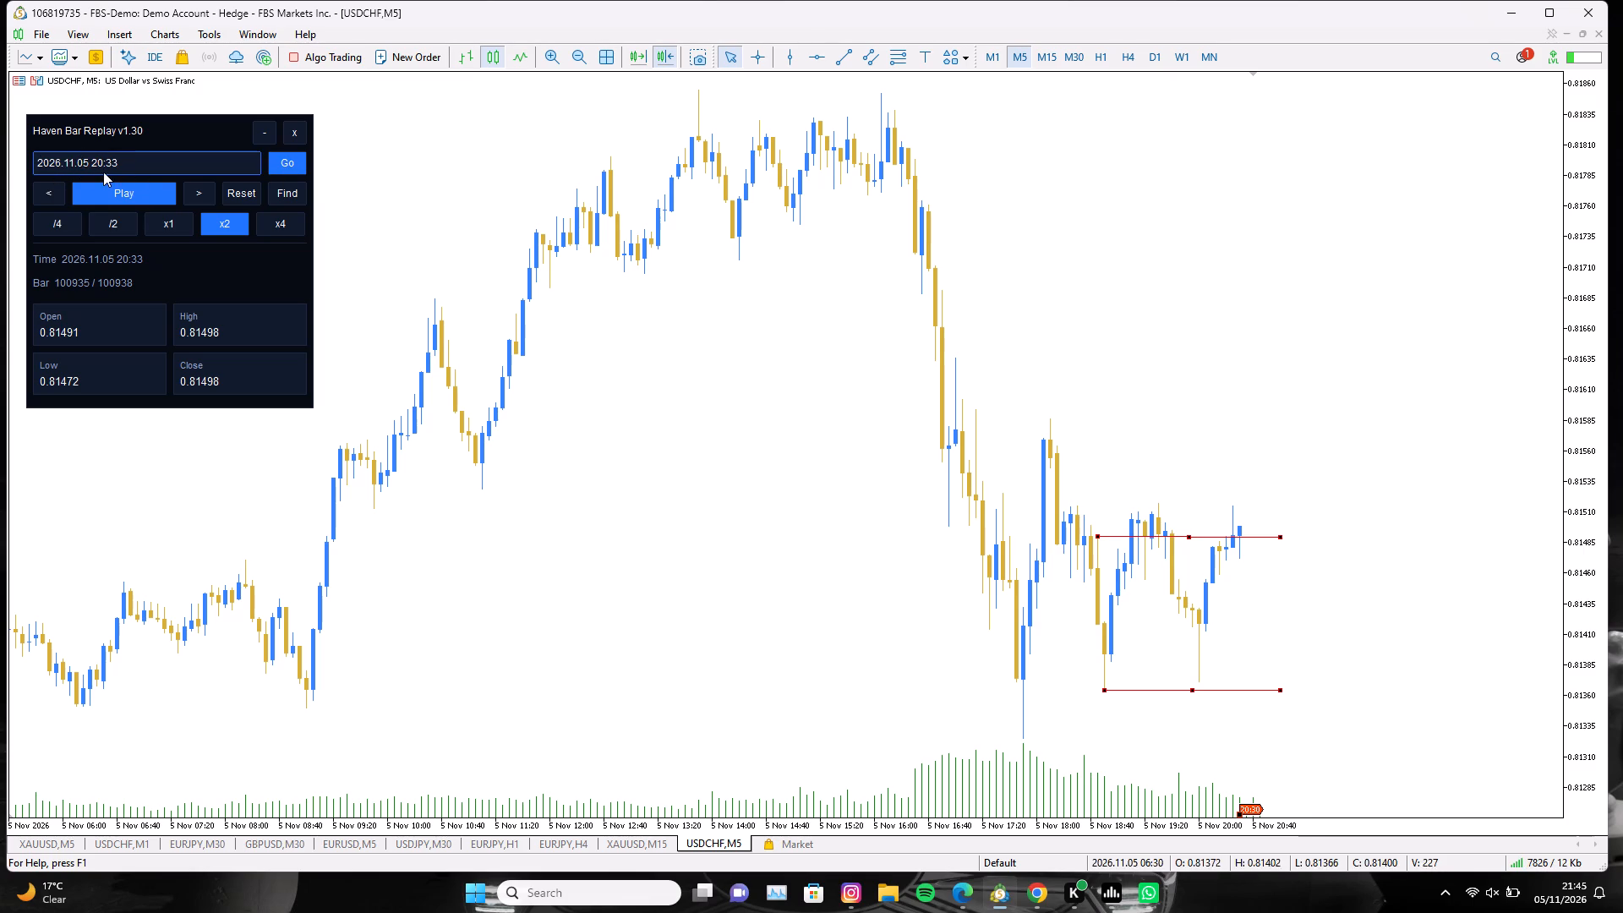
click(88, 162)
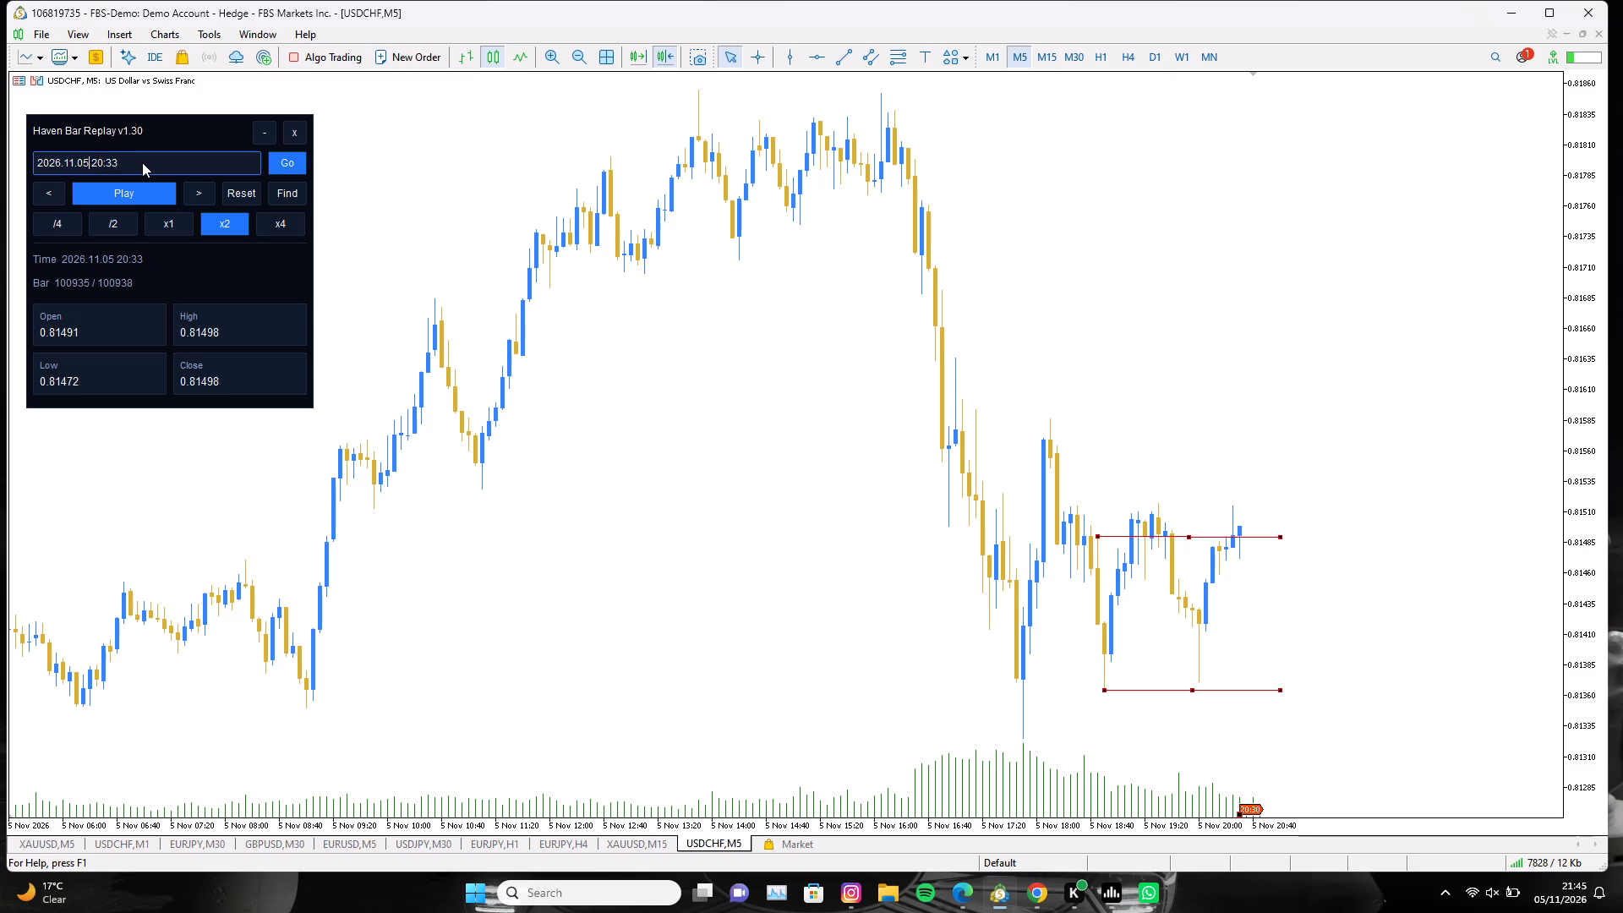
key(BackSpace)
key(4)
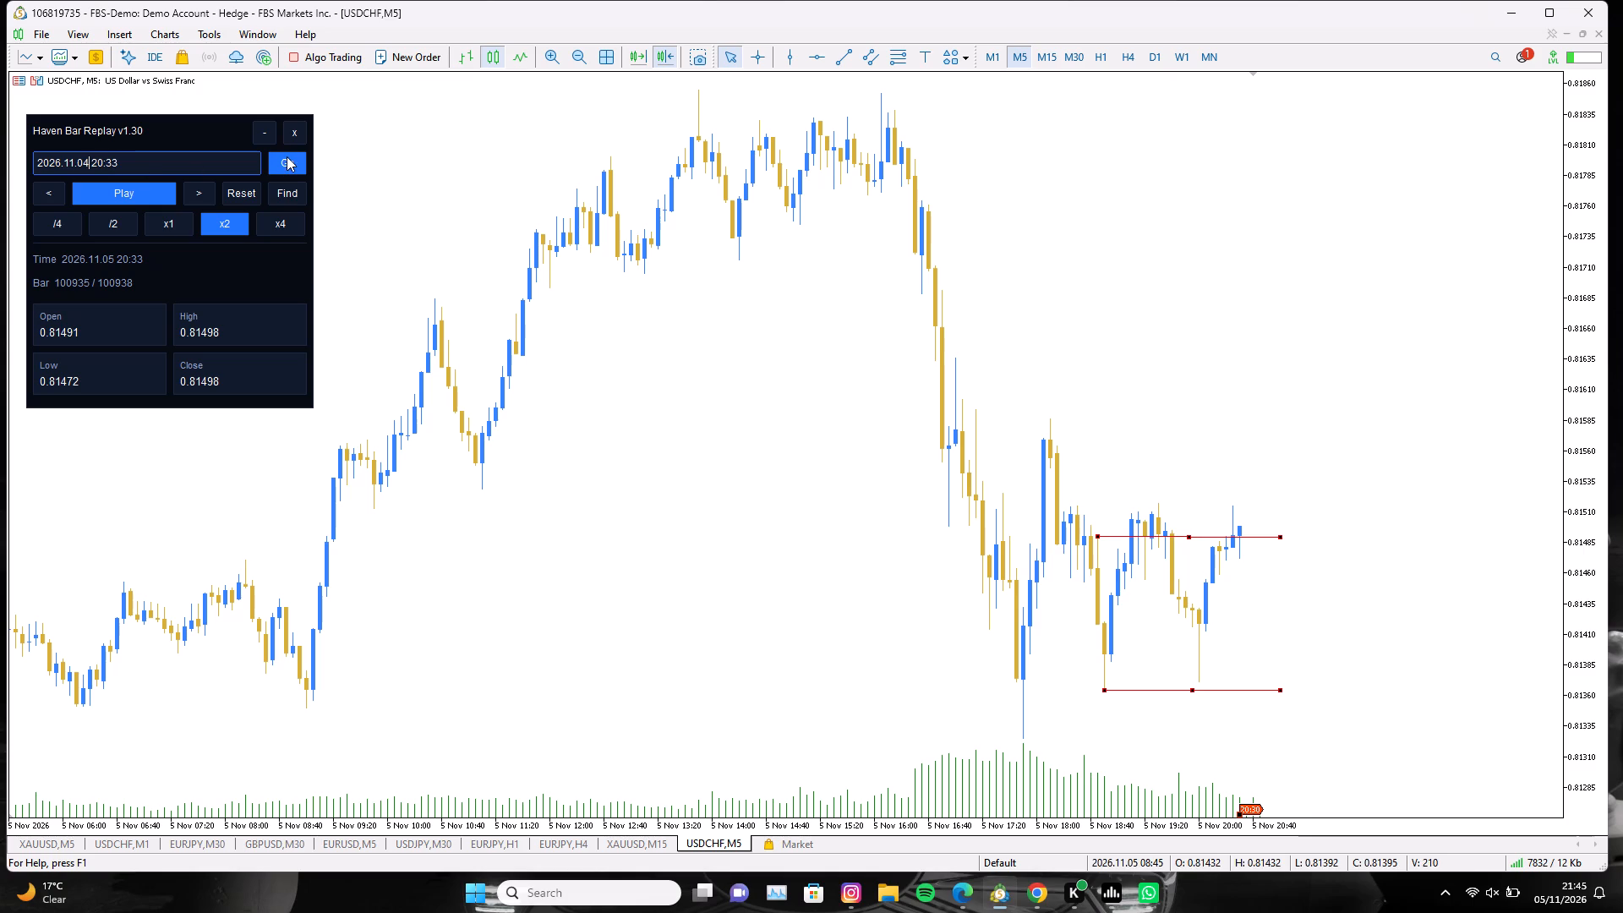
click(287, 156)
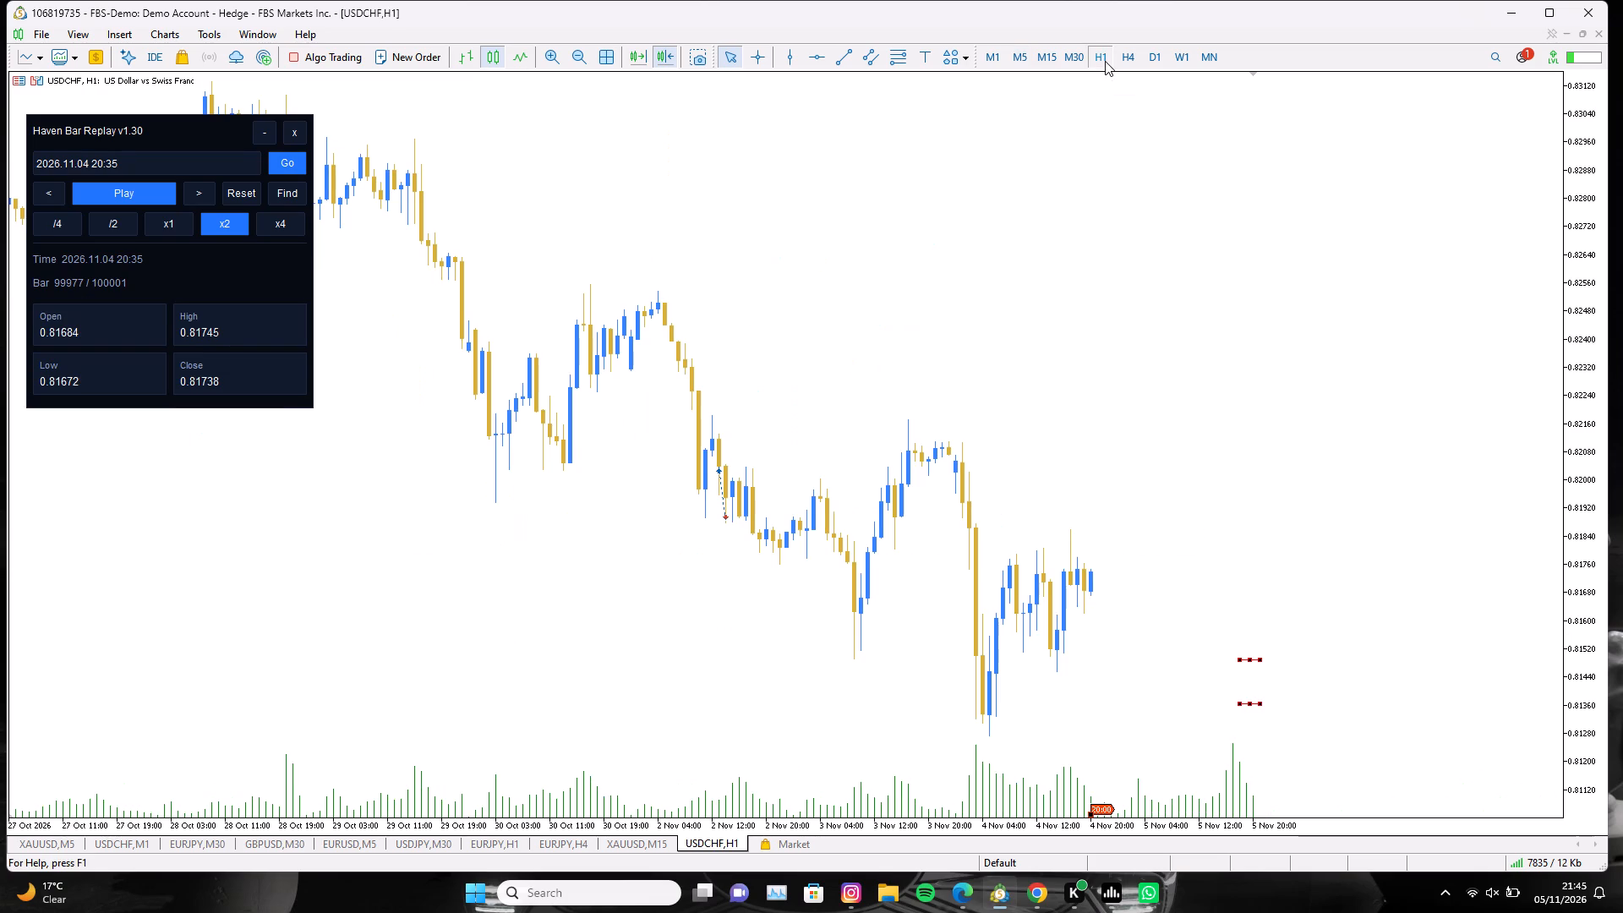
Delete the two short red trendlines lying beyond the replay's last candle on the USDCHF chart.
scroll(1247, 477, up, 6)
right_click(1252, 659)
click(1301, 715)
right_click(1249, 701)
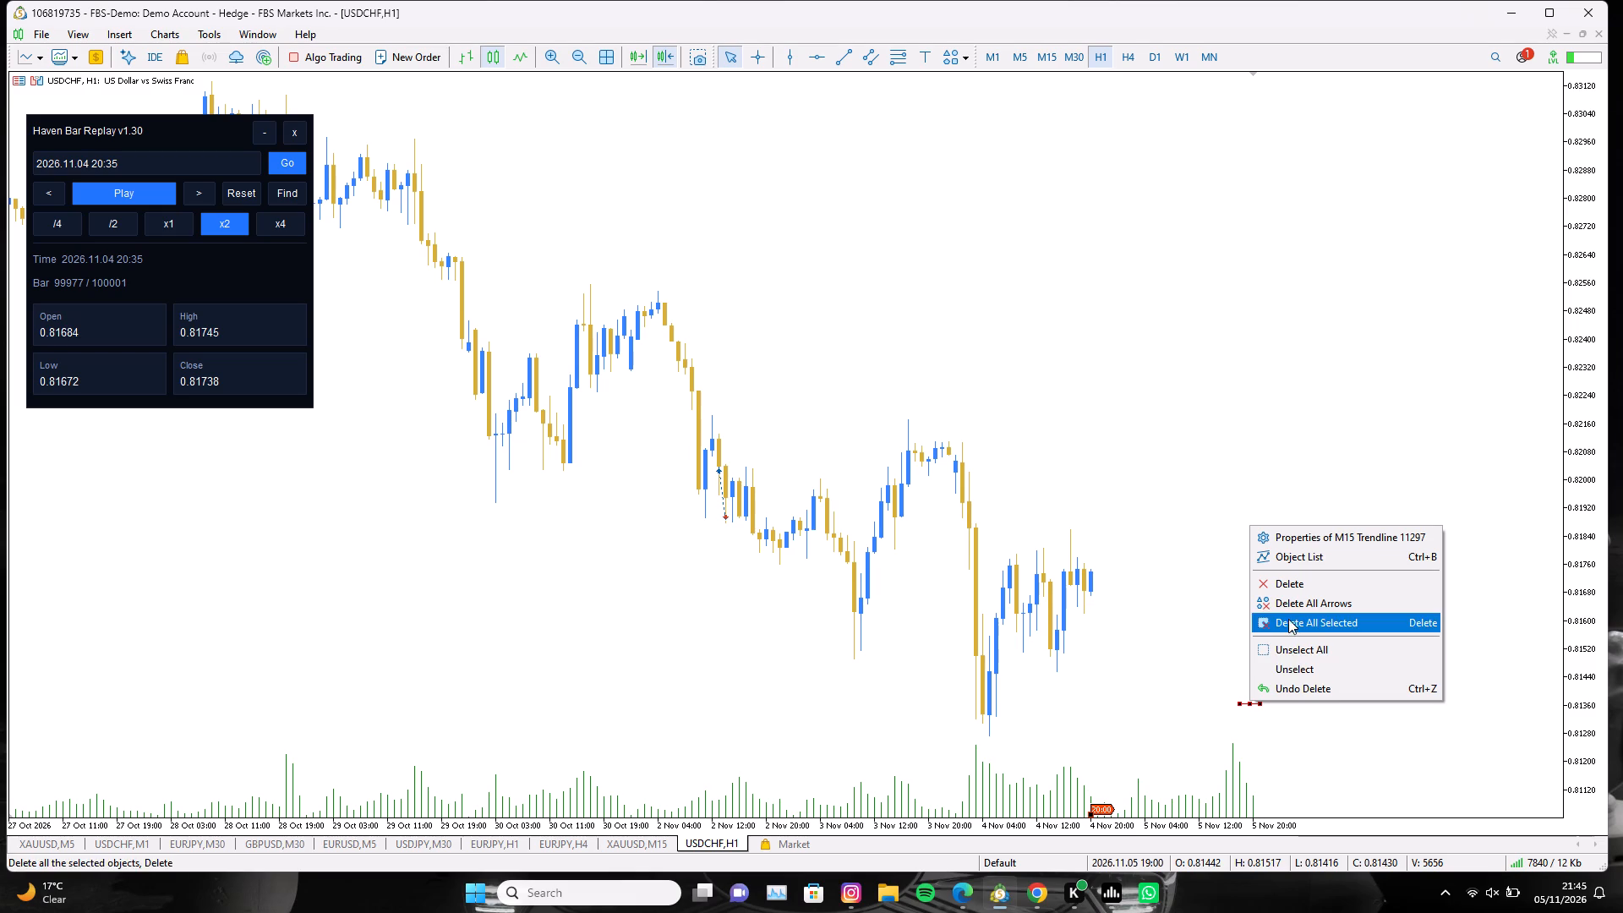
click(1291, 584)
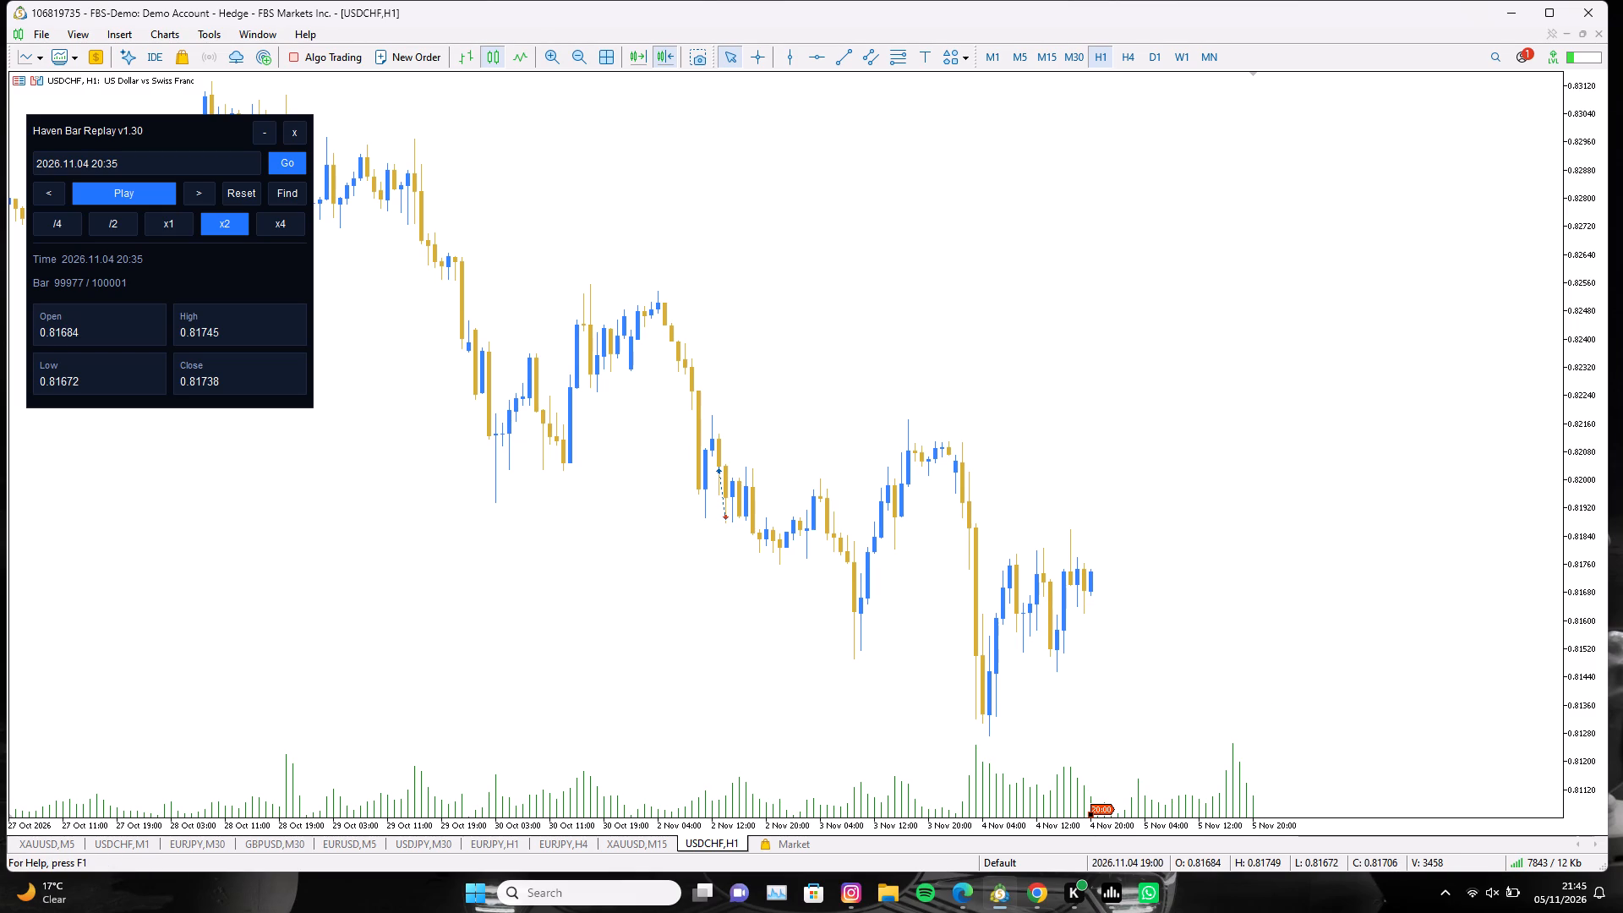
Delete all arrow objects from the USDCHF replay chart.
right_click(1091, 813)
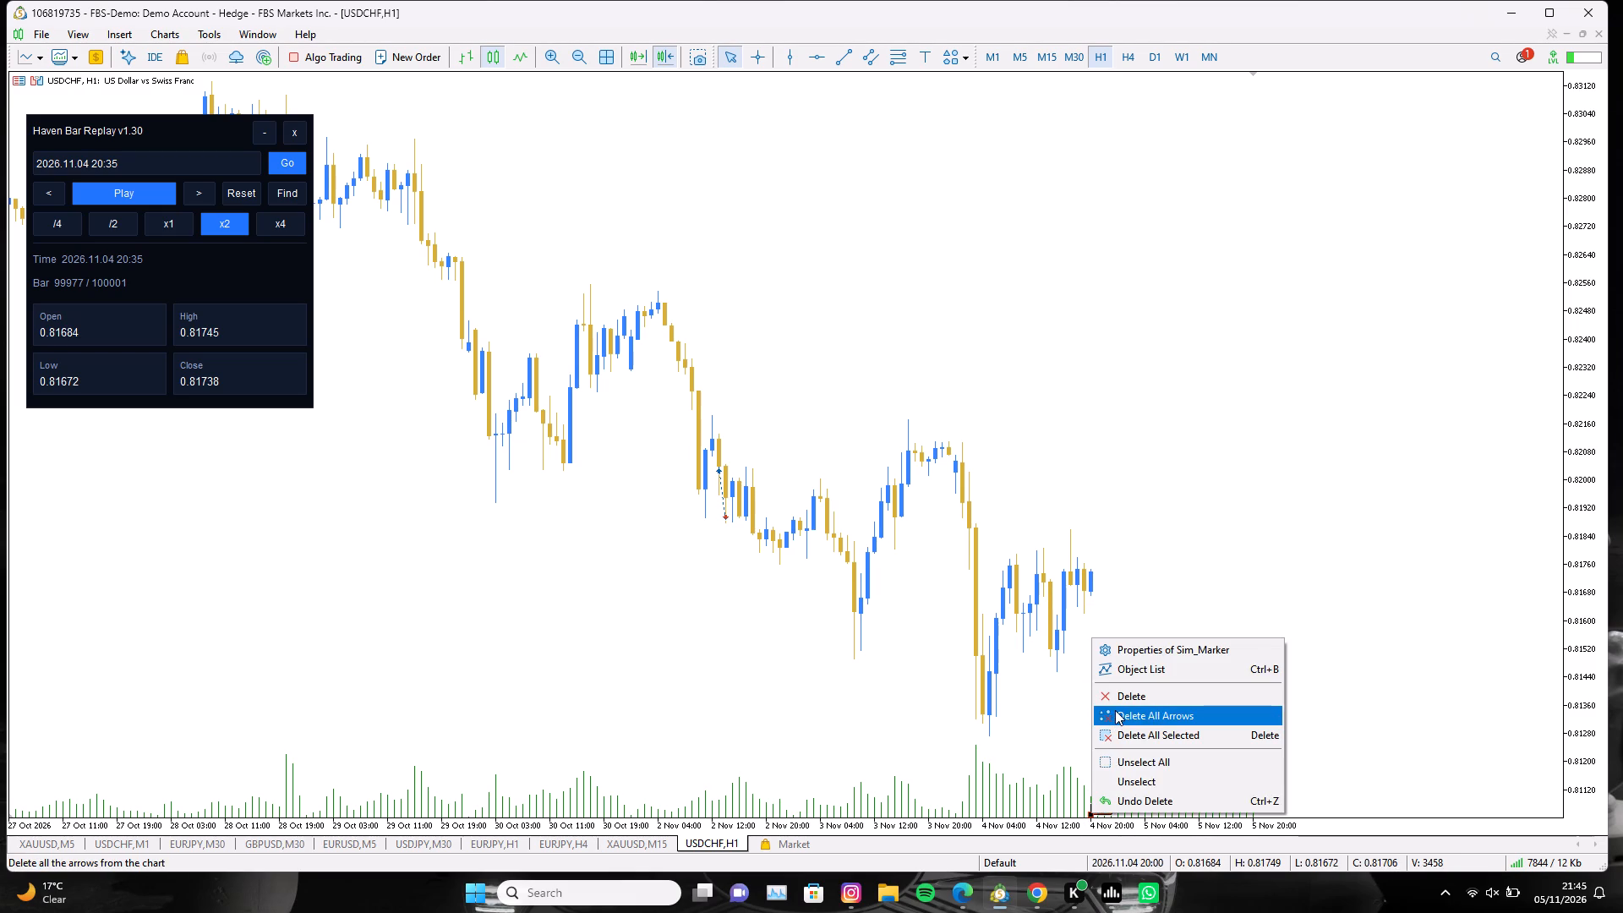
click(1128, 713)
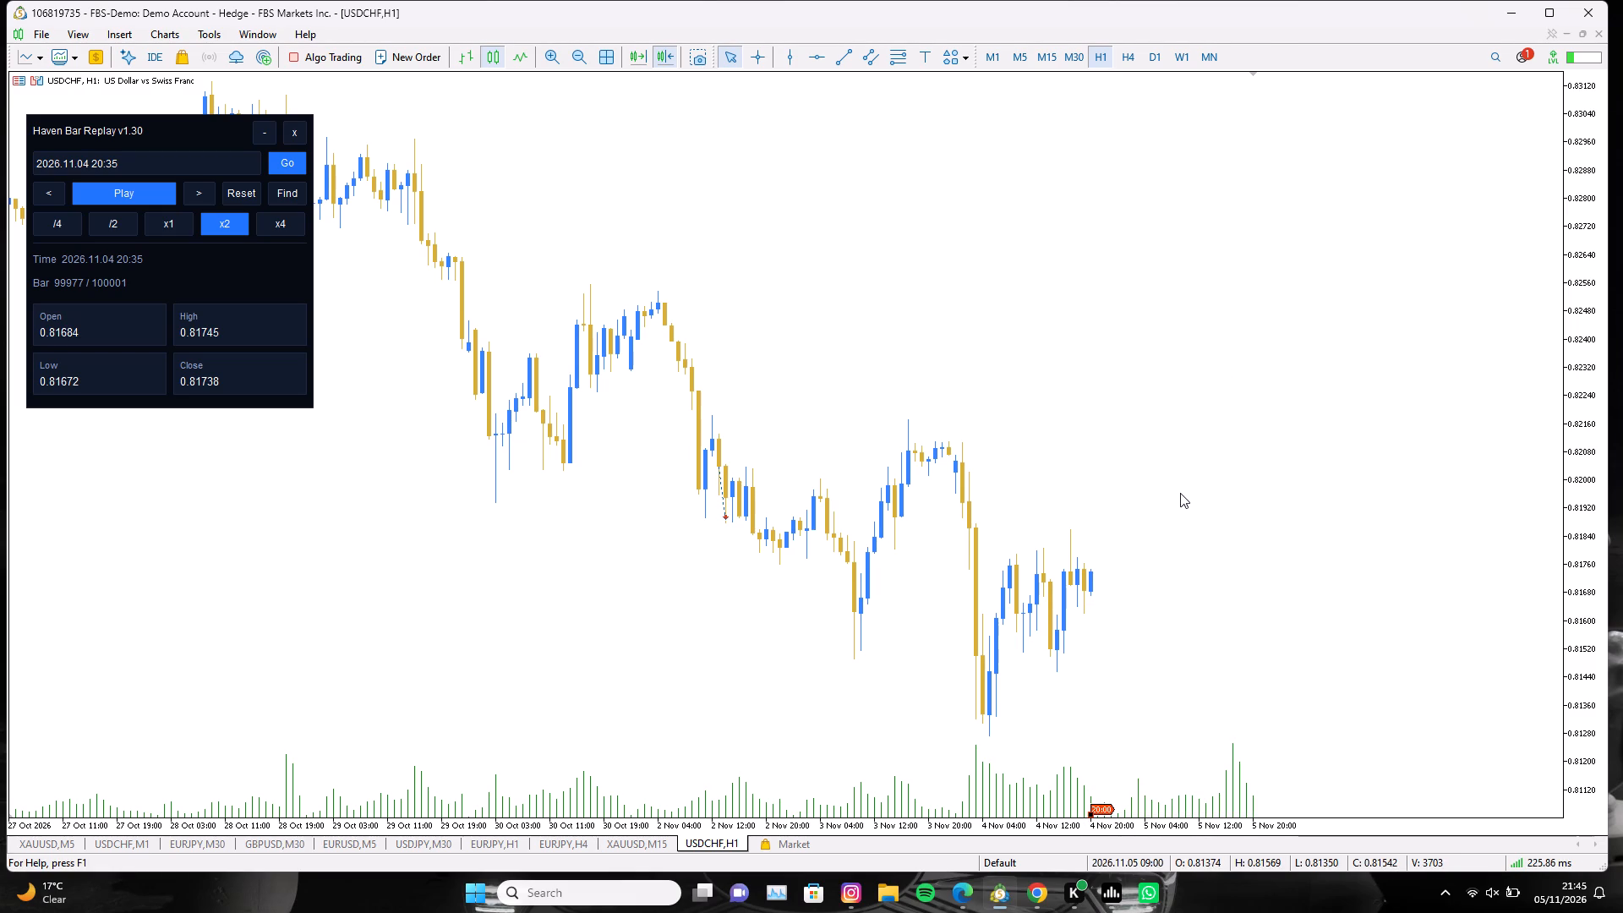
Switch the USDCHF replay chart to the Daily timeframe and bring the candles leading up to the replay point into view.
scroll(1180, 493, up, 5)
scroll(1180, 493, down, 9)
scroll(1263, 522, up, 15)
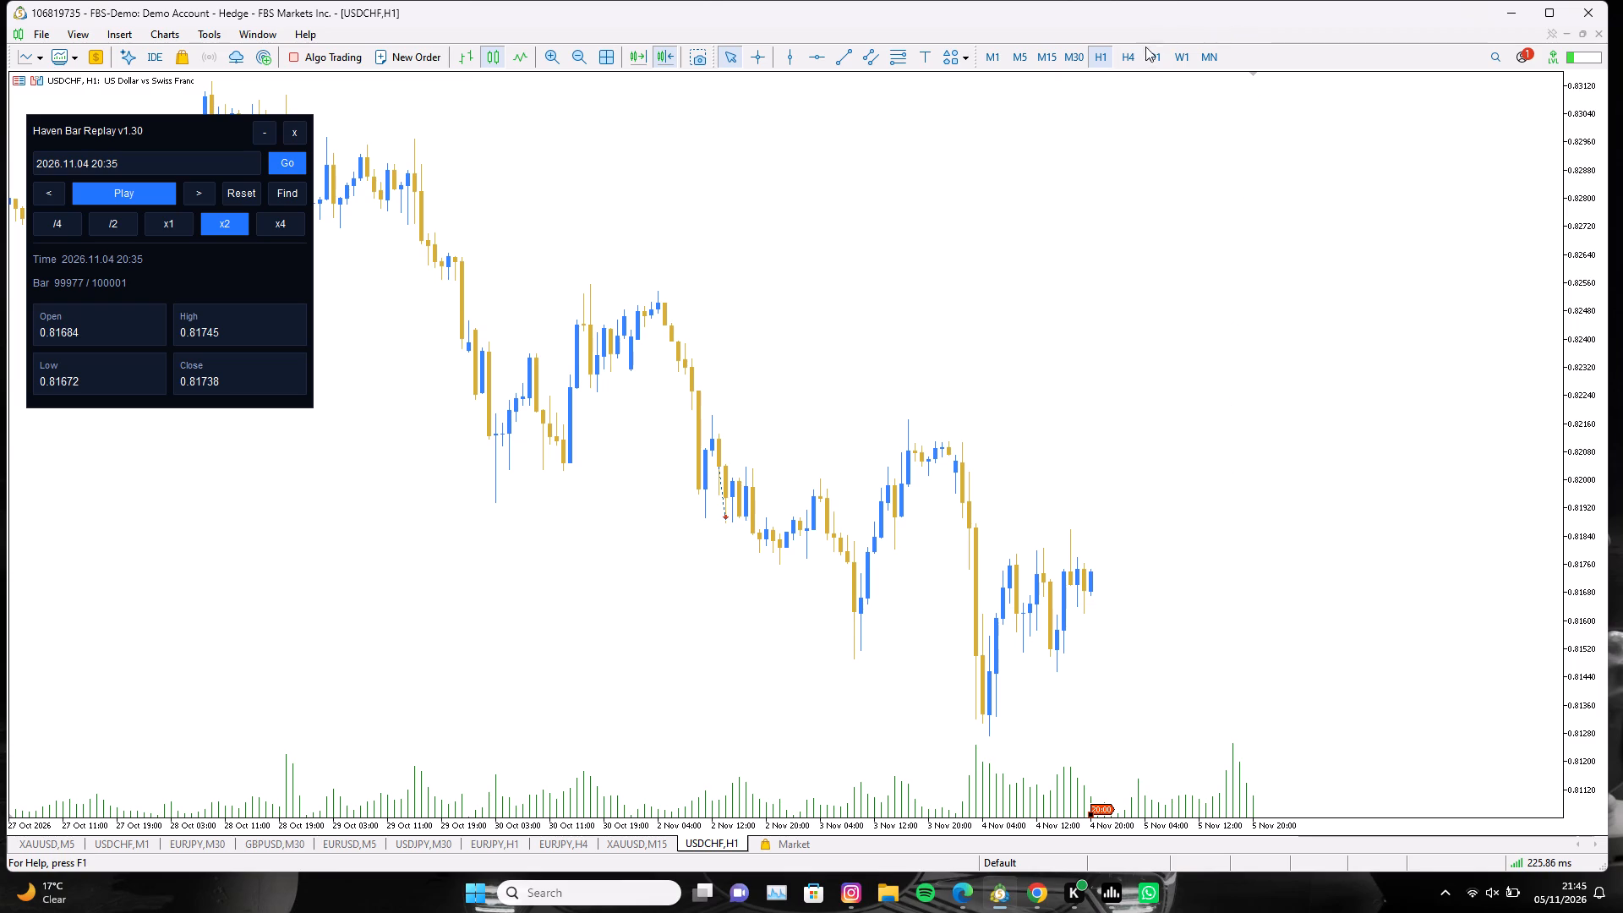
click(1148, 58)
drag(891, 450, 1291, 421)
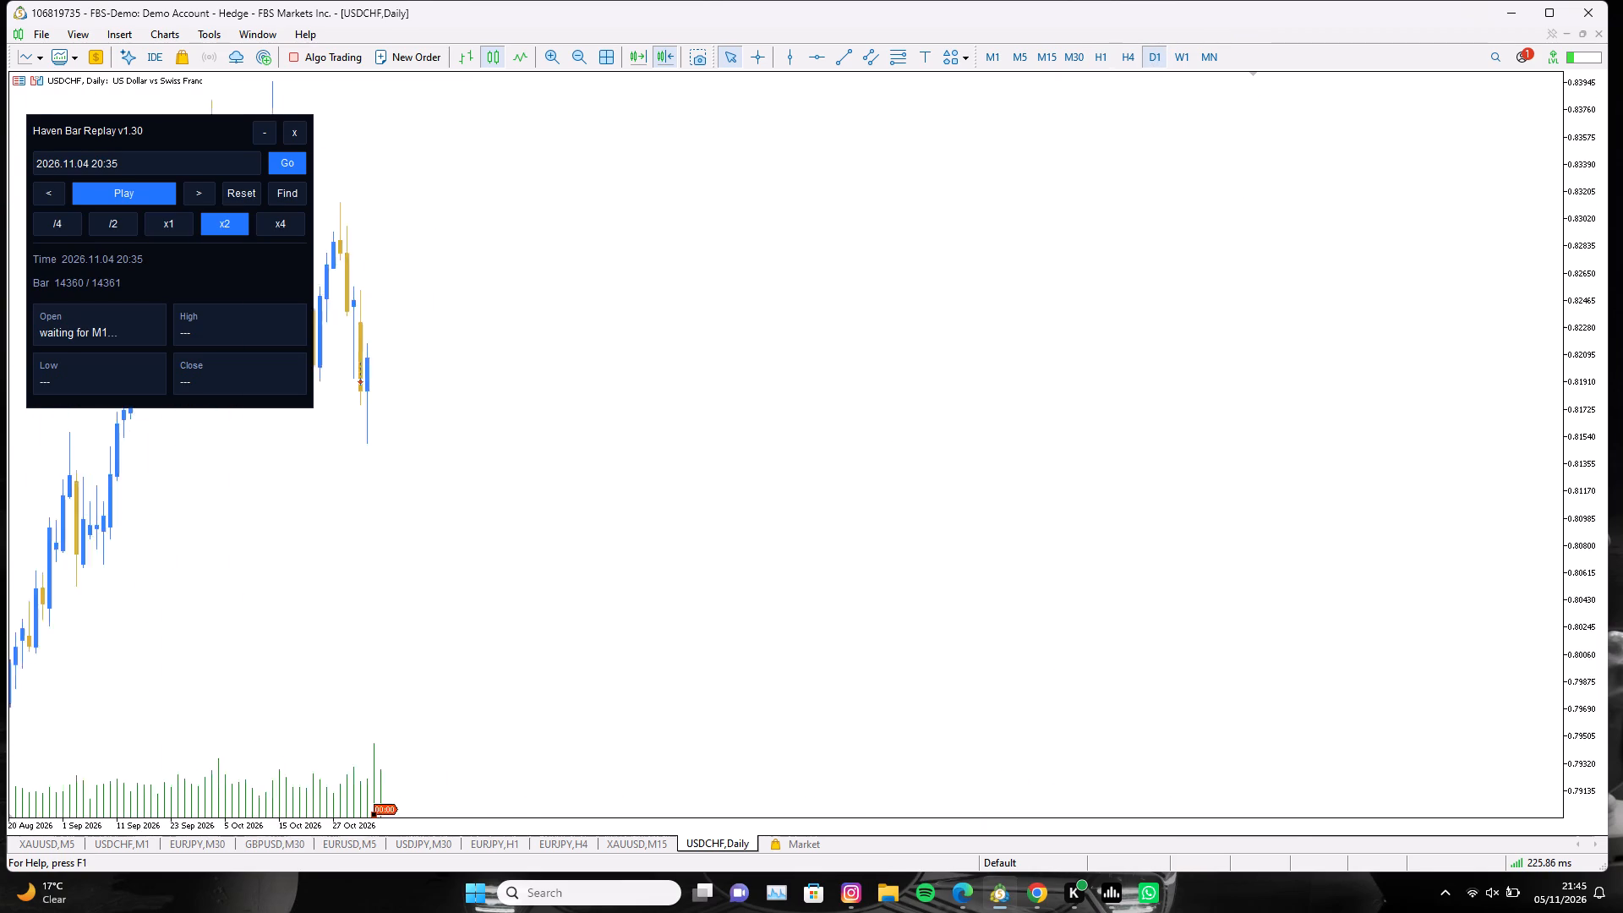
drag(1291, 421, 1370, 417)
drag(602, 471, 834, 473)
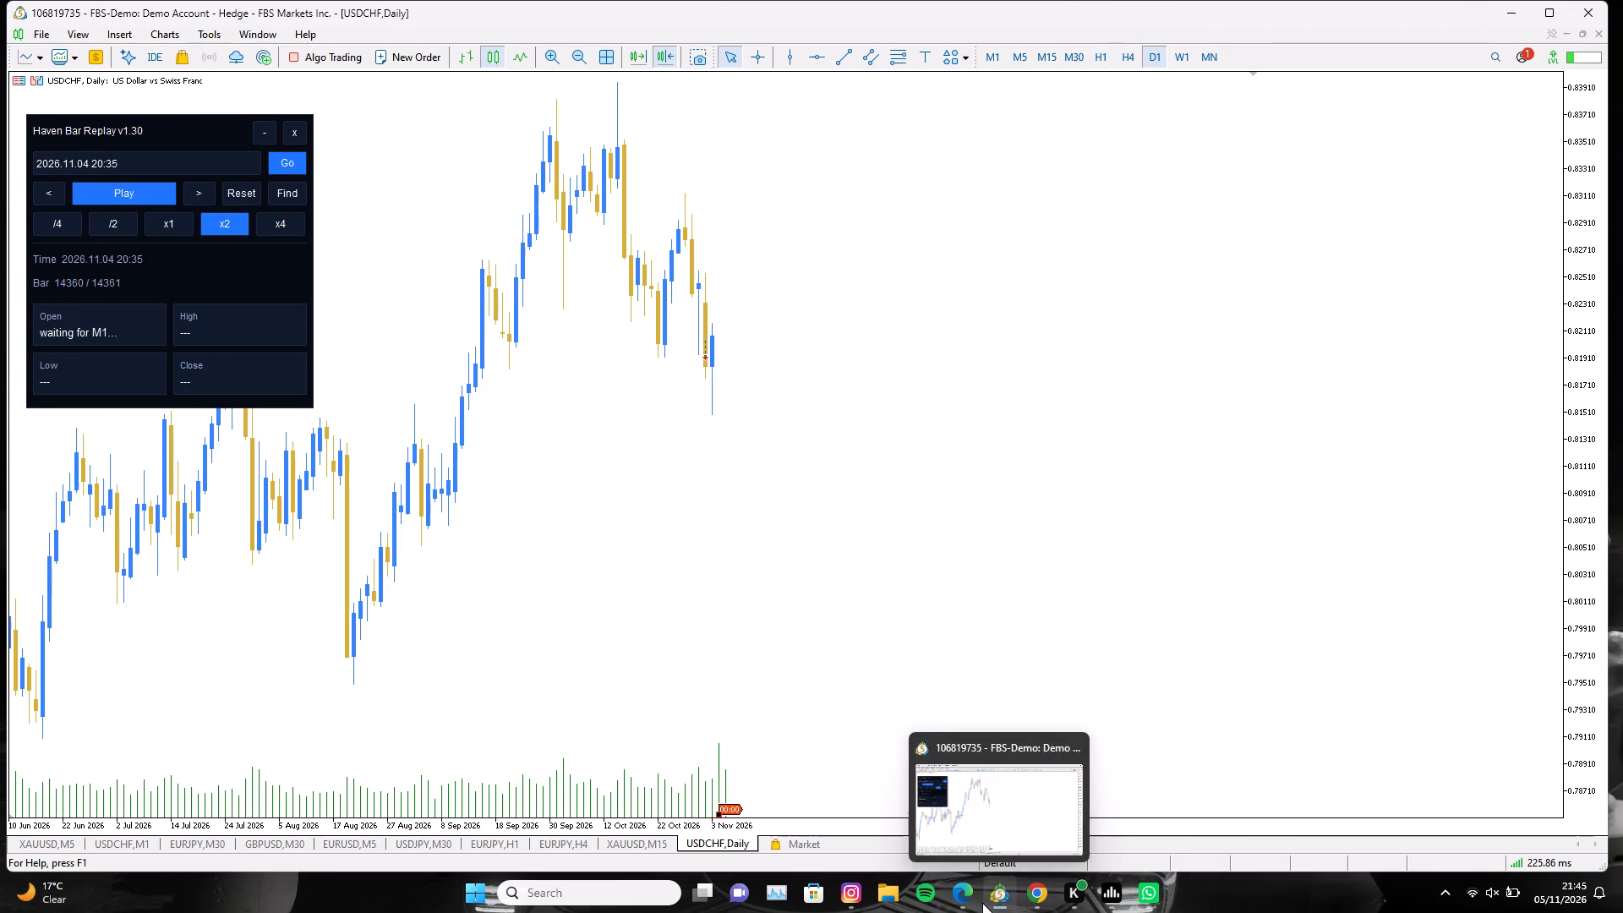
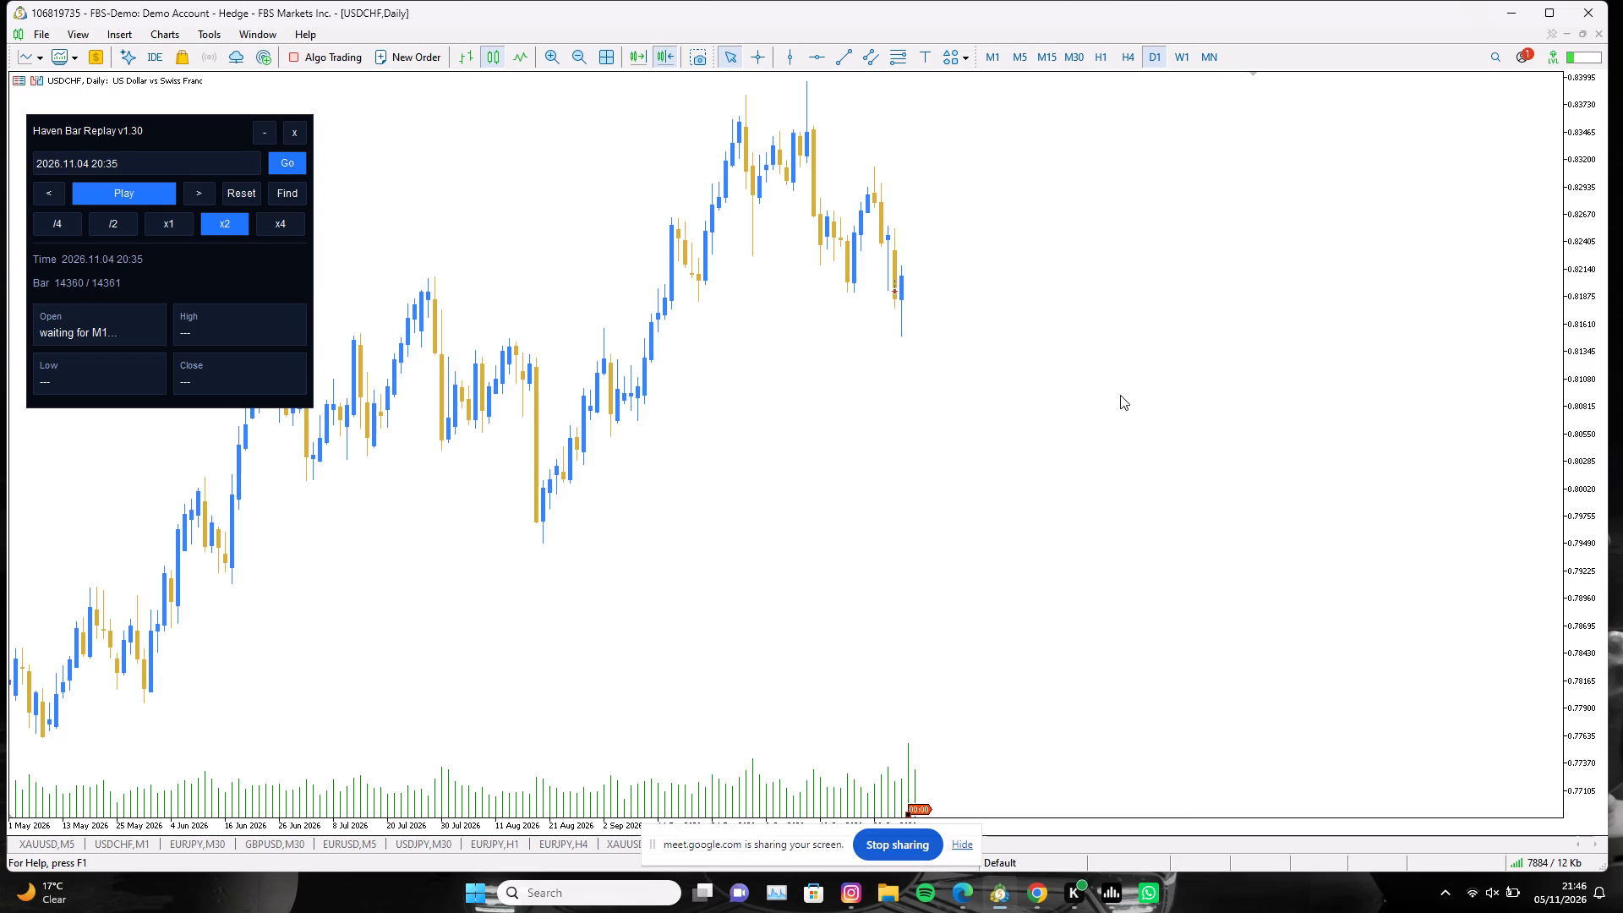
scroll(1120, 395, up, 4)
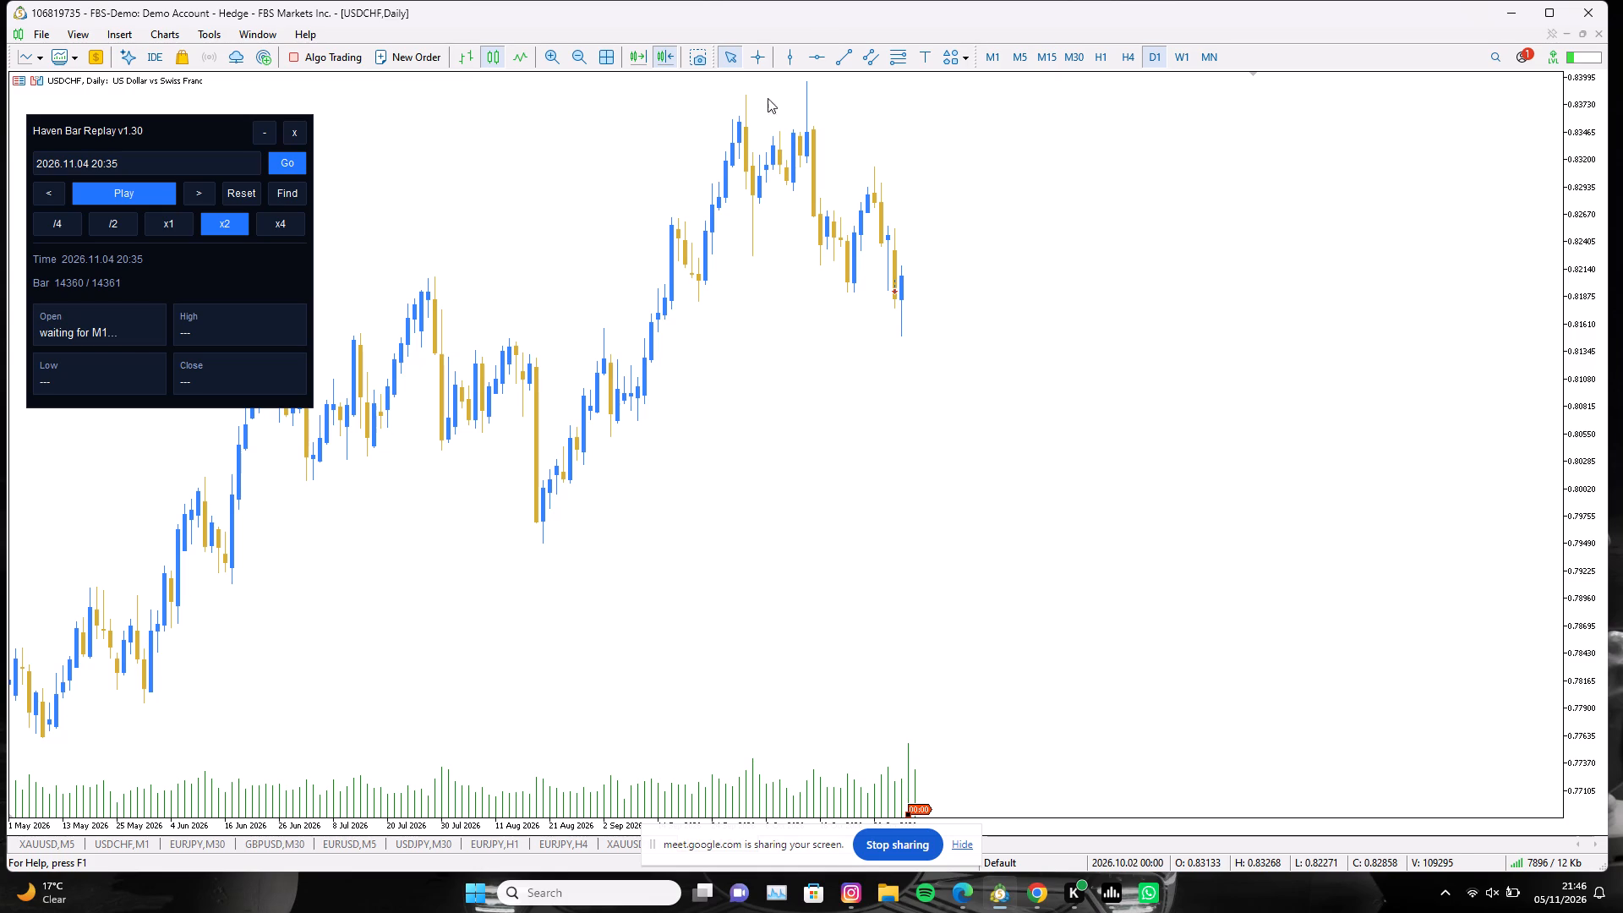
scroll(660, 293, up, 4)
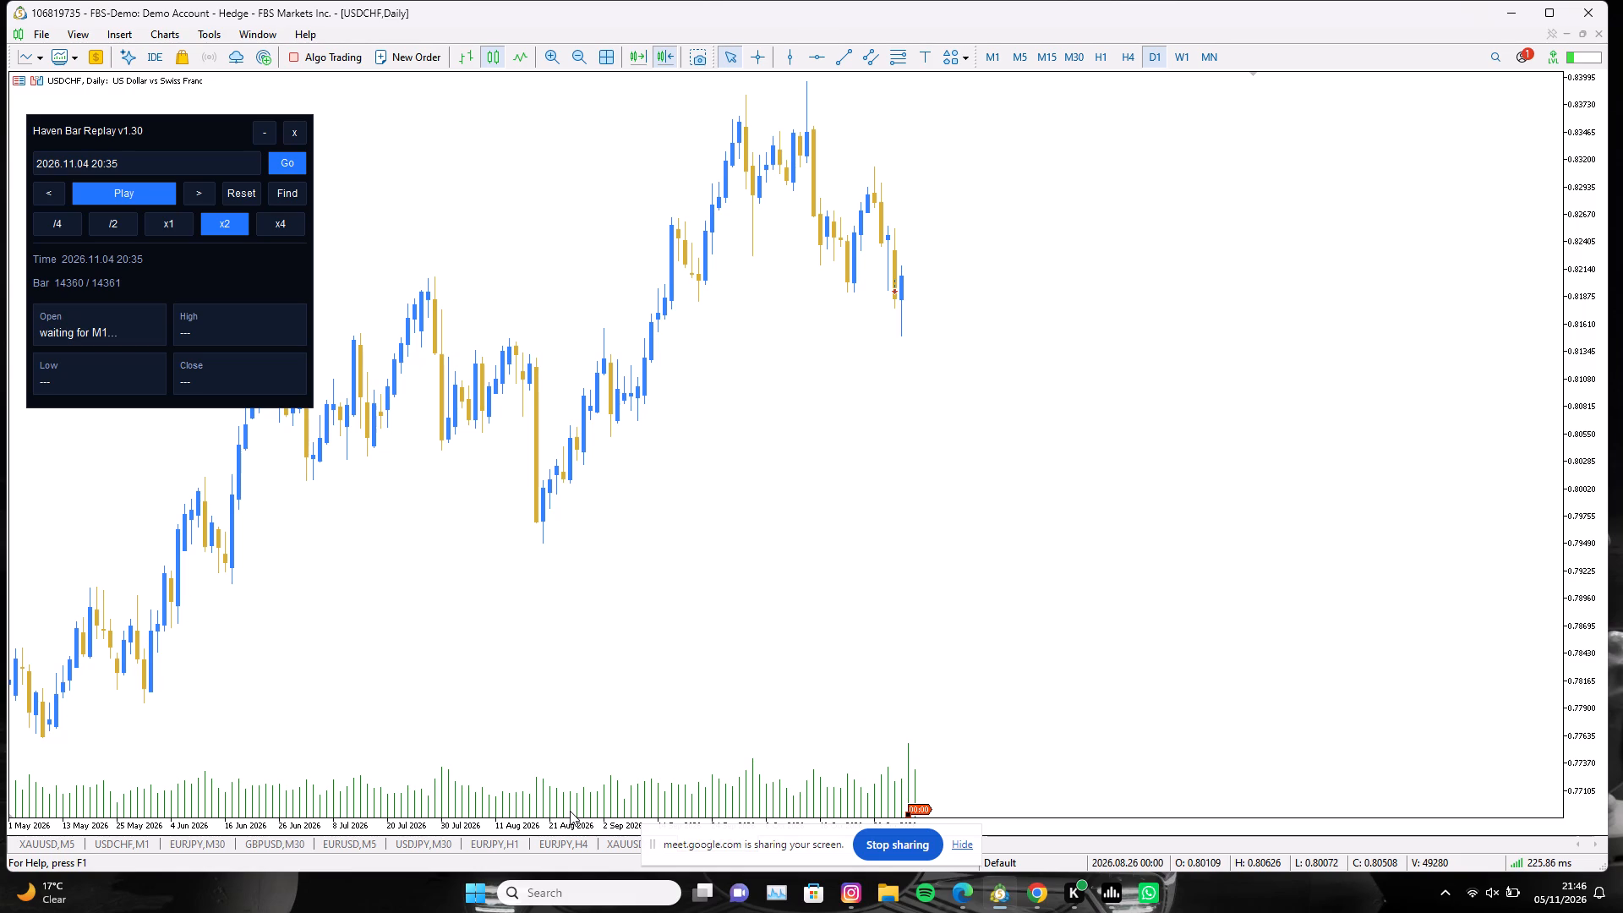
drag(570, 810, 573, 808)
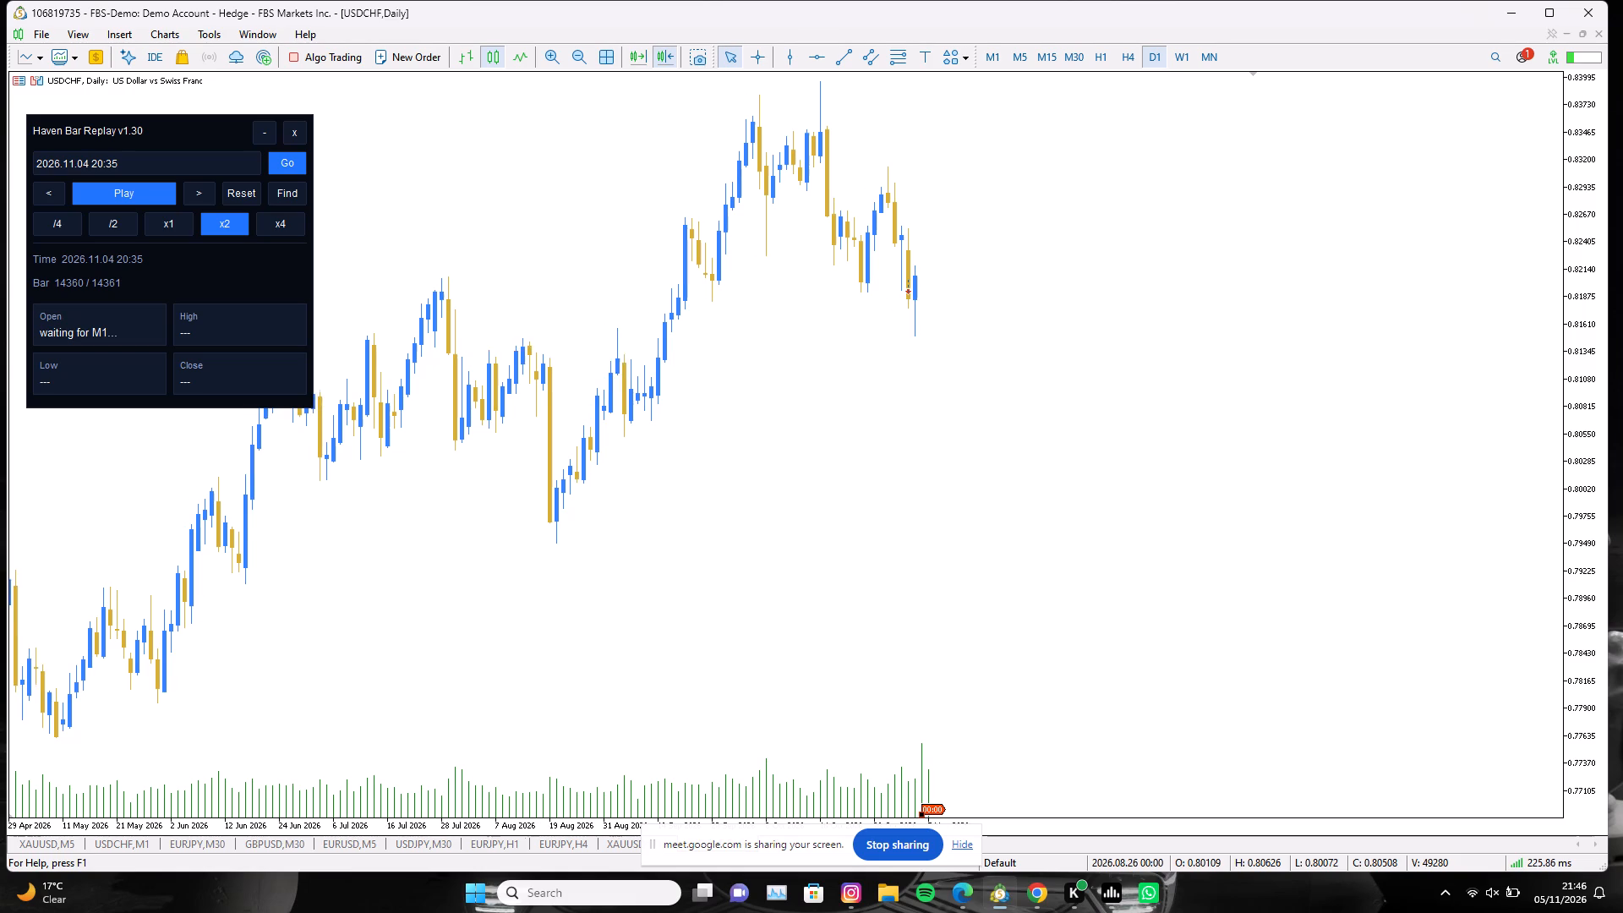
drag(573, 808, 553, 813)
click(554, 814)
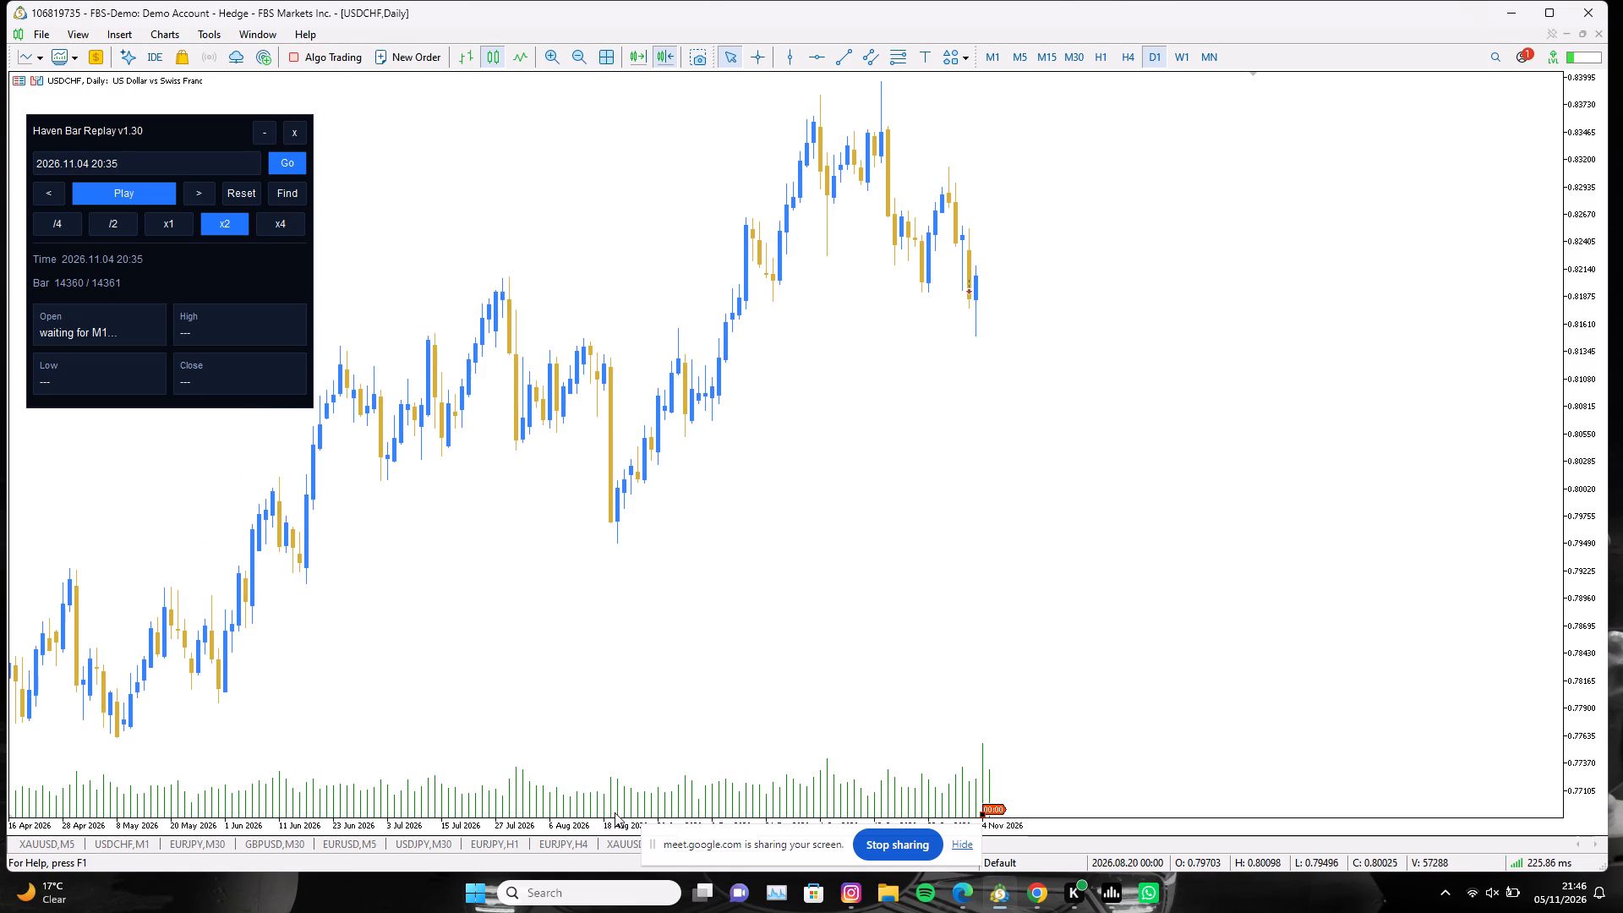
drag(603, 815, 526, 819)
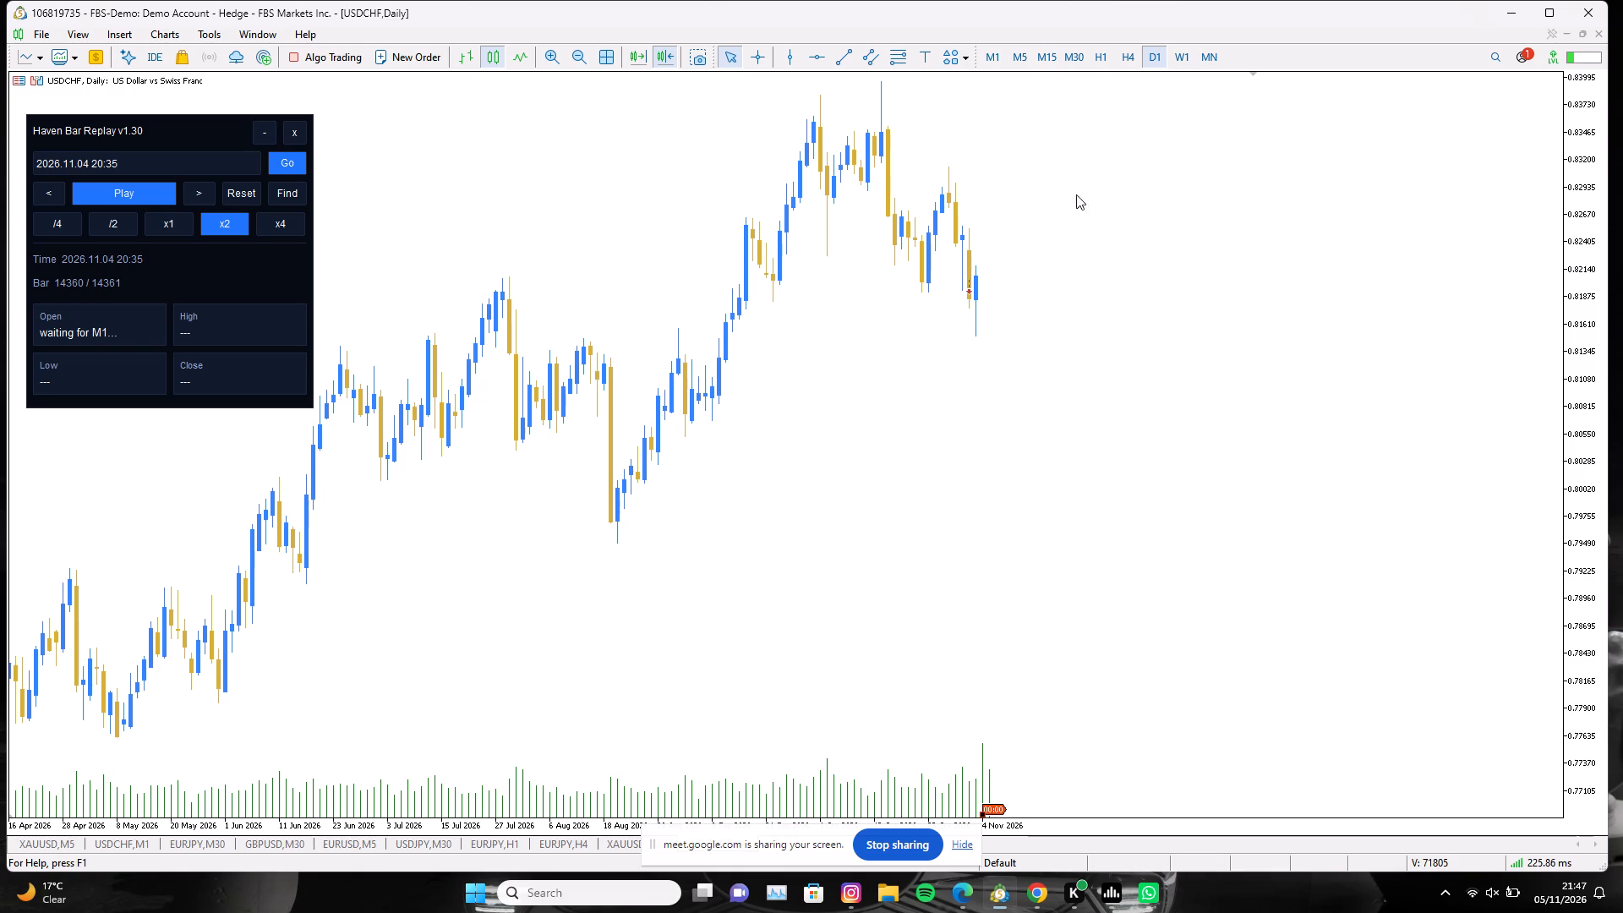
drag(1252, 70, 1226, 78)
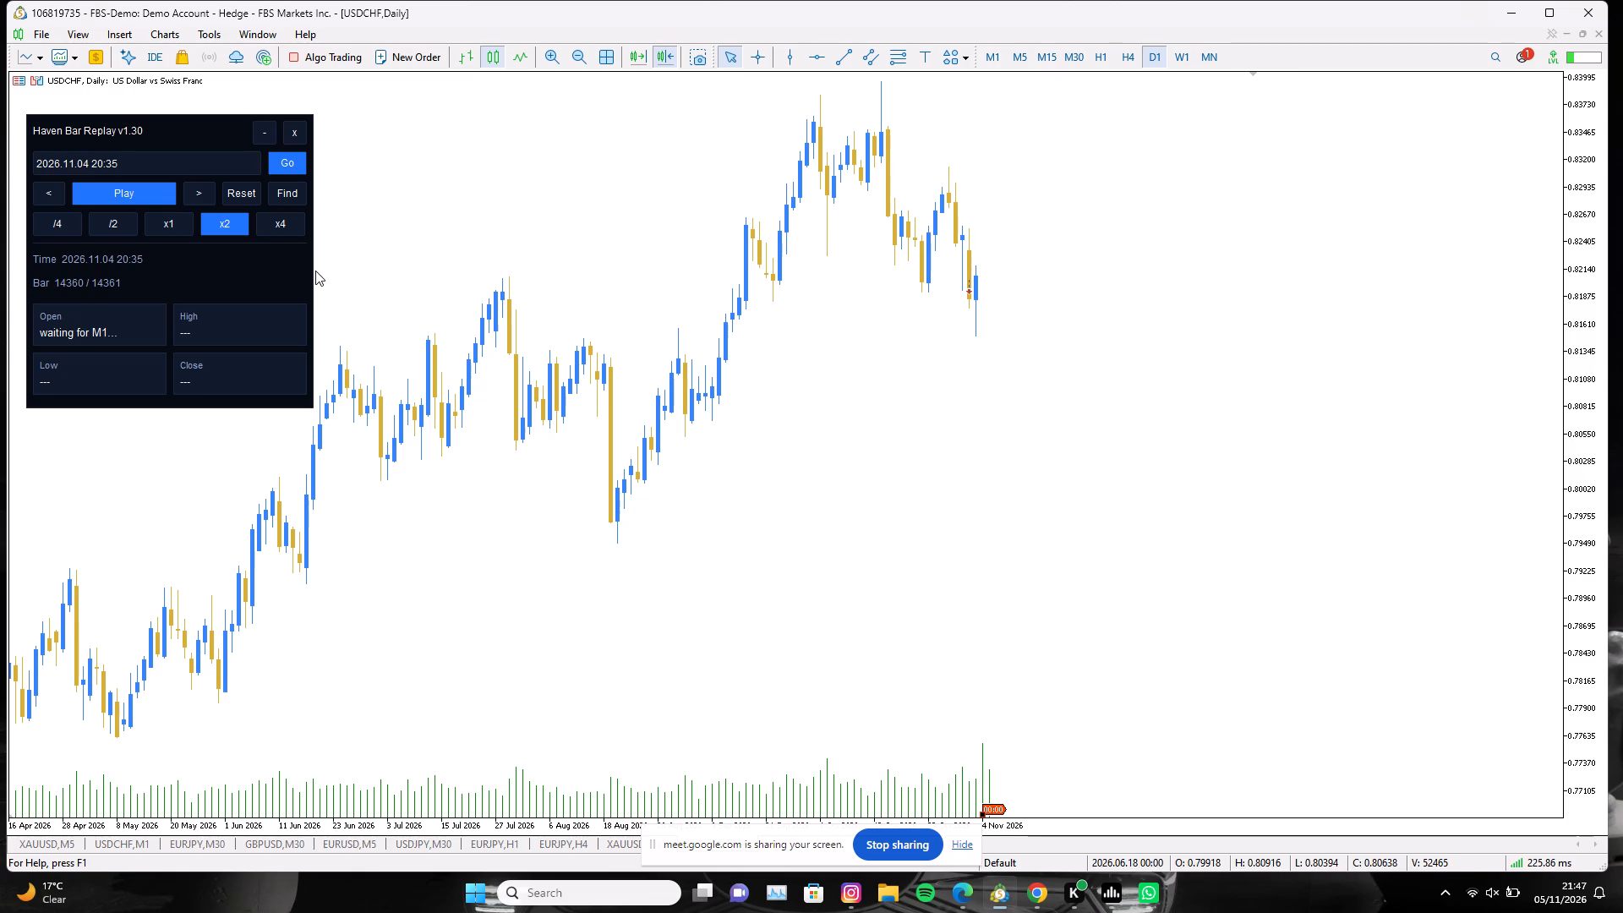
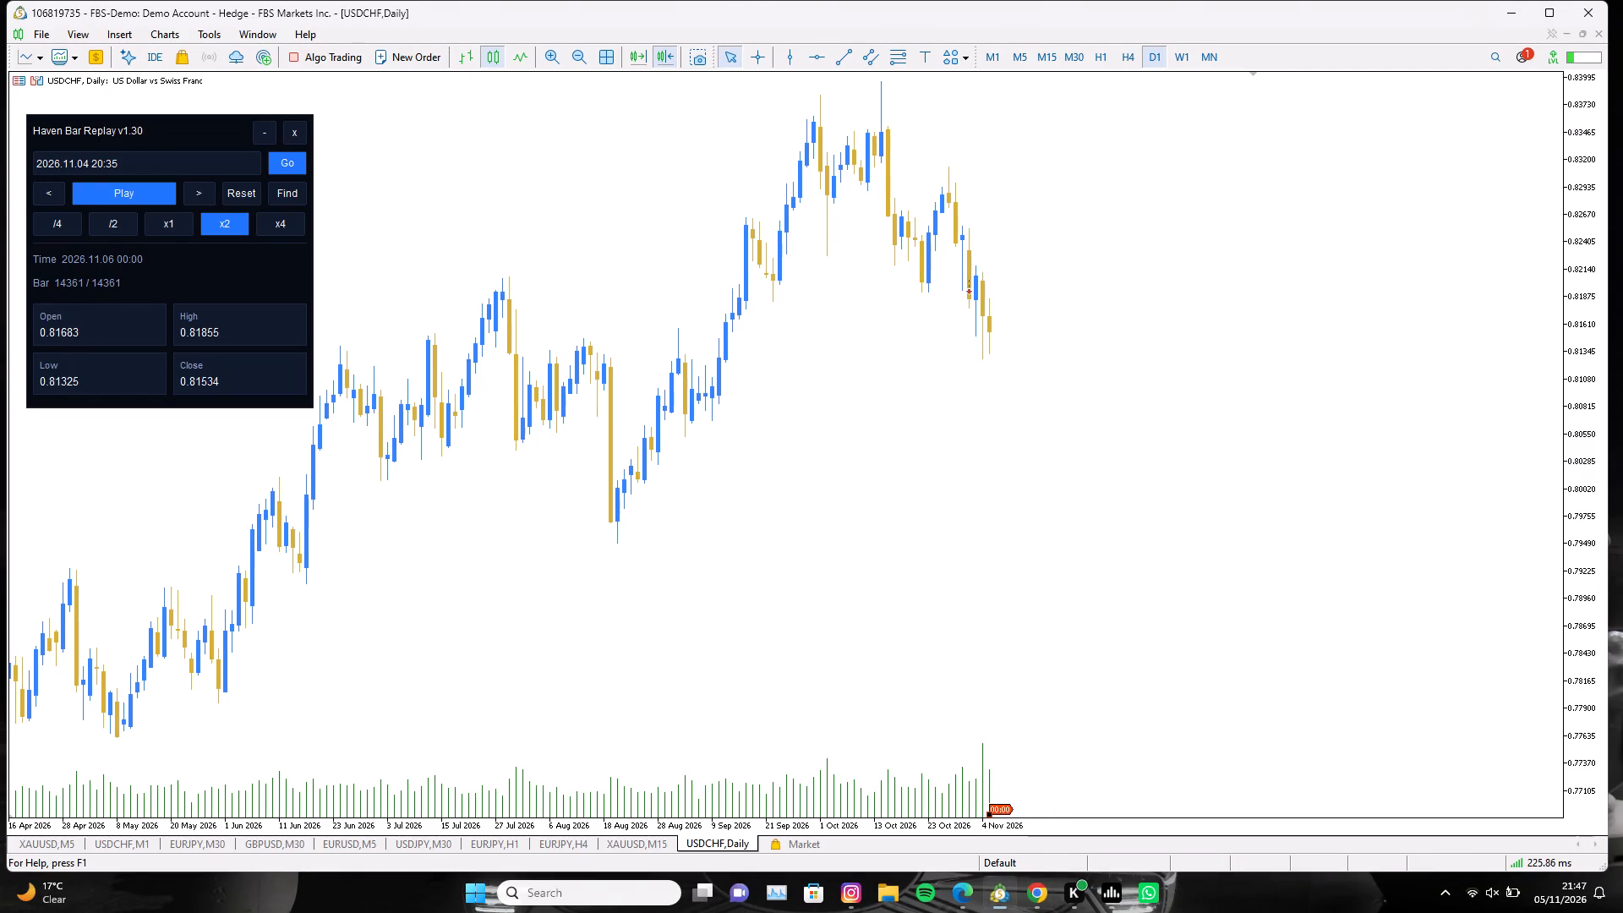
Move the replay marker on the USDCHF Daily chart back from early November to 2026.08.26.
drag(993, 808, 953, 809)
drag(953, 809, 943, 807)
drag(943, 807, 850, 804)
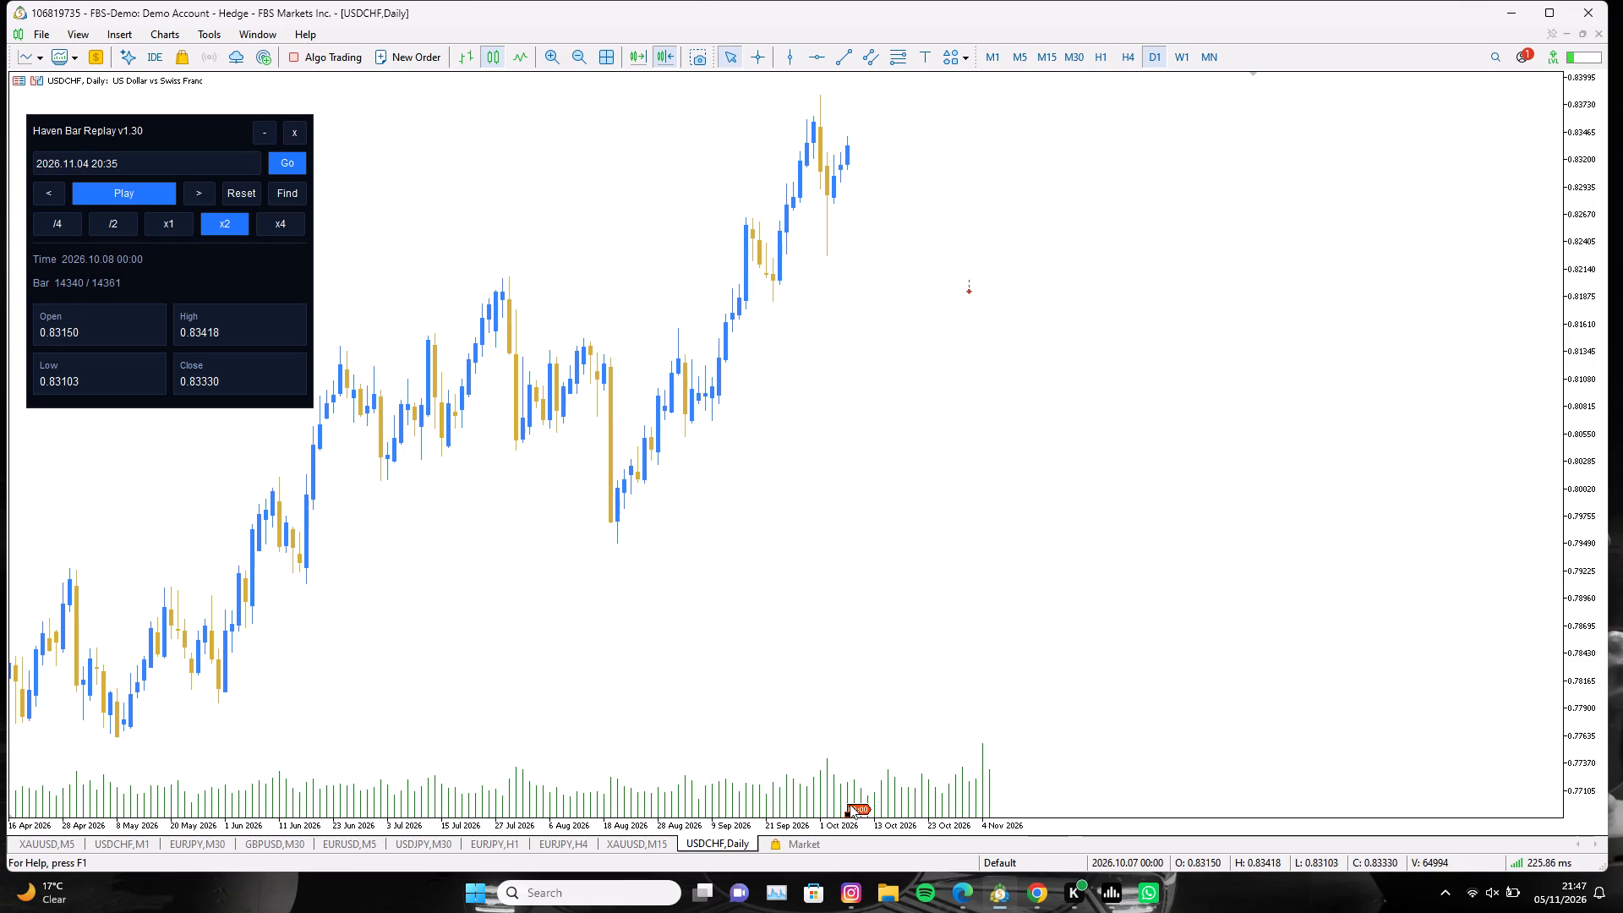
scroll(909, 663, down, 5)
scroll(919, 670, up, 7)
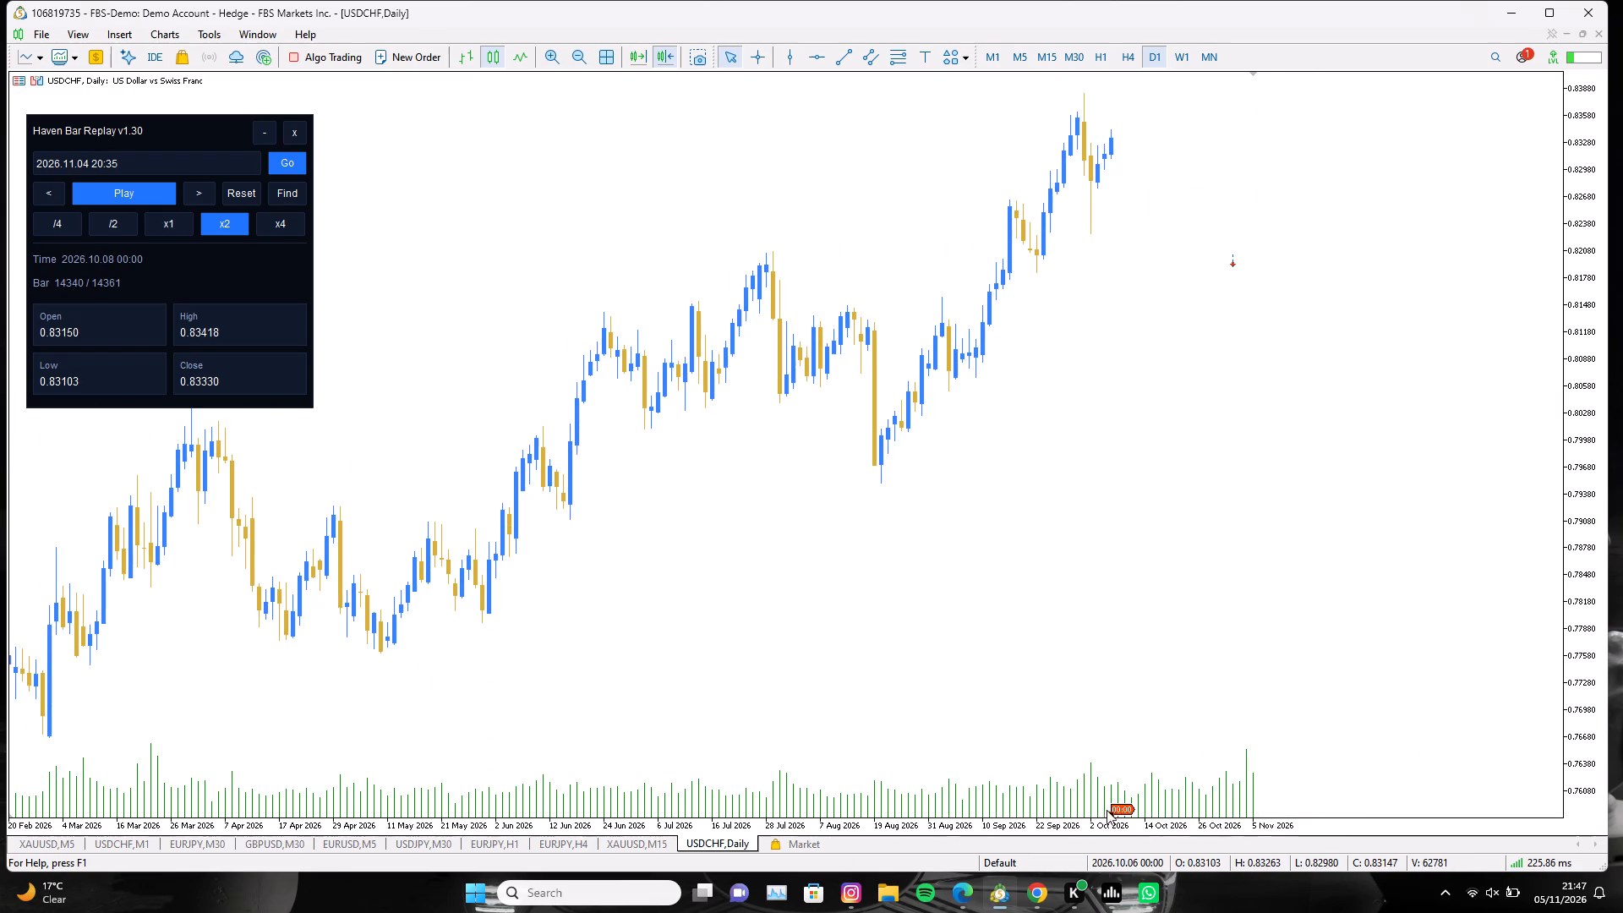
drag(1120, 807, 1041, 819)
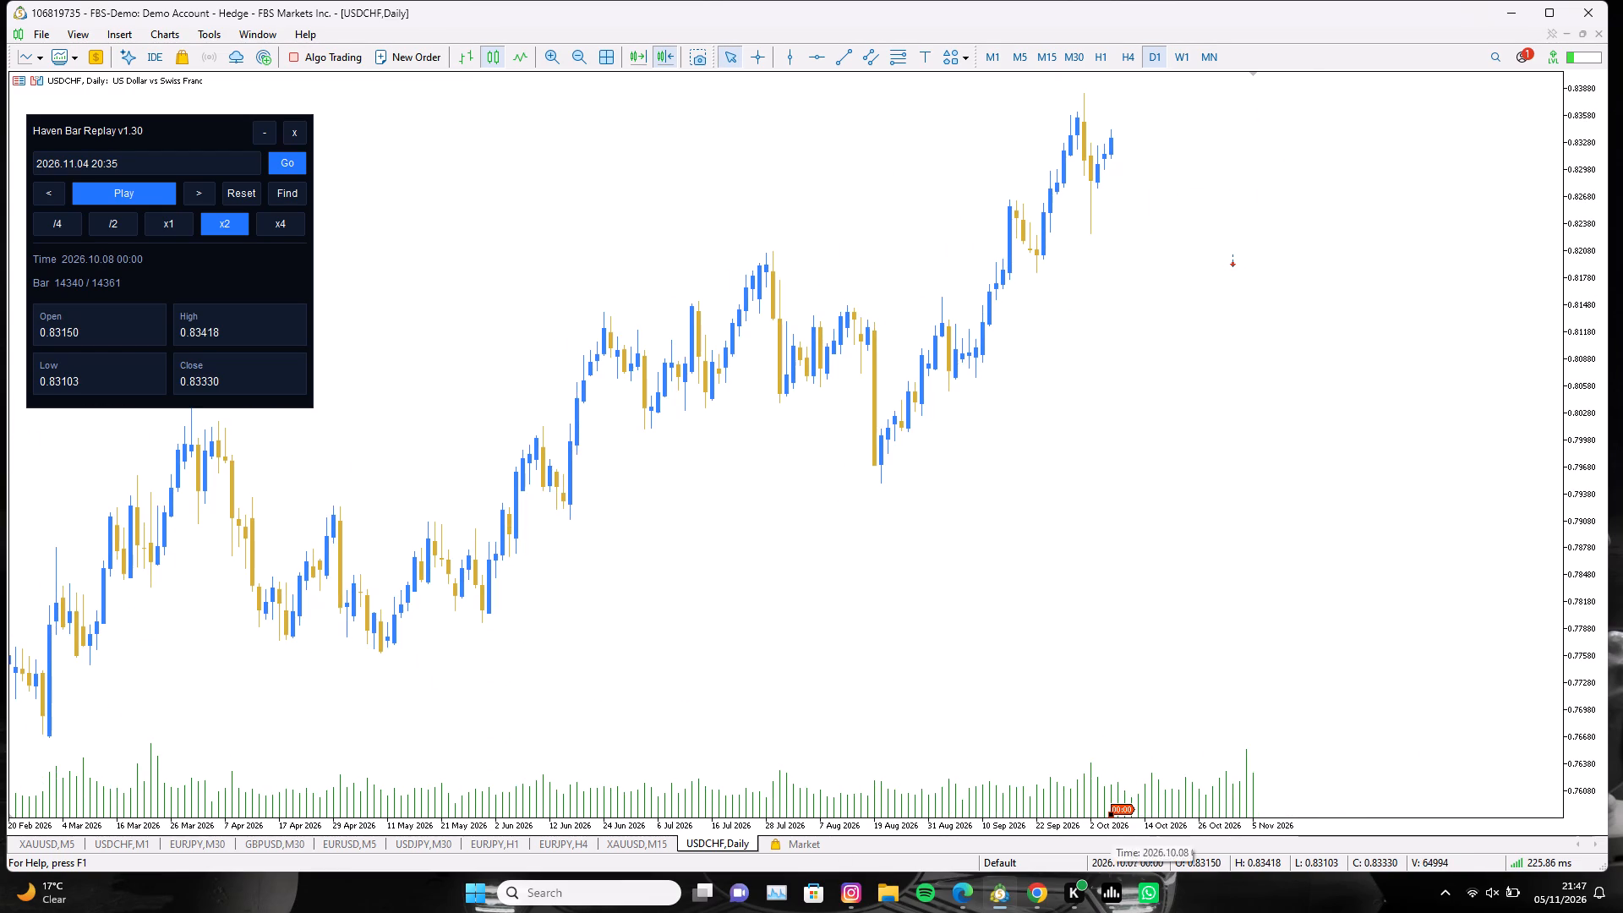
drag(1111, 816, 1040, 822)
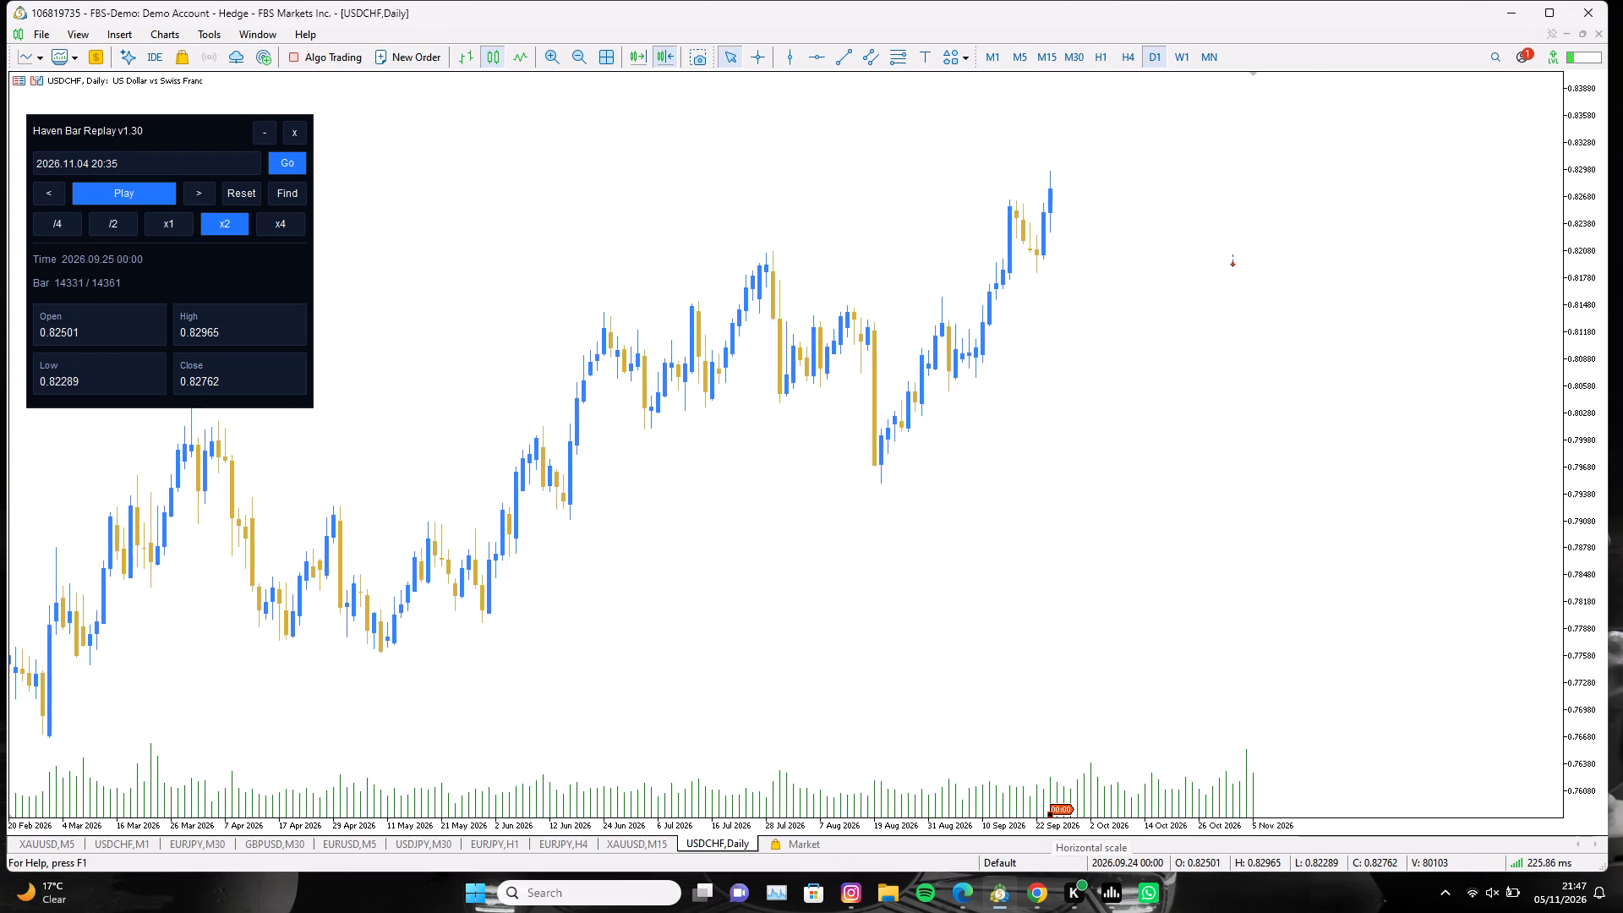
click(1046, 817)
drag(1052, 817, 898, 801)
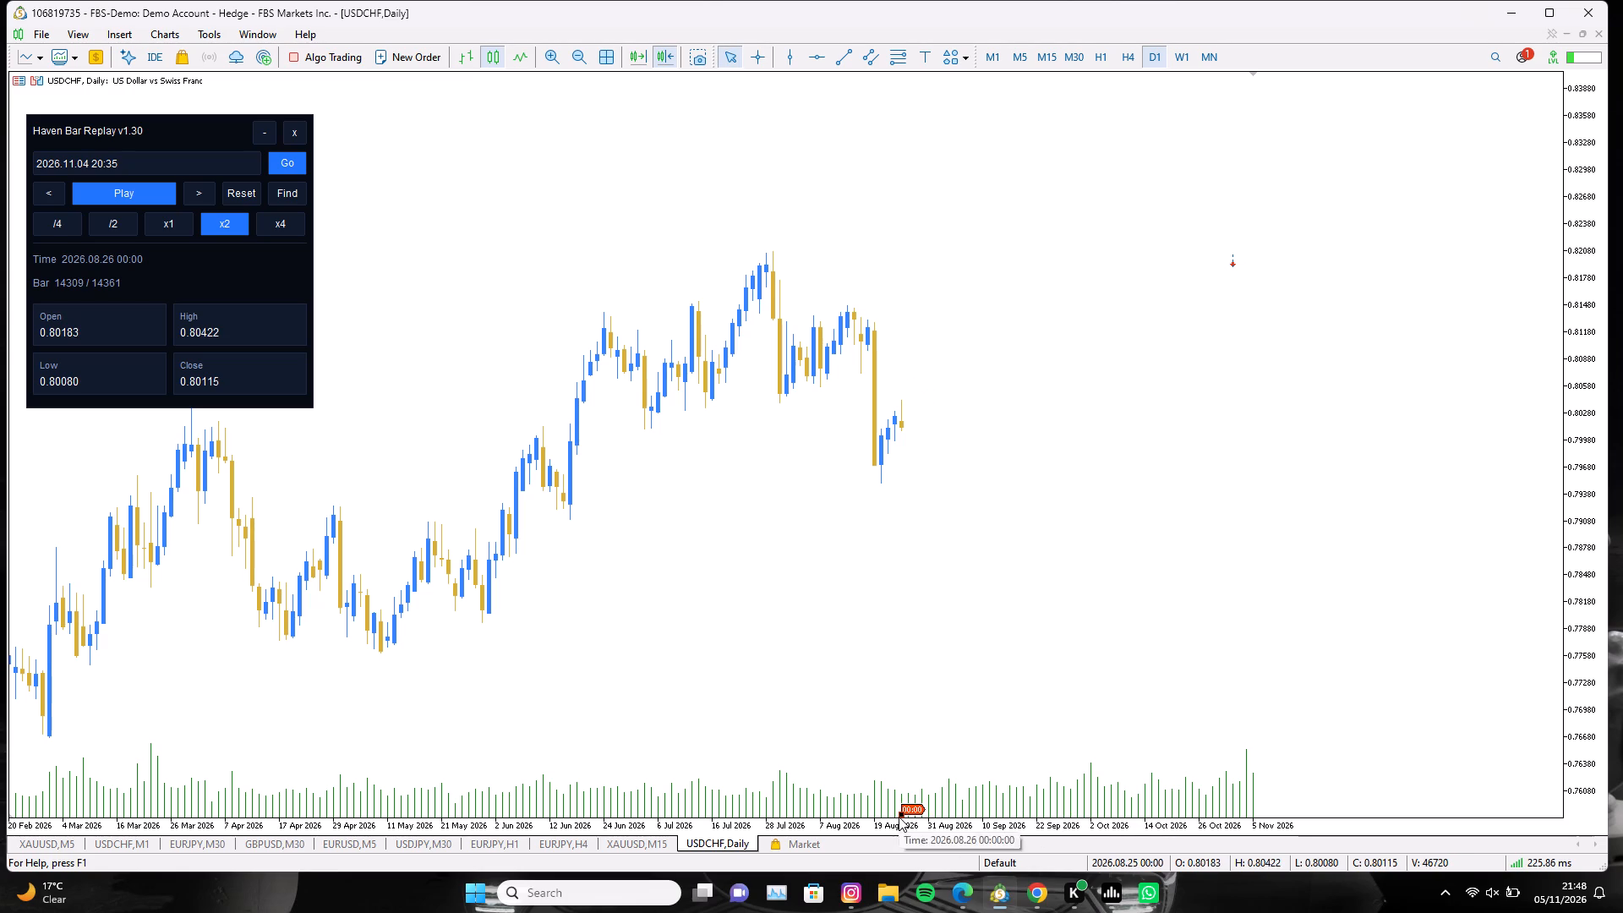
Move the replay marker on the USDCHF daily chart to 12 September 2026 and back to 8 September 2026.
drag(901, 812, 986, 815)
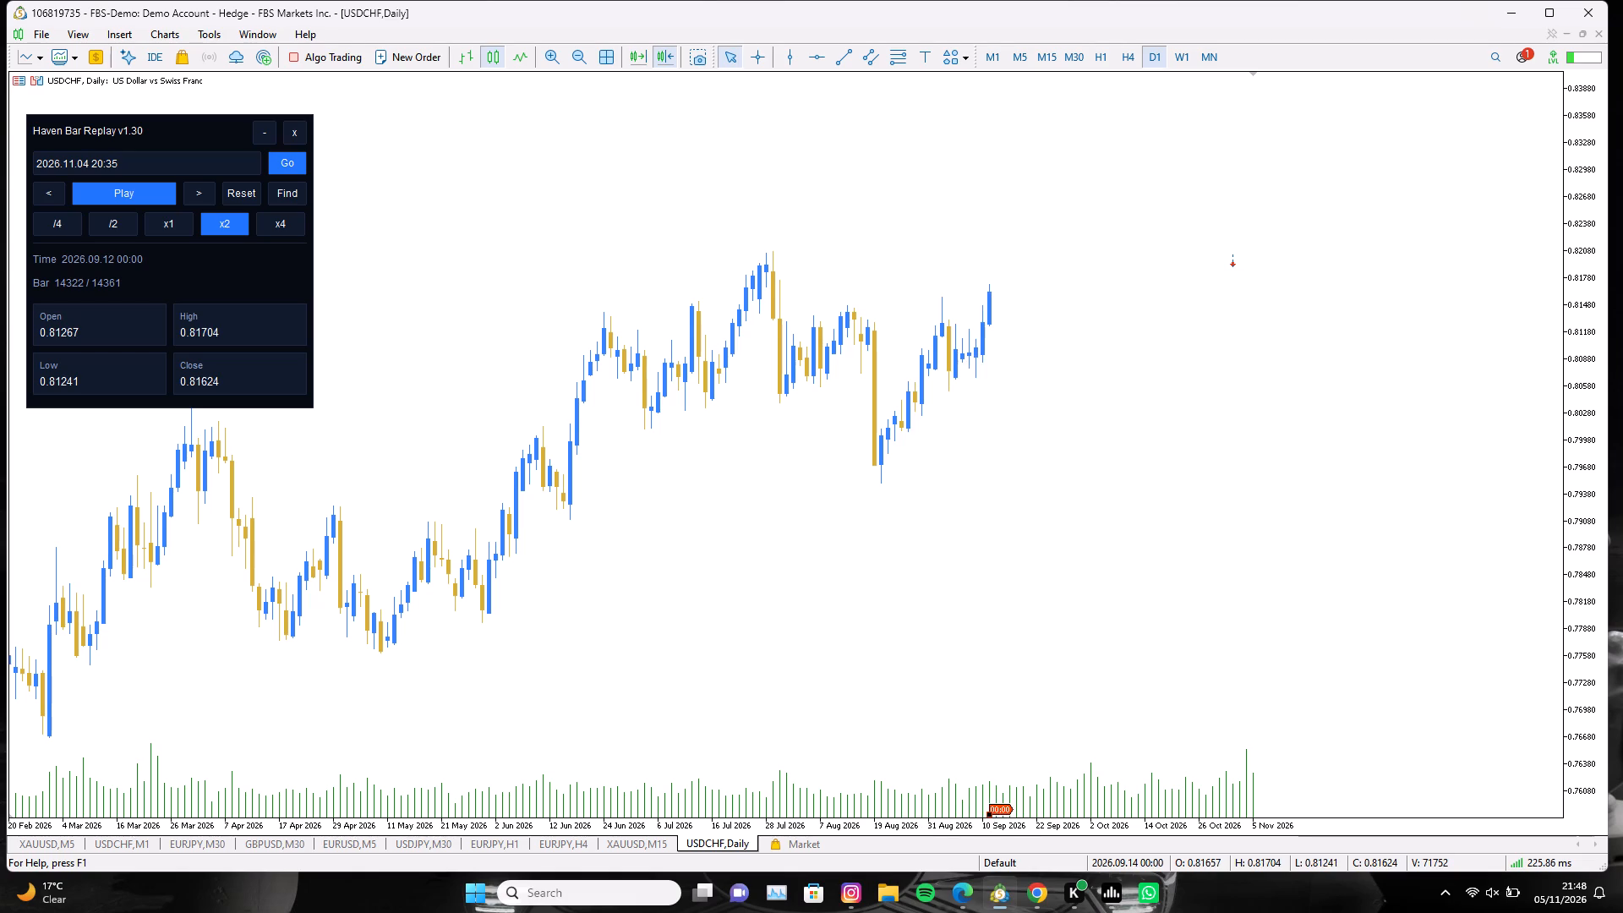
drag(988, 815, 963, 812)
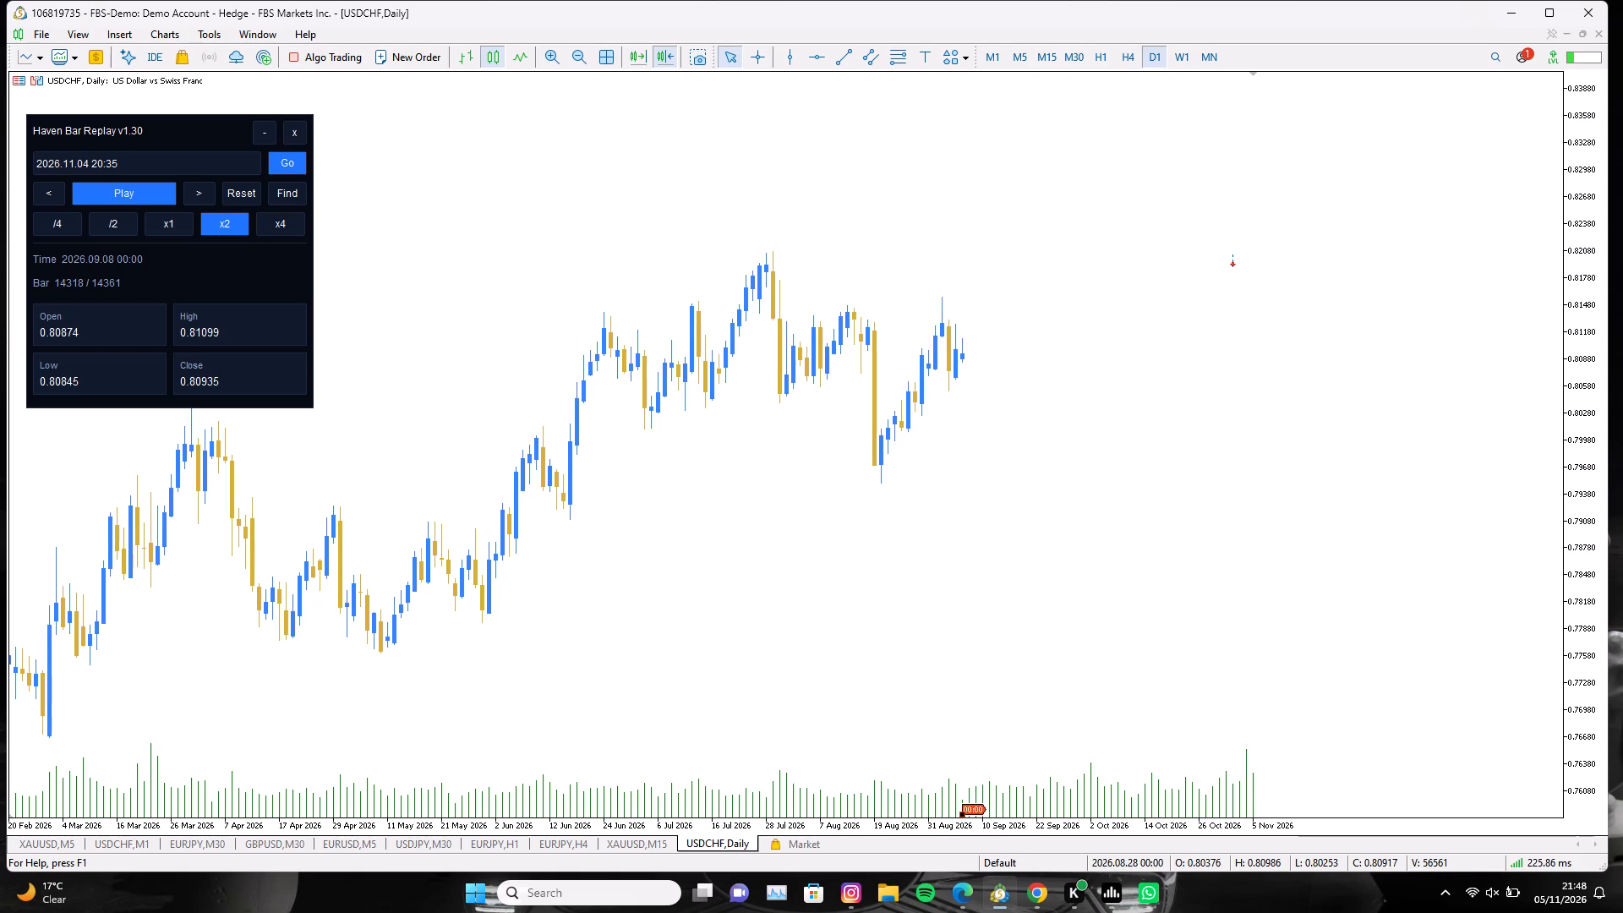
drag(925, 812, 921, 822)
drag(916, 828, 948, 813)
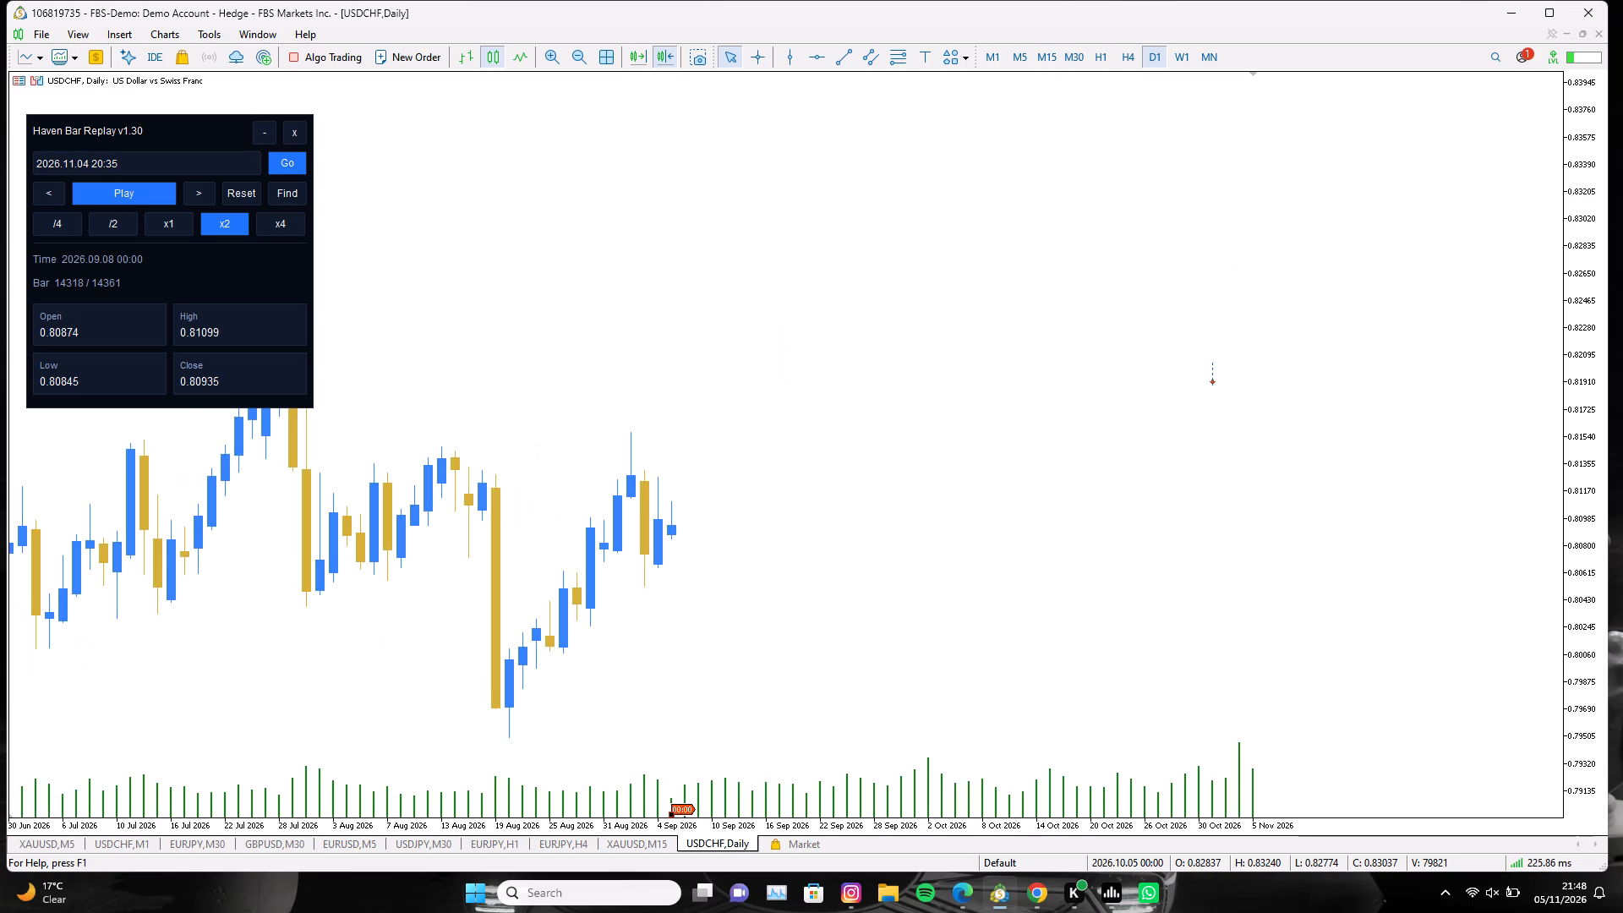
drag(948, 813, 948, 817)
drag(728, 632, 854, 562)
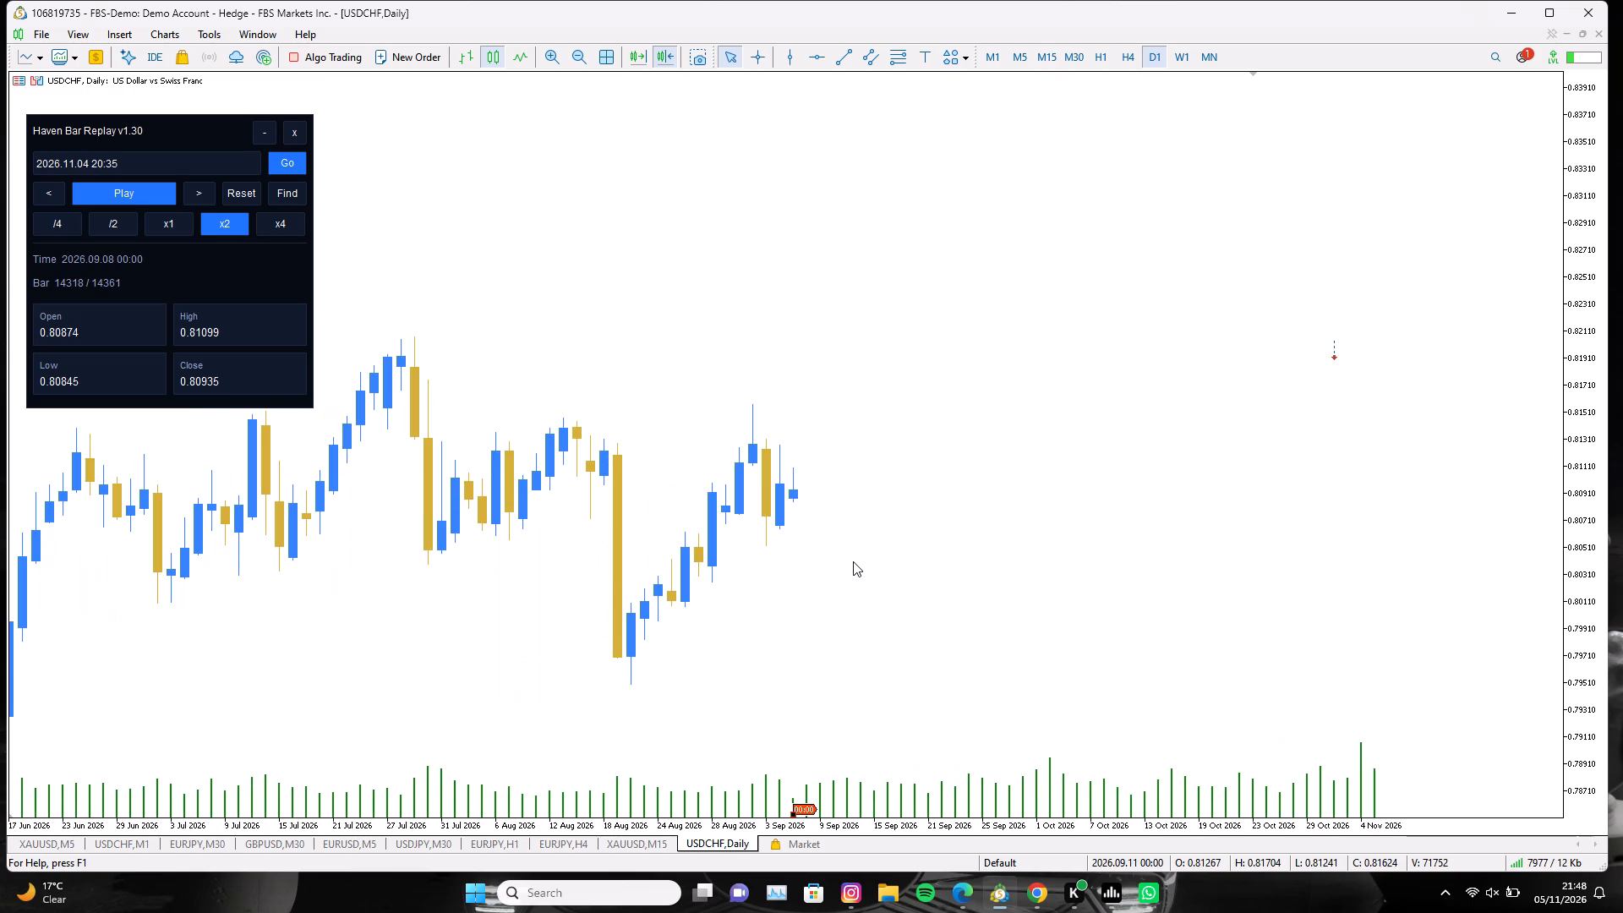
click(856, 829)
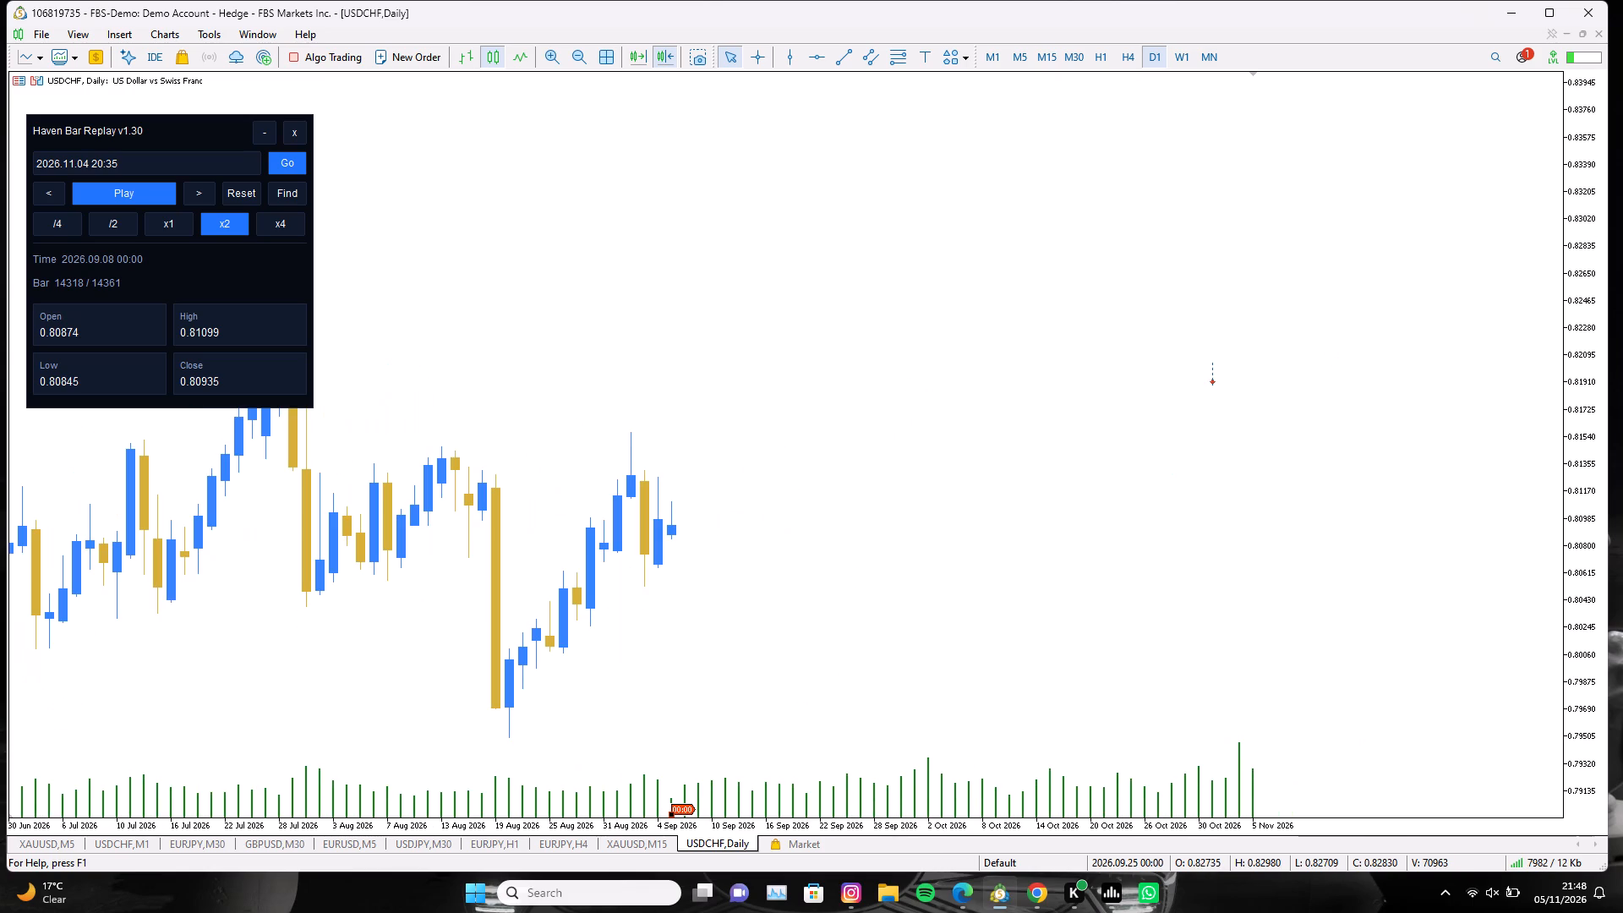
drag(798, 690, 871, 676)
Apply the Black on White colour scheme to the USDCHF daily chart.
right_click(855, 189)
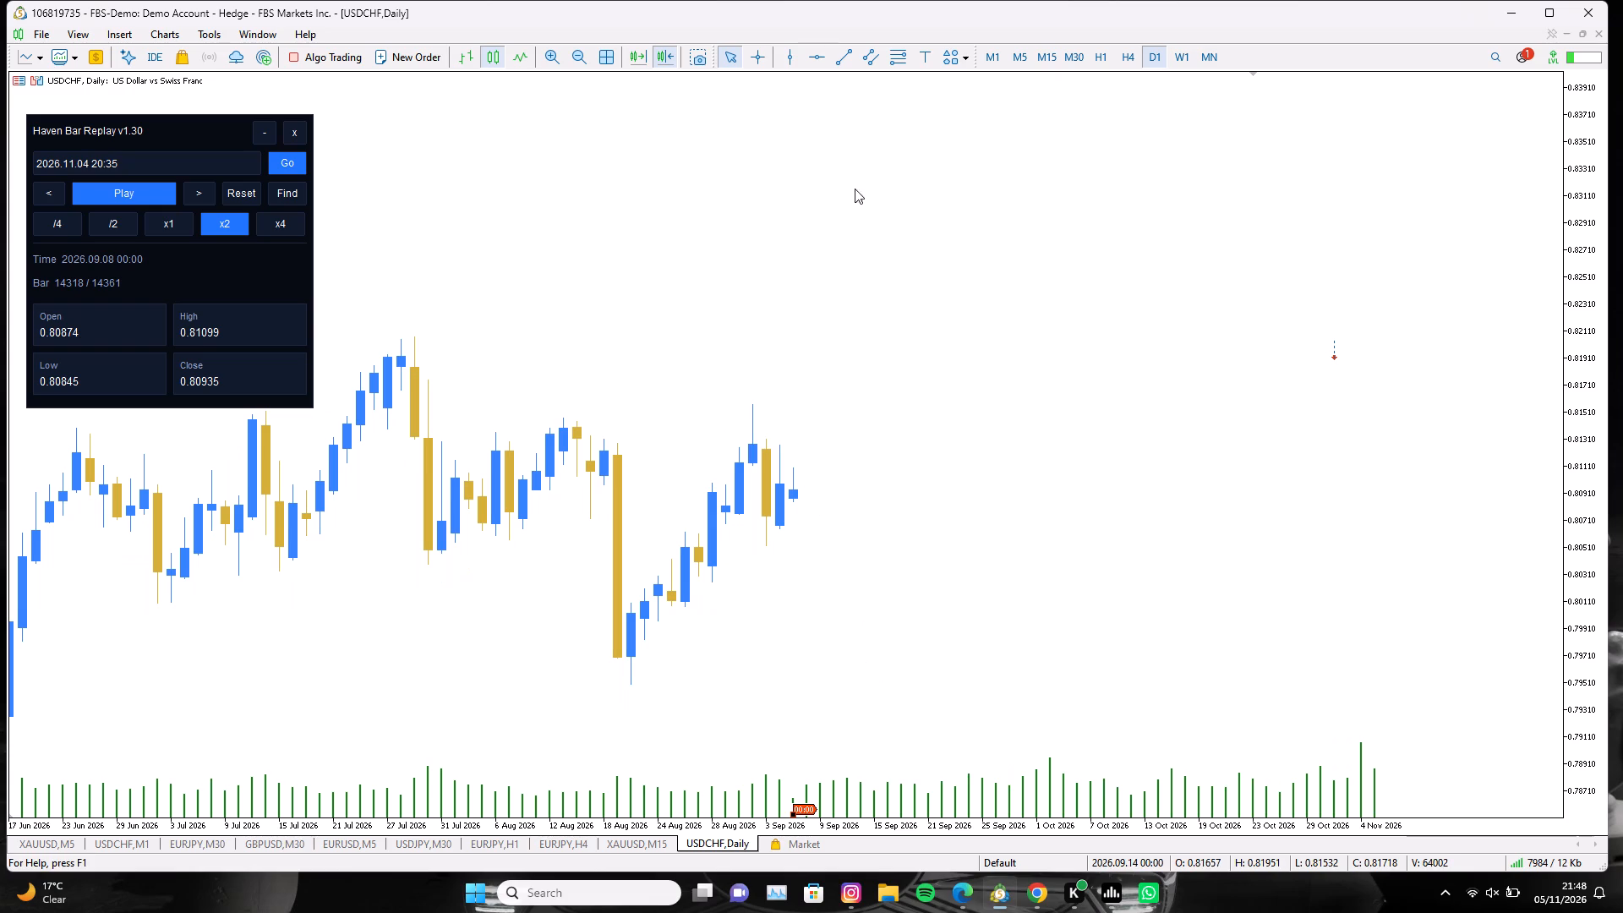
click(950, 771)
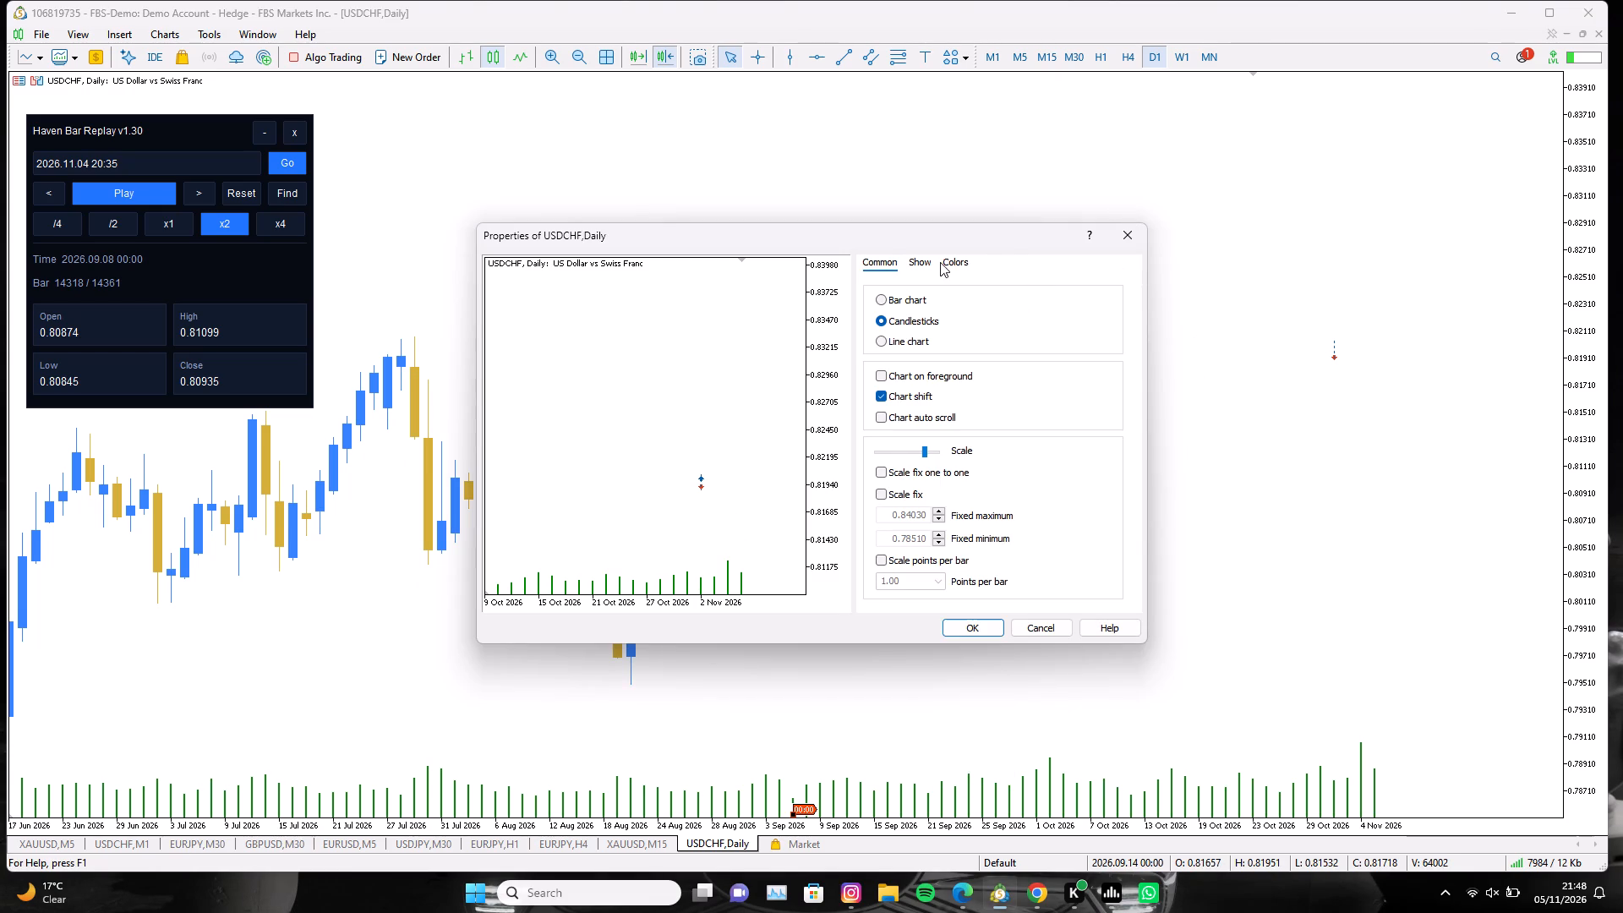
click(943, 262)
click(1053, 283)
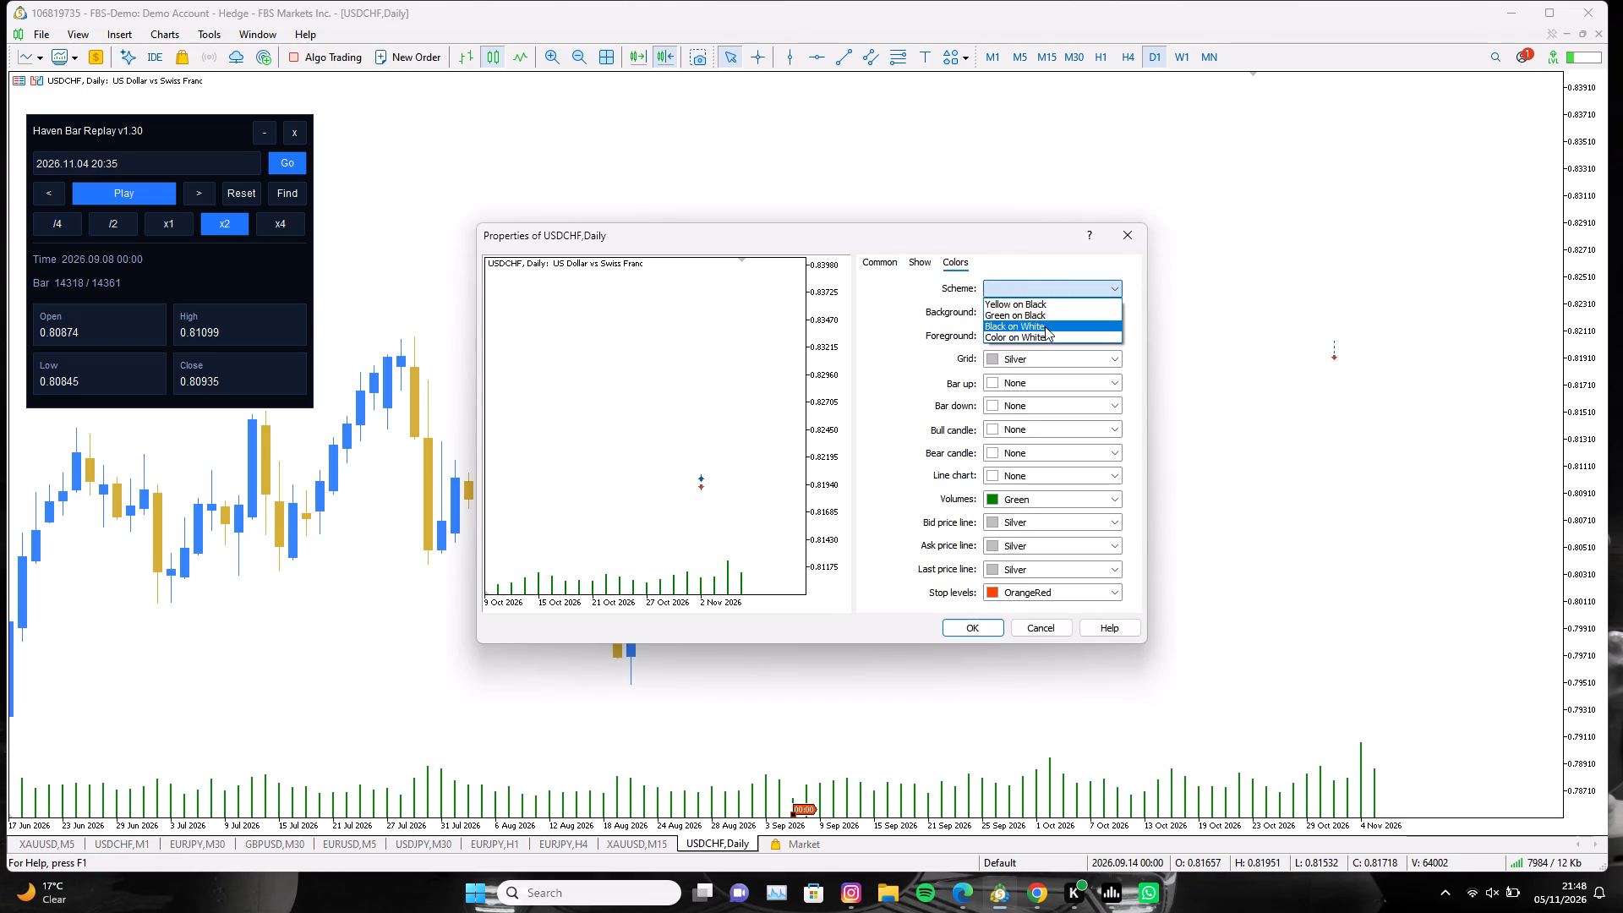
click(1045, 326)
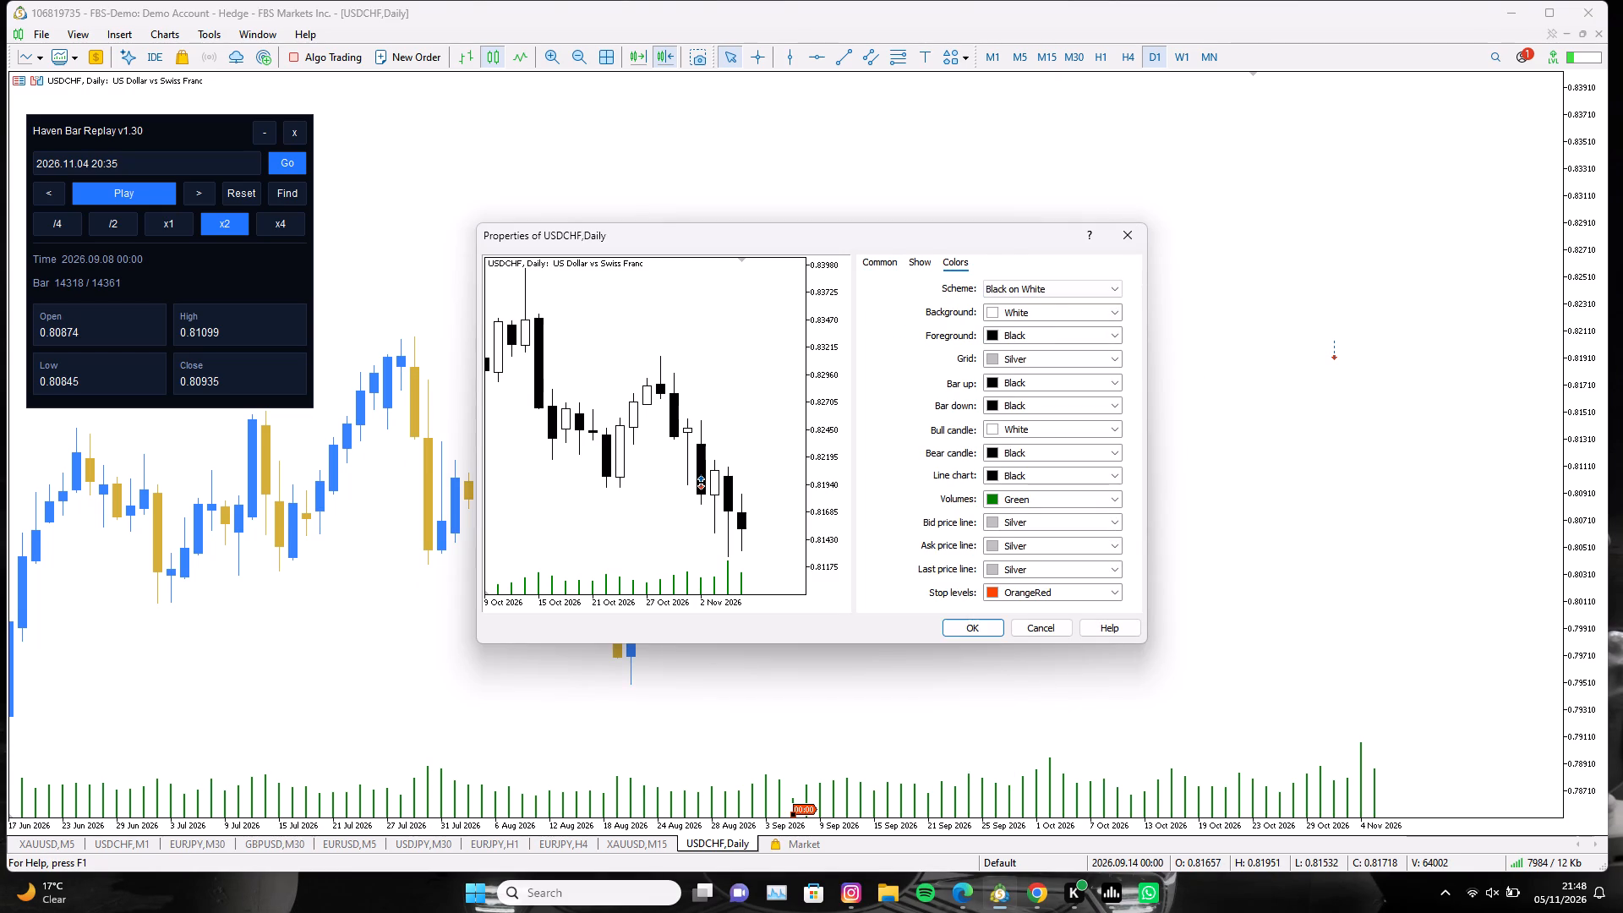
click(984, 631)
Move the replay marker on the USDCHF daily chart to 5 September 2026.
drag(1128, 380, 1044, 402)
drag(672, 814, 696, 812)
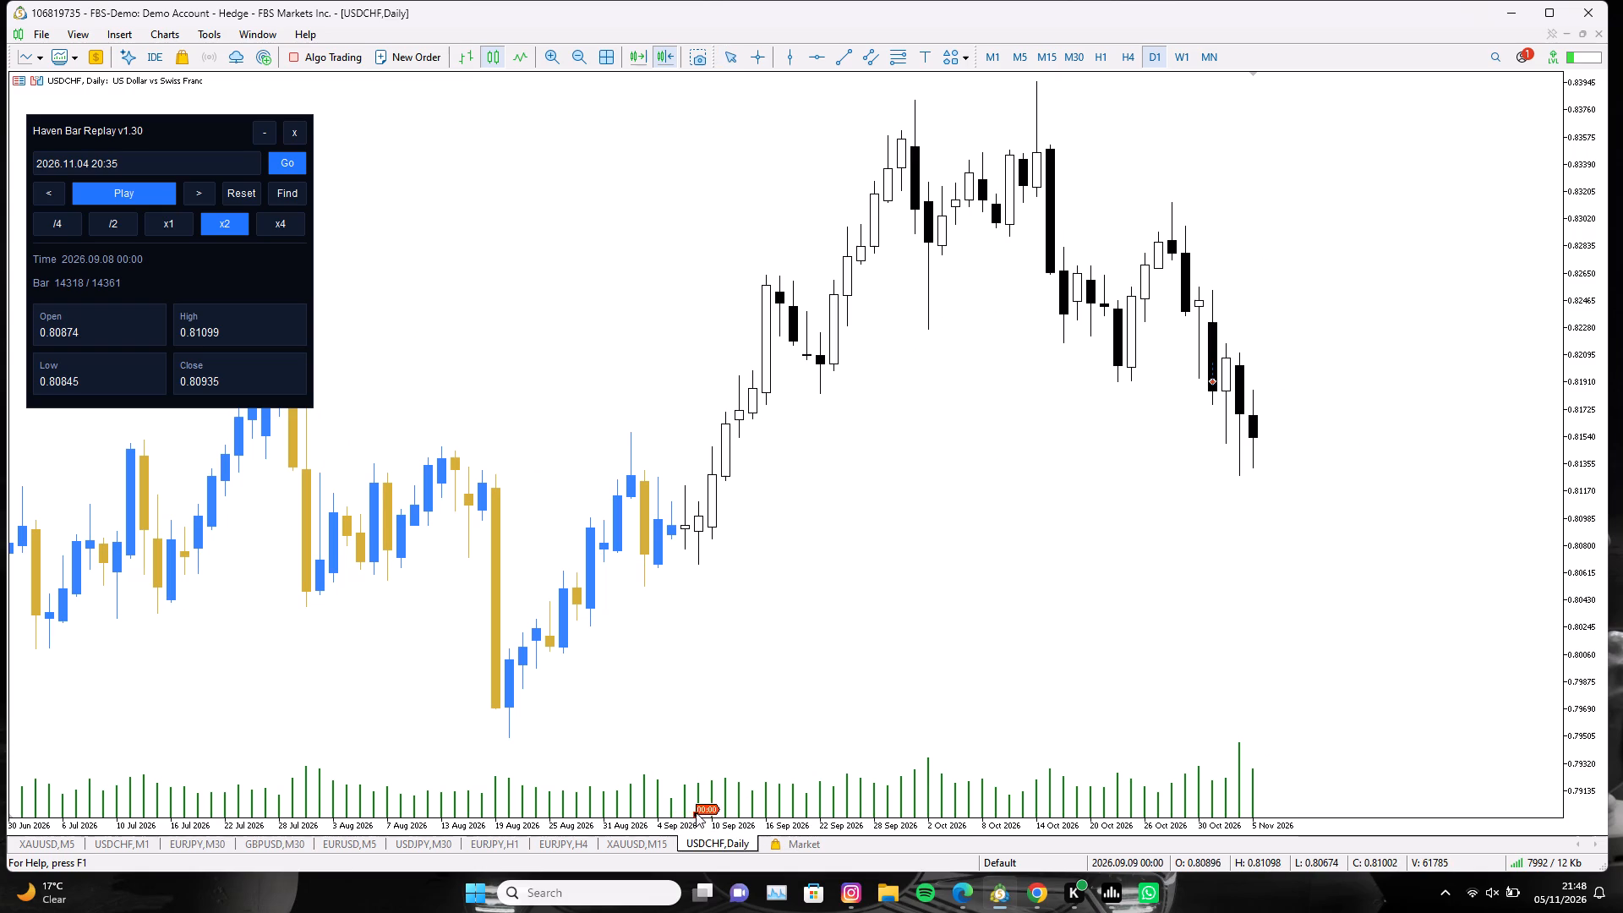
drag(696, 812, 657, 804)
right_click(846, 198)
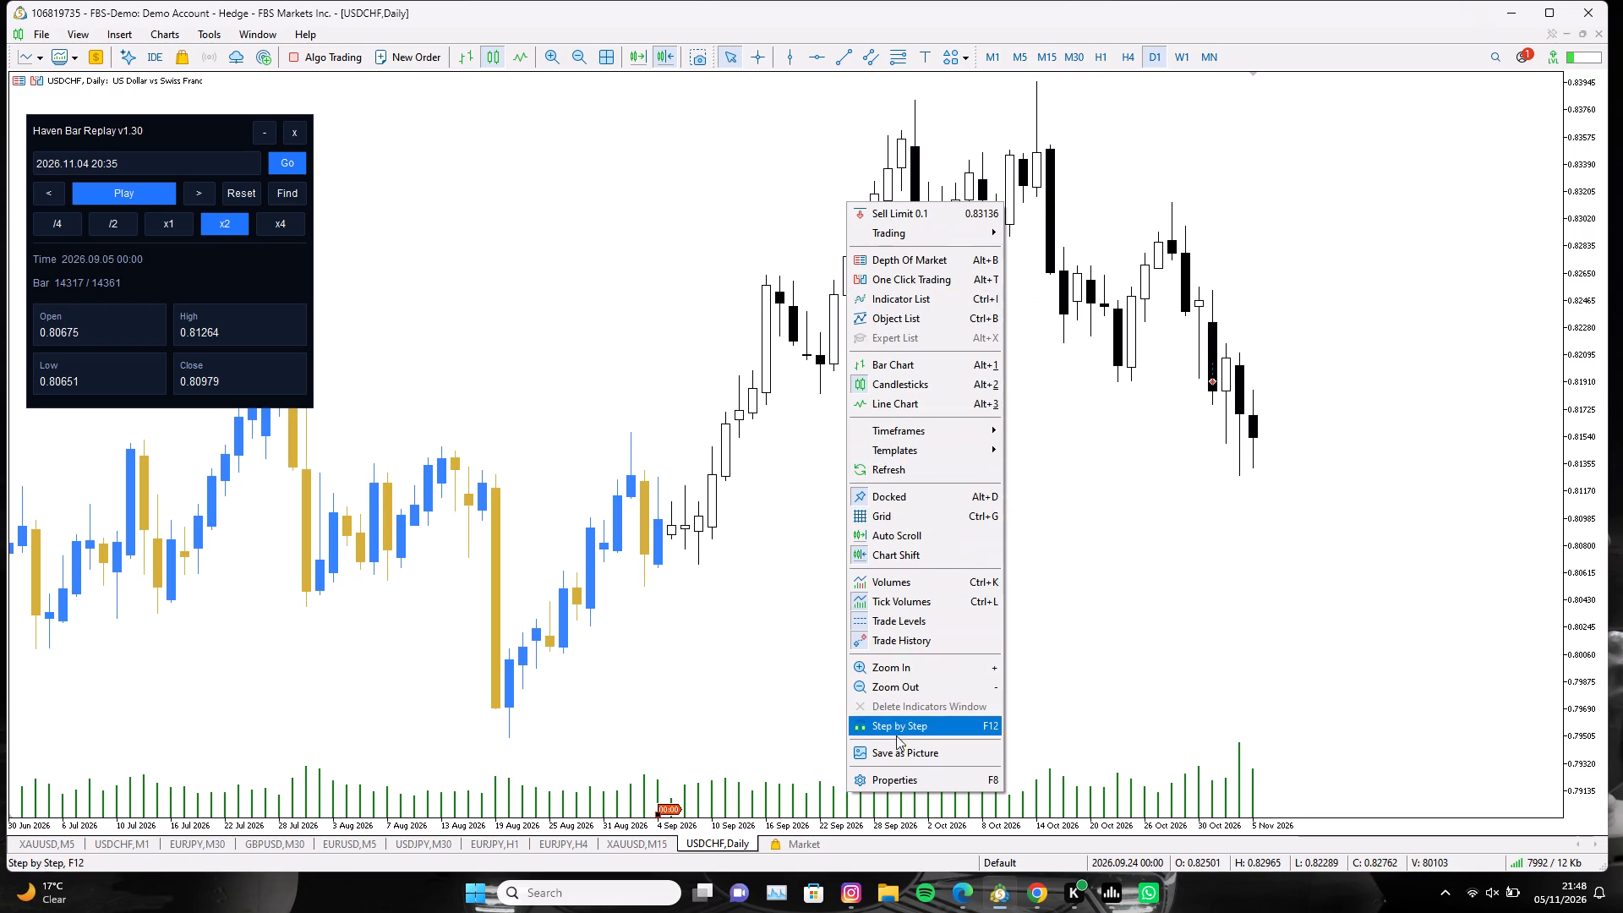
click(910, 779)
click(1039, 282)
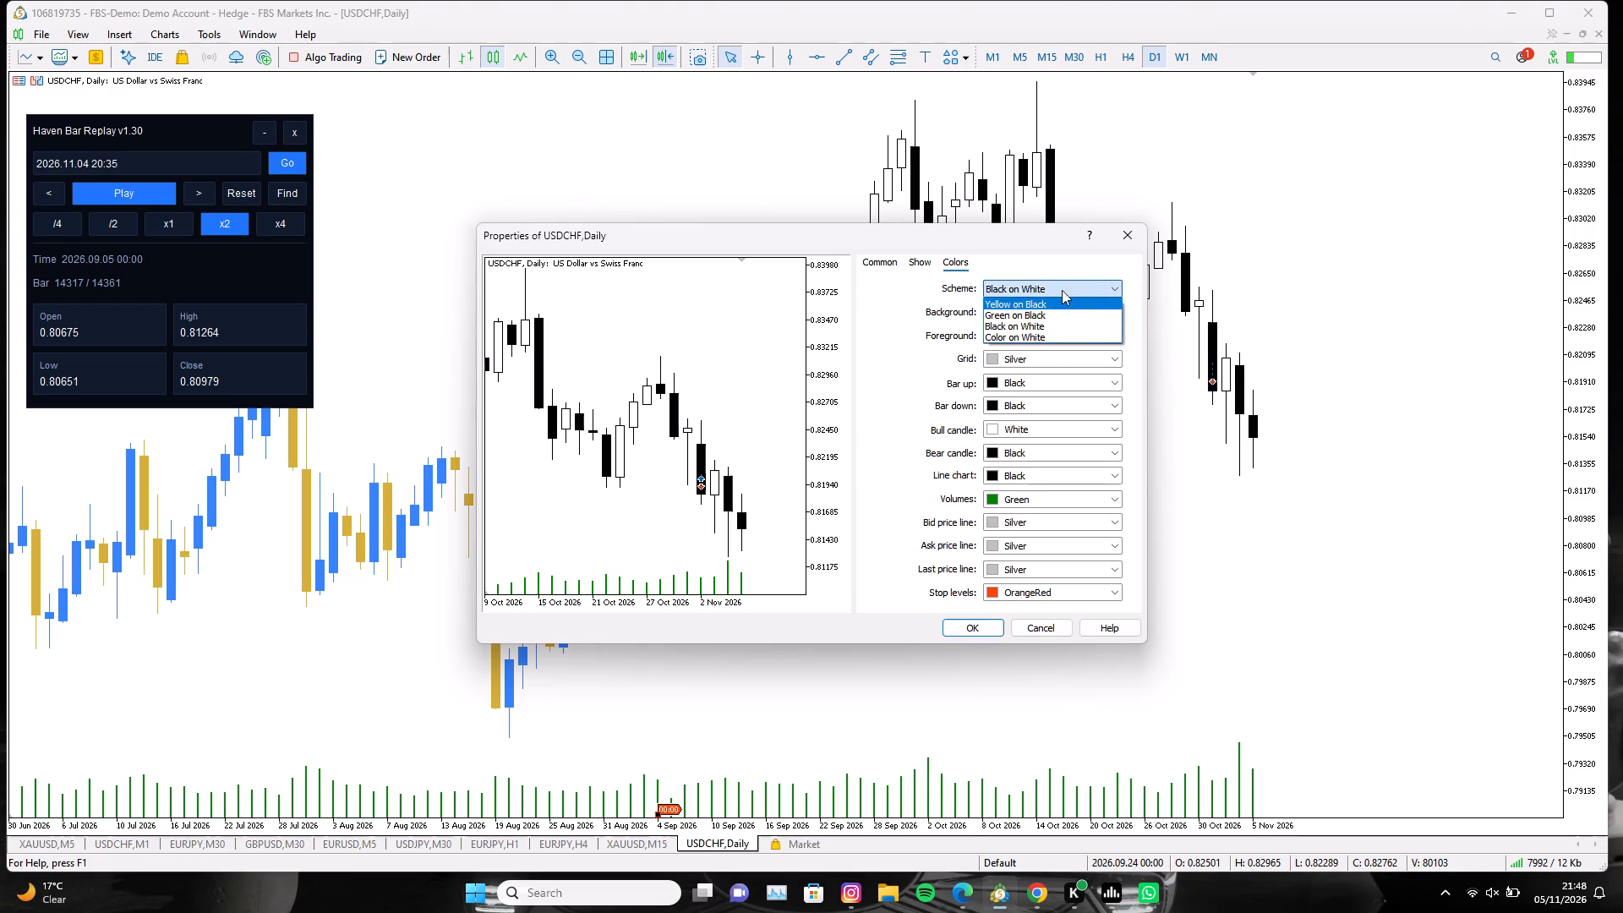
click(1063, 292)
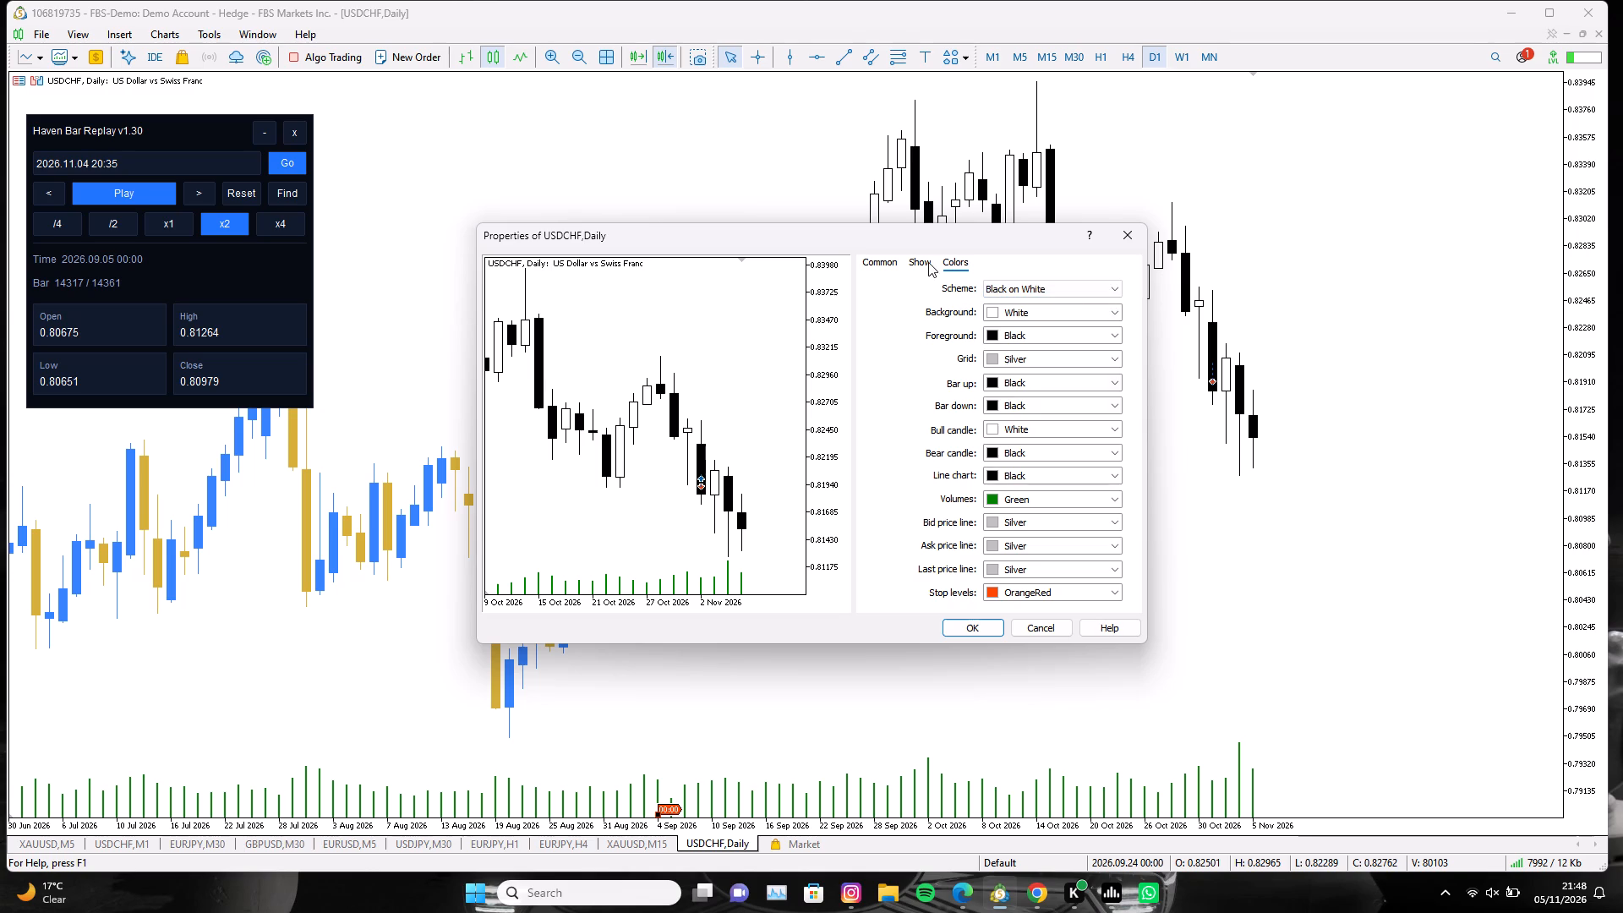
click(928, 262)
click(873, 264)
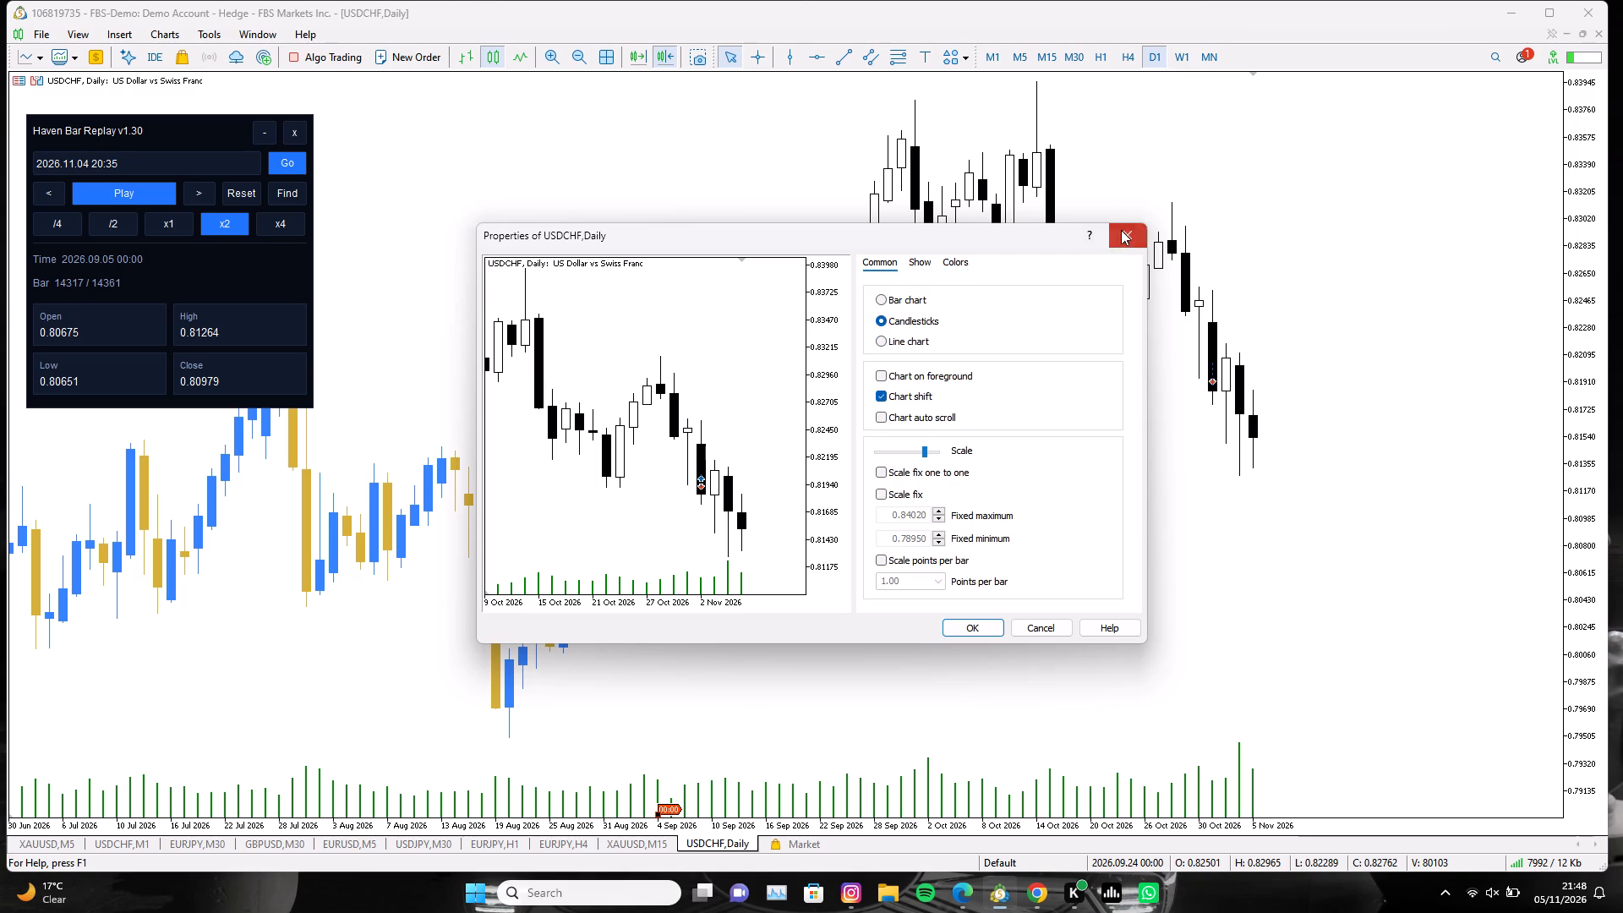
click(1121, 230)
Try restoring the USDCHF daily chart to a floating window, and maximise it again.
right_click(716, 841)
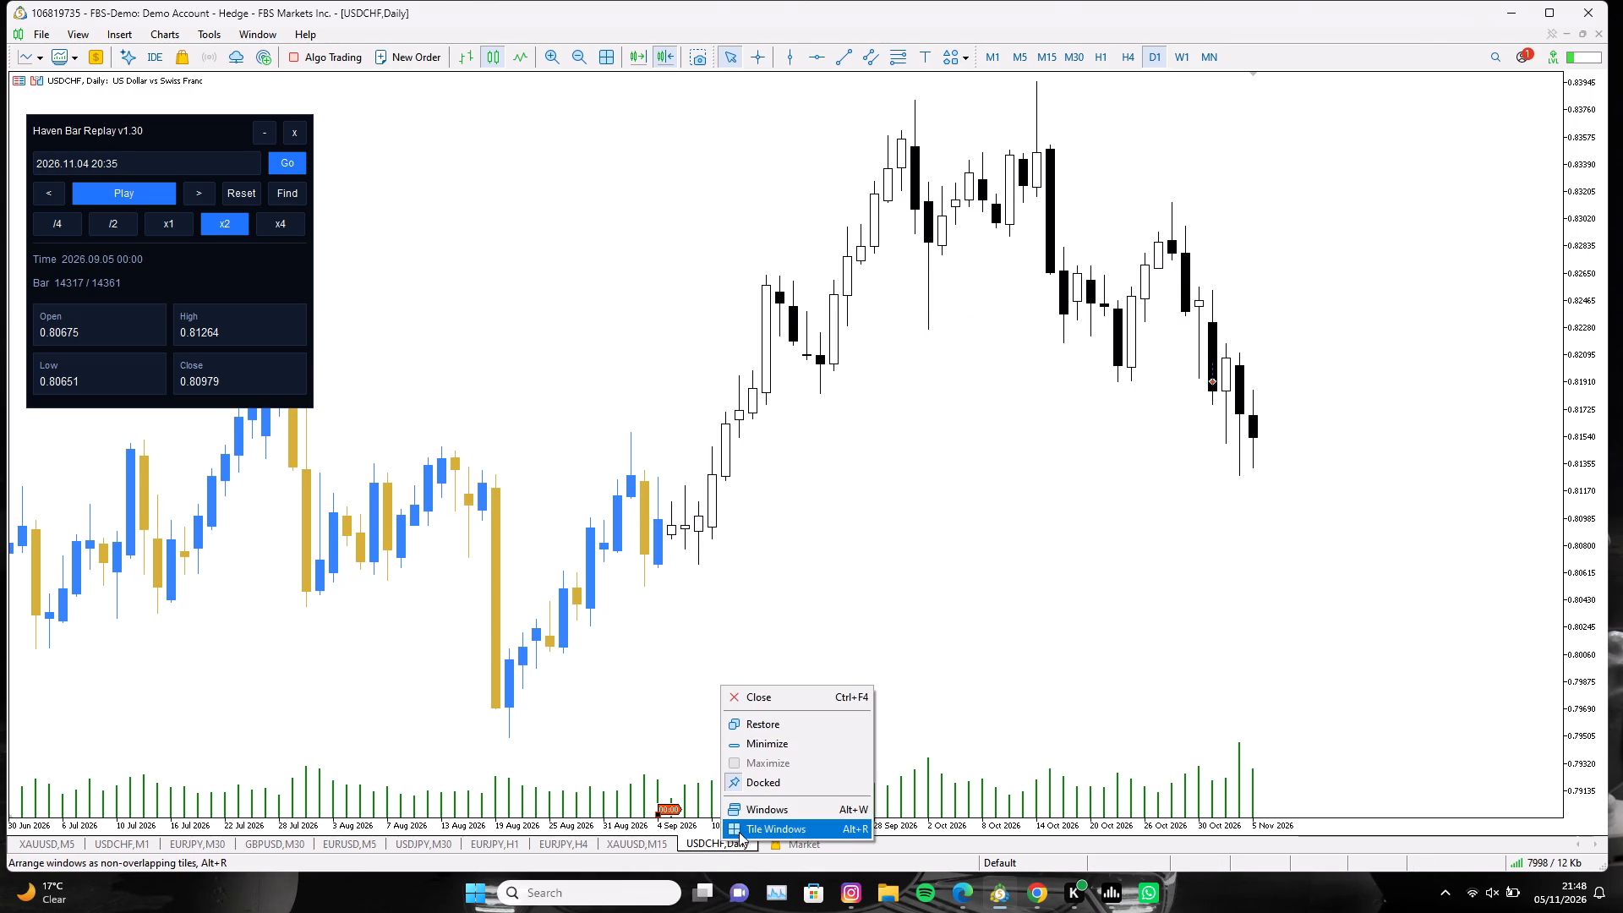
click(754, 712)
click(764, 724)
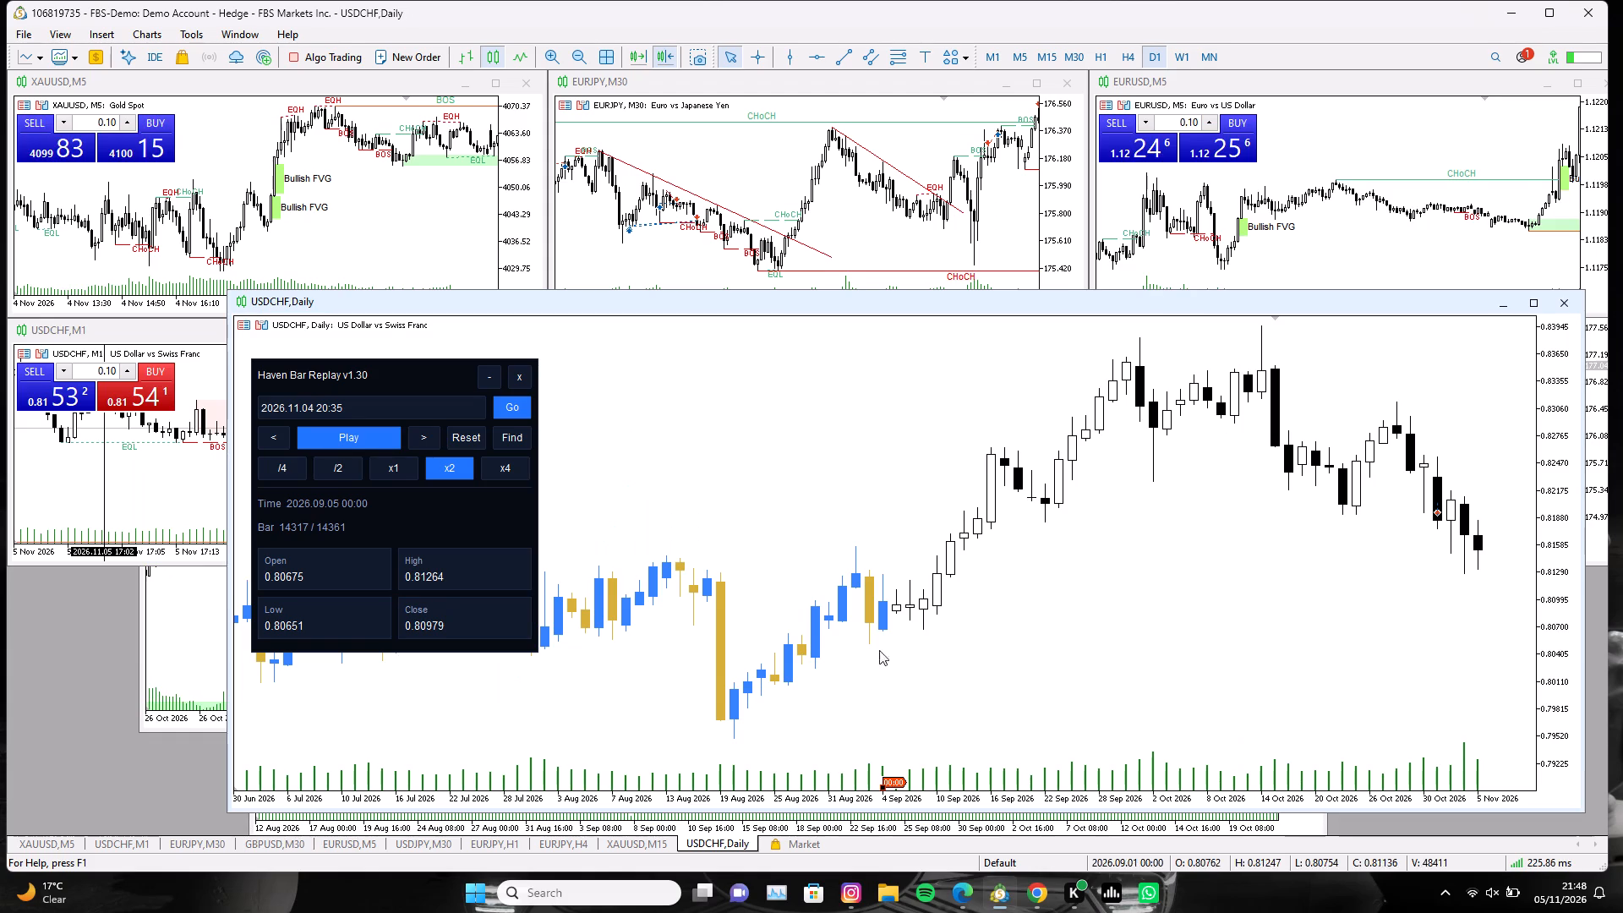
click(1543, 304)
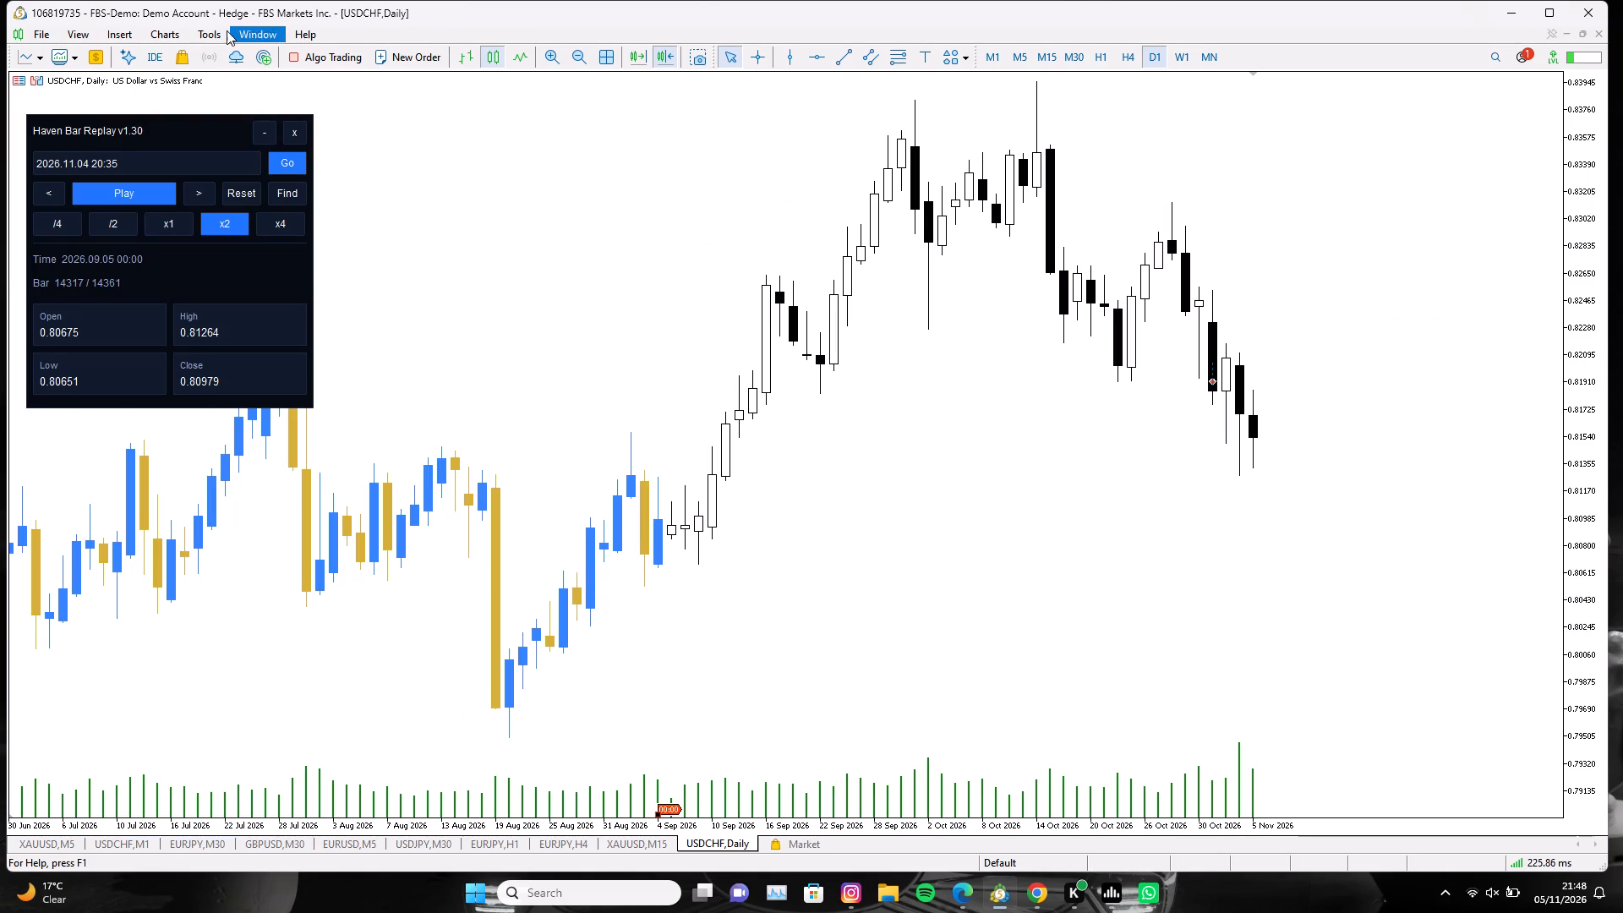
Open a new USDCHF chart from the main forex symbols.
click(41, 36)
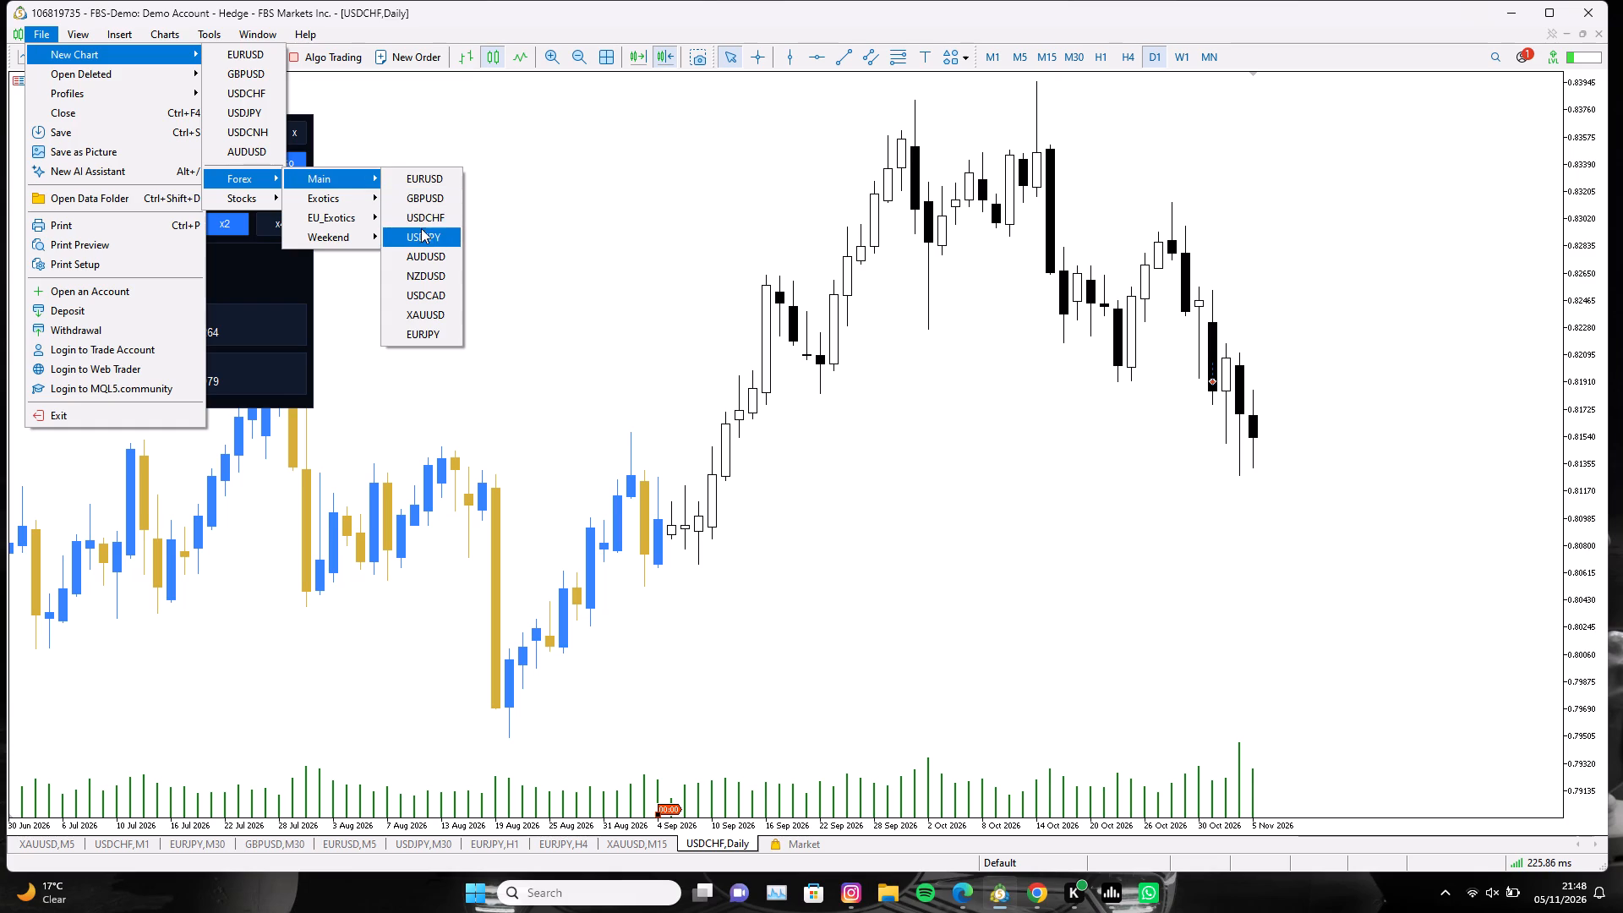
click(434, 224)
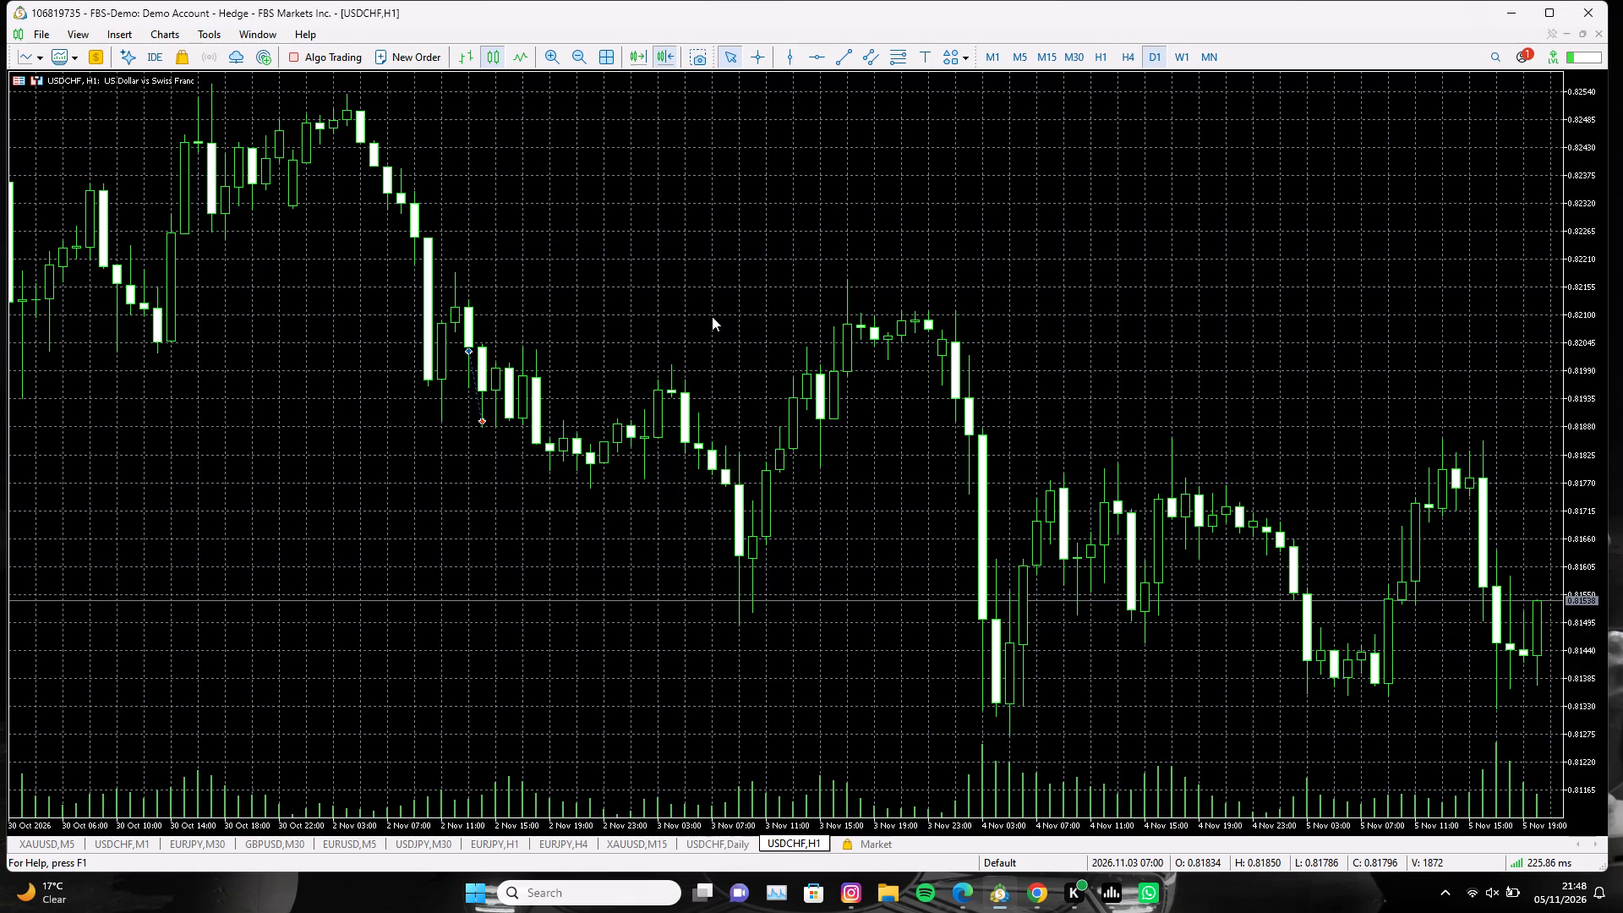
Choose the Black on White colour scheme in the new USDCHF H1 chart's properties.
right_click(710, 296)
click(766, 860)
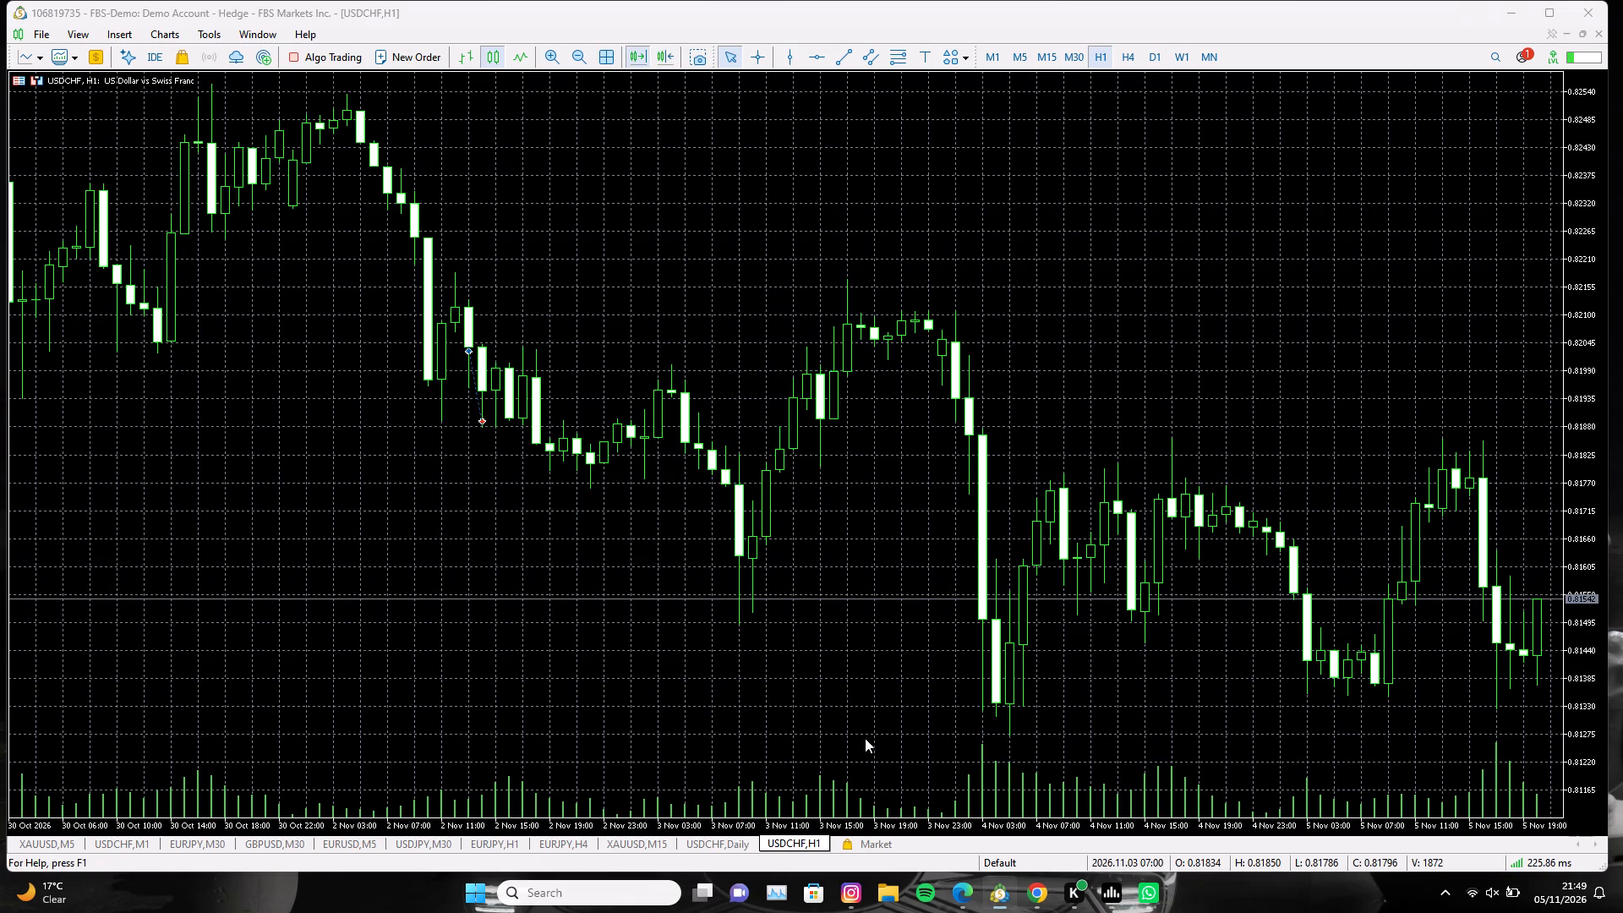
click(950, 265)
click(1030, 286)
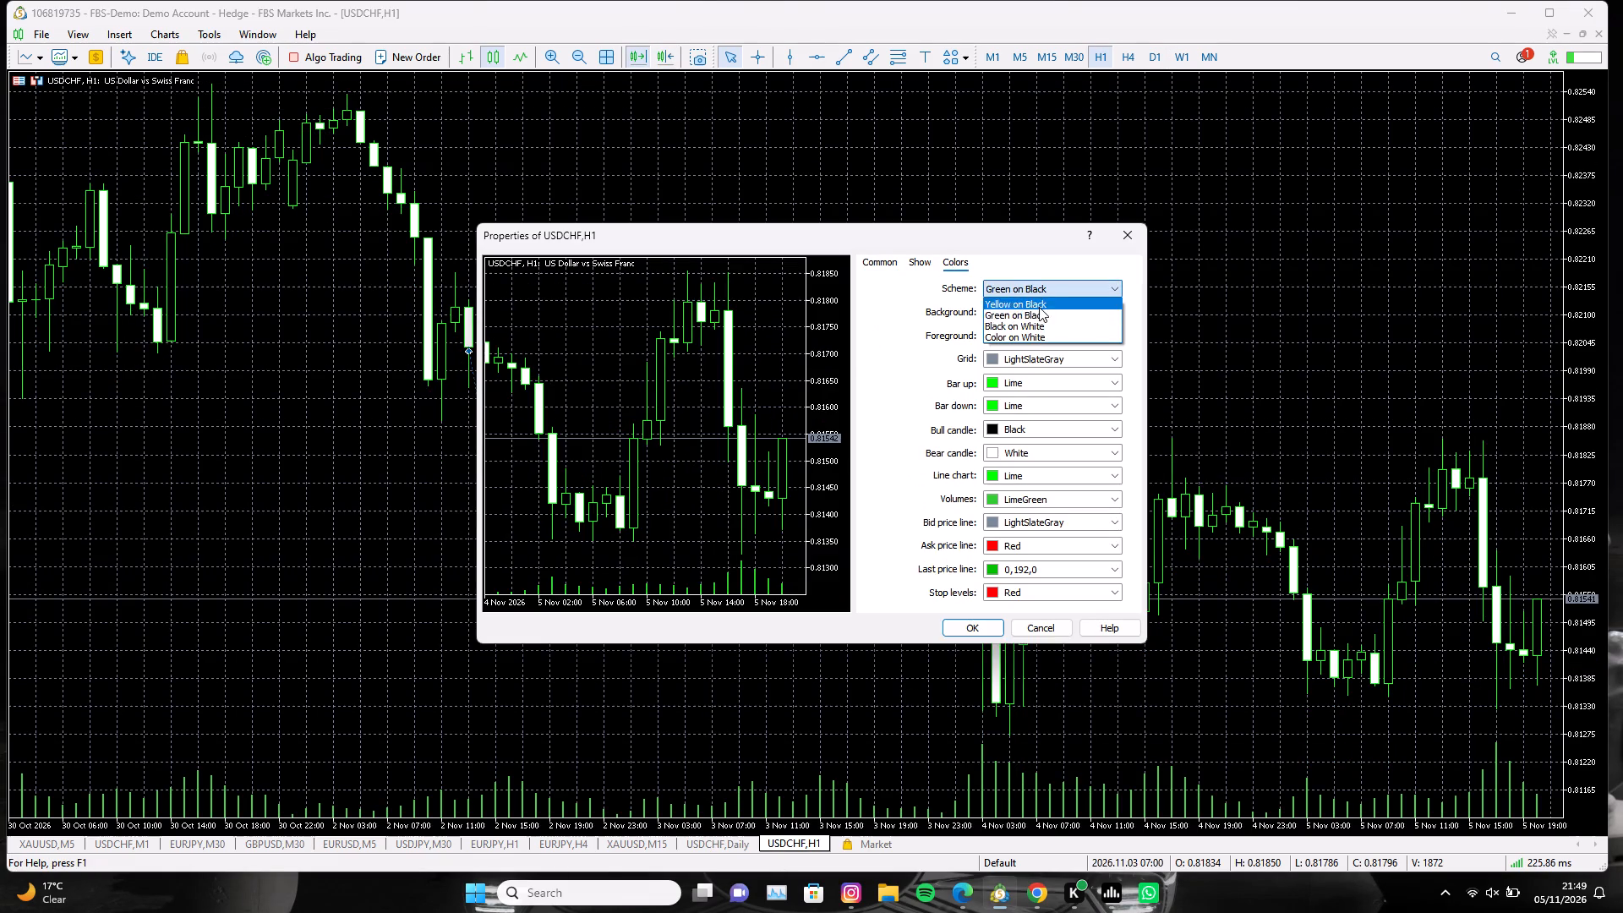
click(1042, 323)
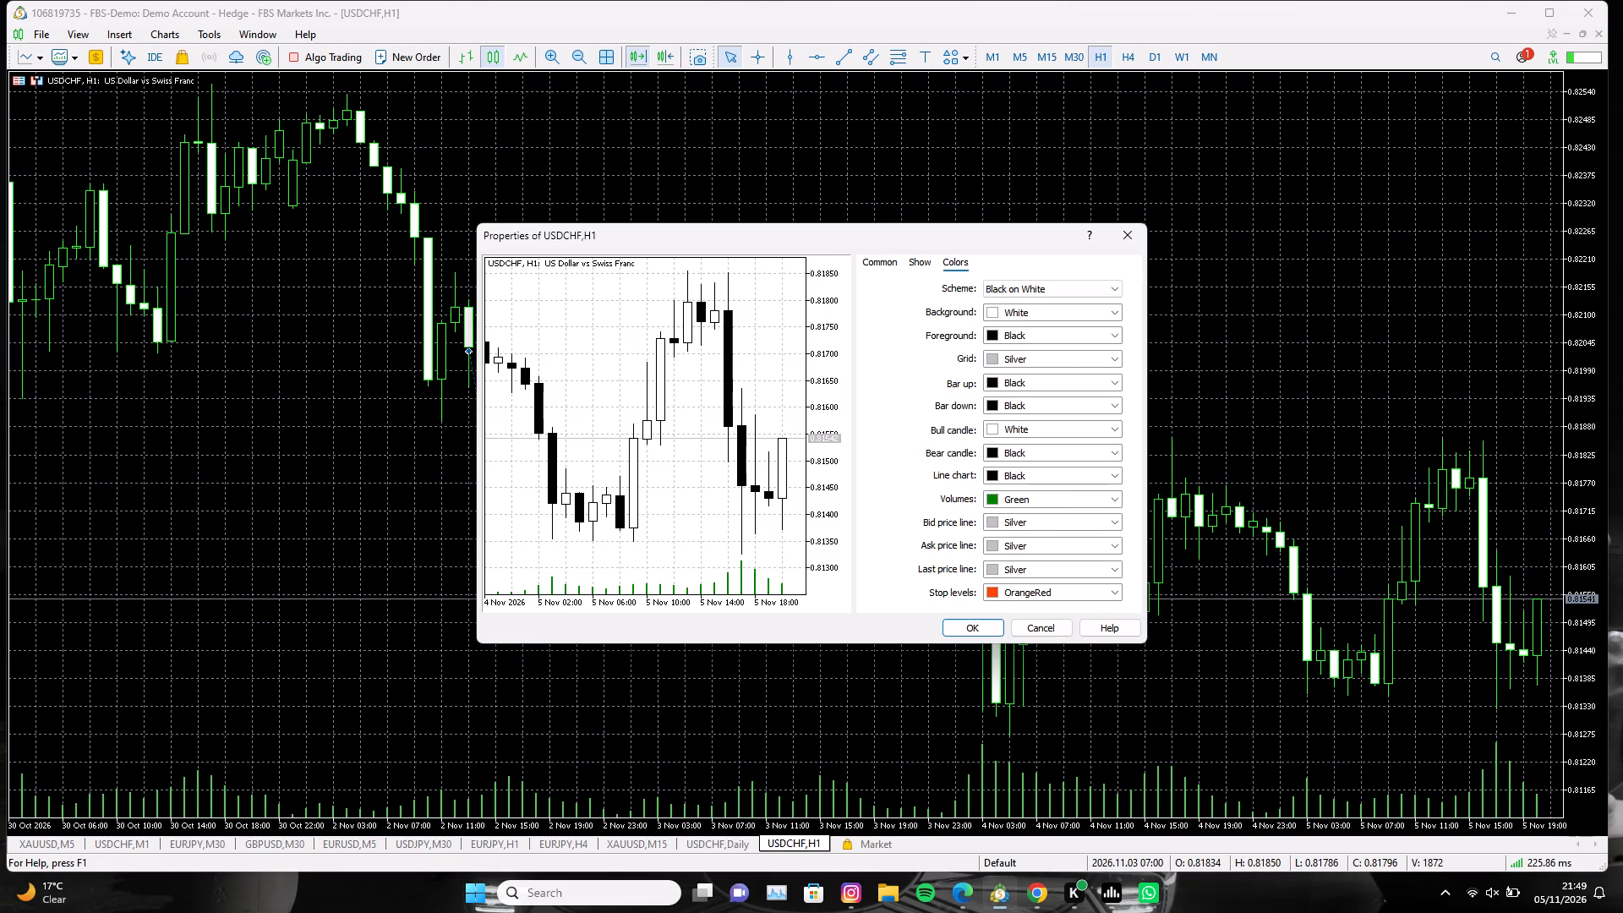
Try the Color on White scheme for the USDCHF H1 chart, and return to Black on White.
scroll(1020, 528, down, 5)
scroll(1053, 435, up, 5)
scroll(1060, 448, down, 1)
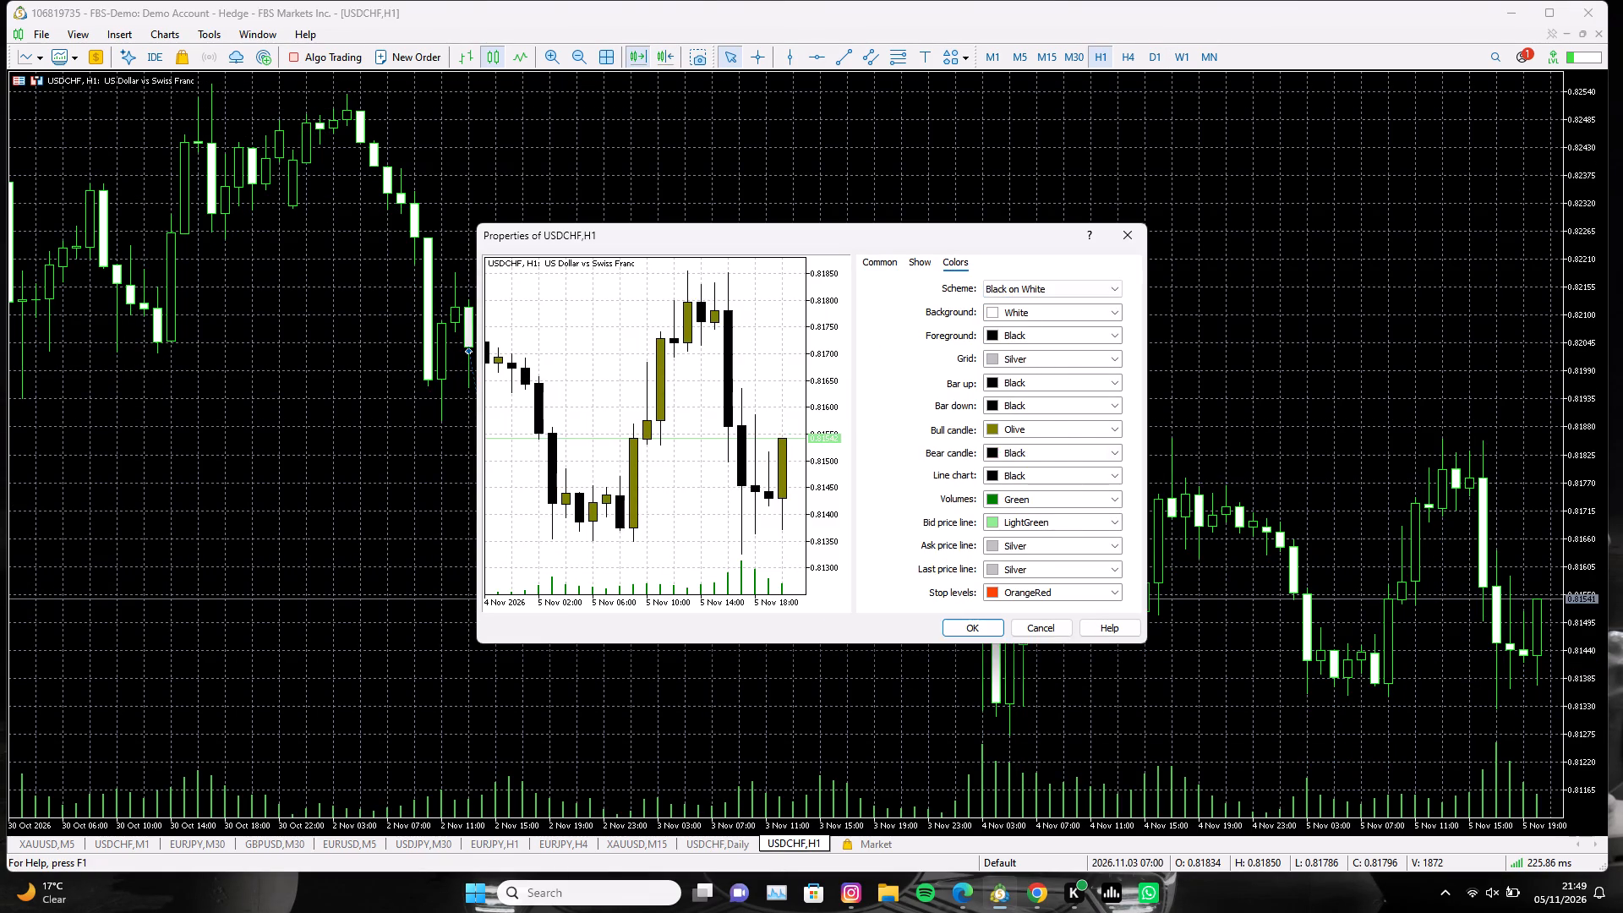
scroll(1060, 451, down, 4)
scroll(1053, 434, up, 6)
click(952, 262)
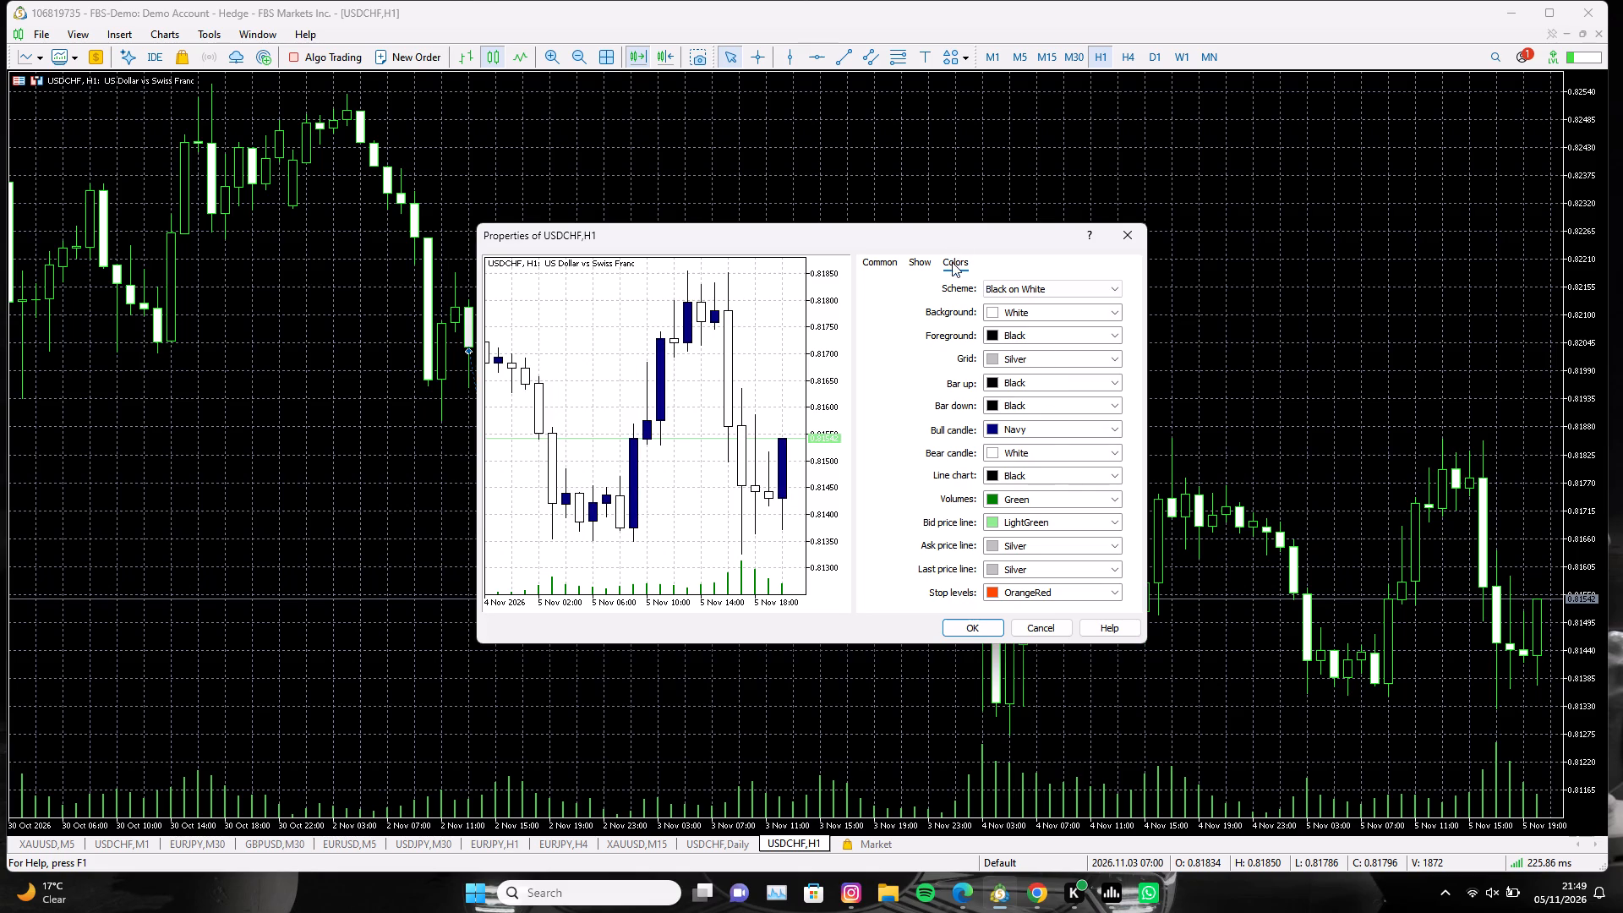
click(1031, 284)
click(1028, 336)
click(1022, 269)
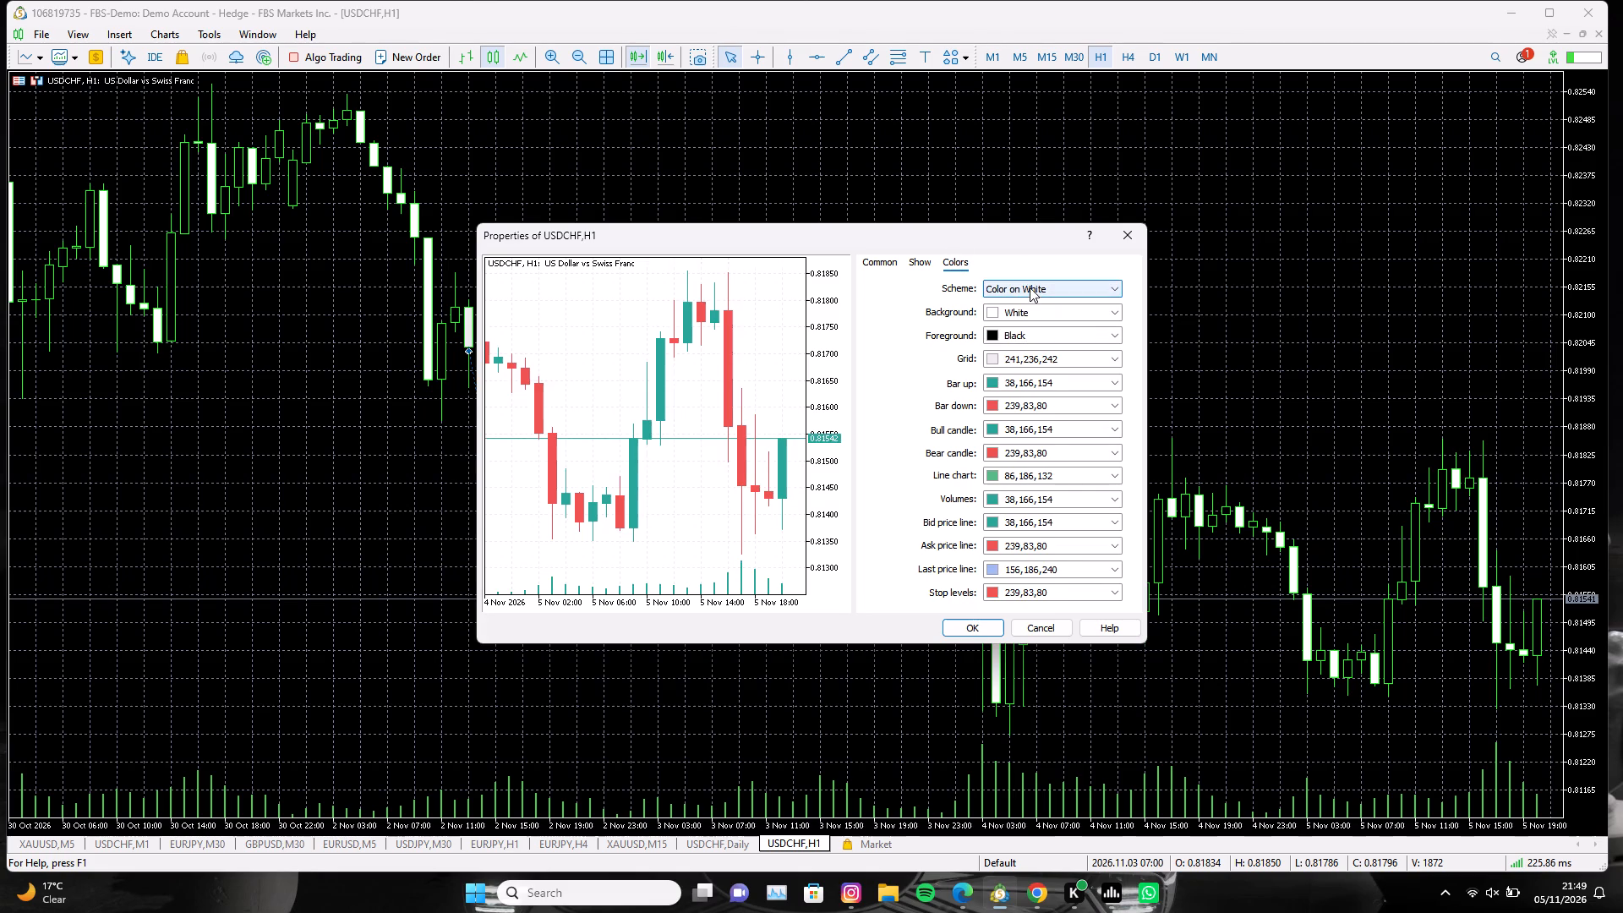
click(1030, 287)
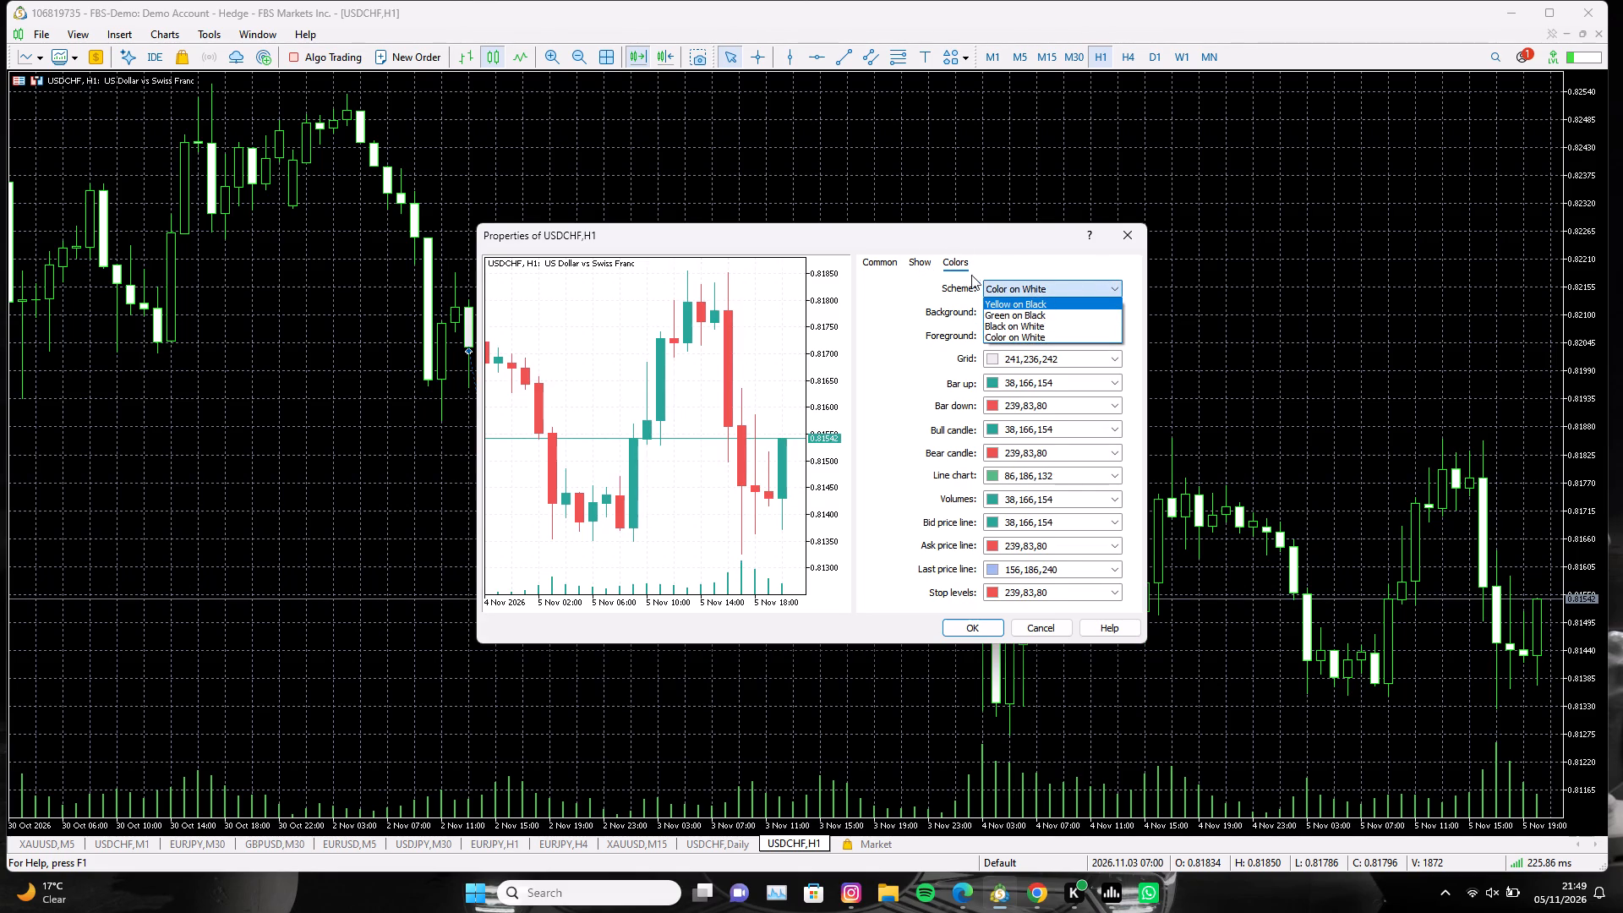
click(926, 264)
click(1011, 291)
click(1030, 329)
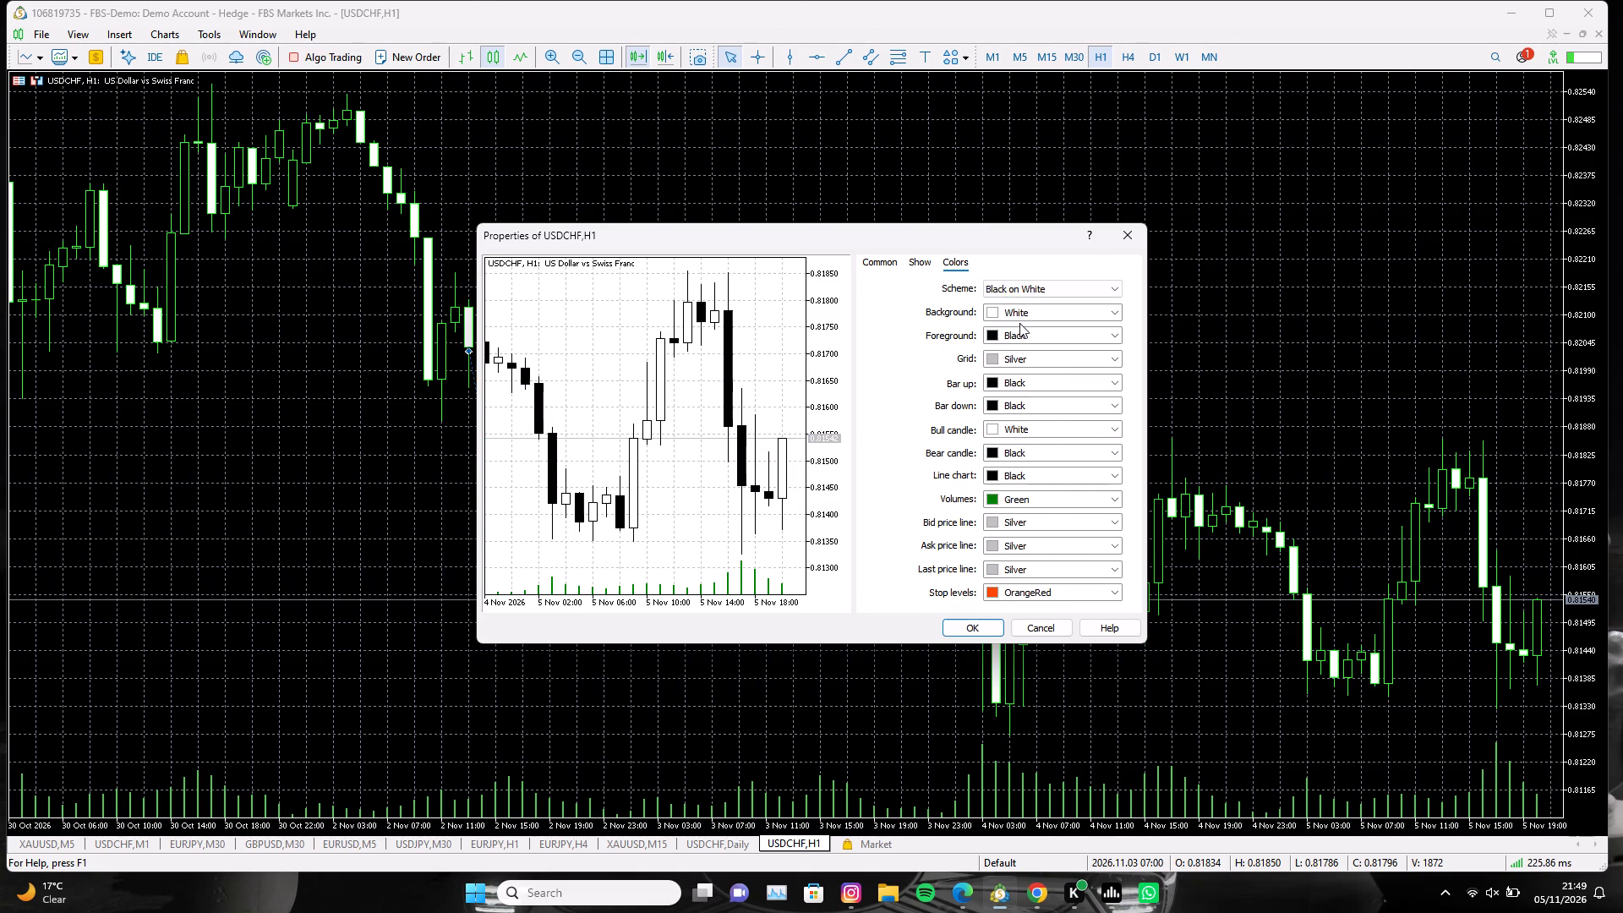
Hide the grid on the USDCHF H1 chart and apply the chart properties.
click(914, 261)
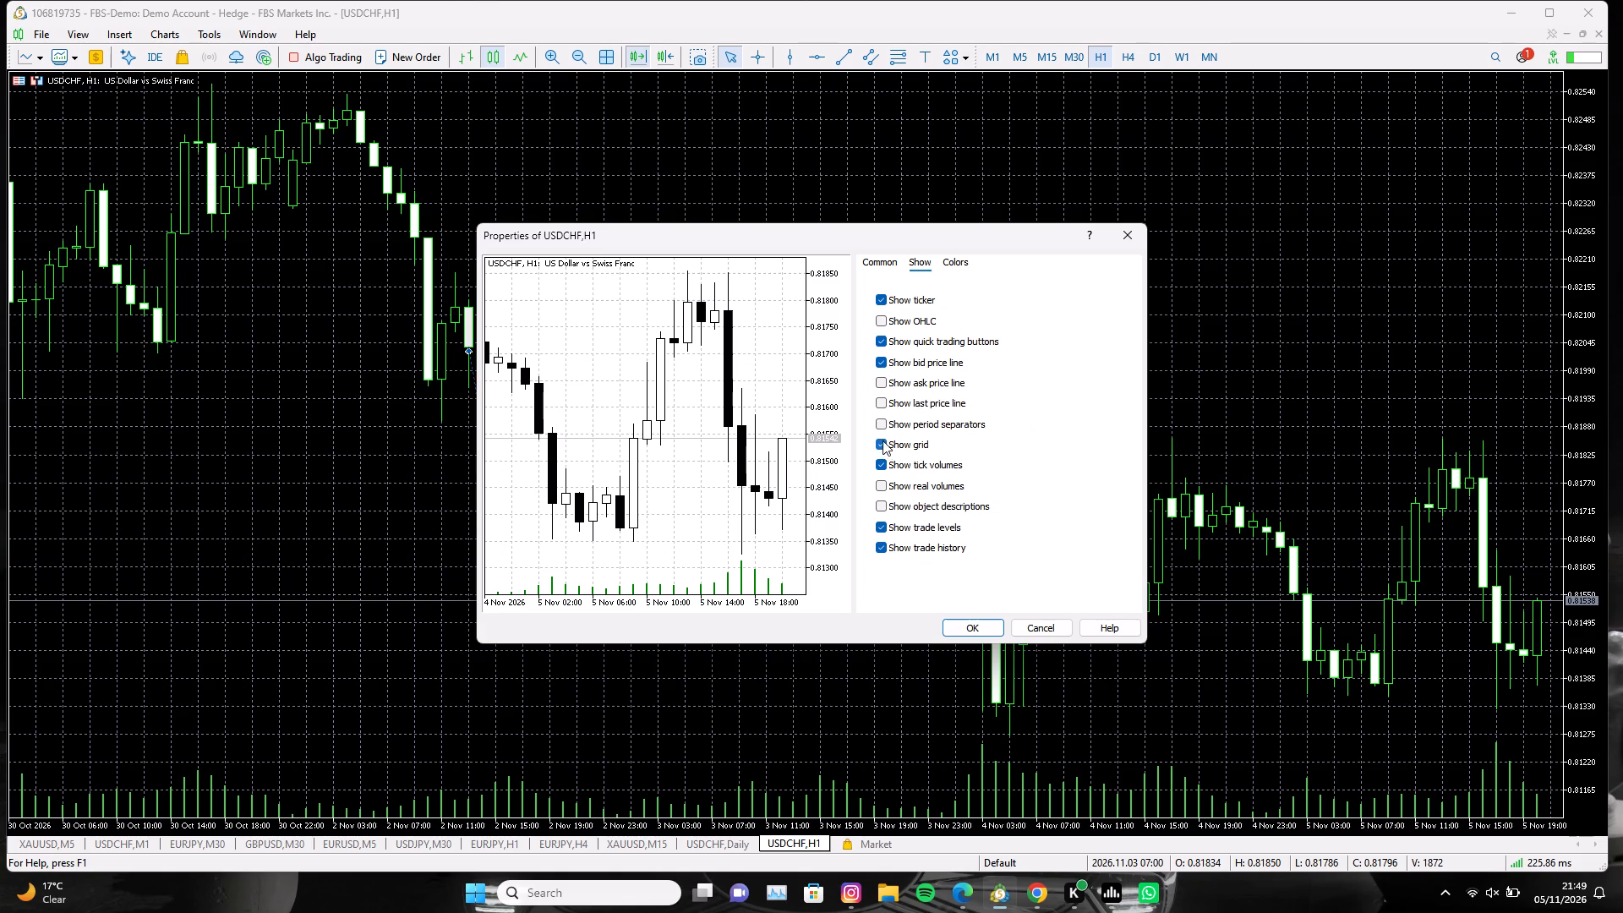
click(879, 444)
click(875, 260)
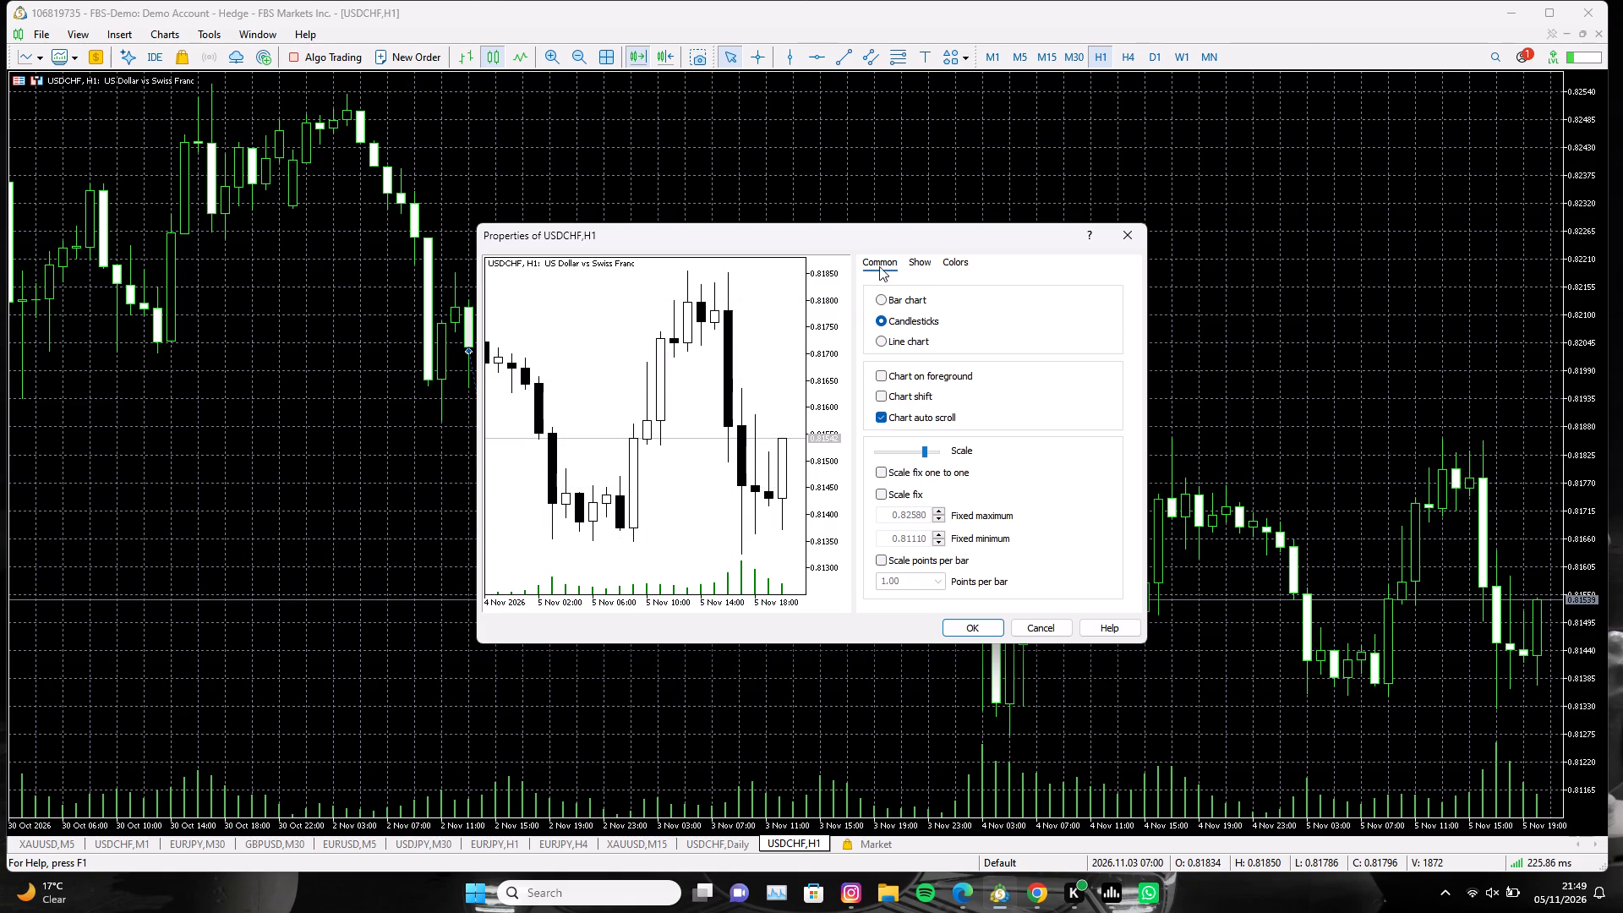
click(967, 632)
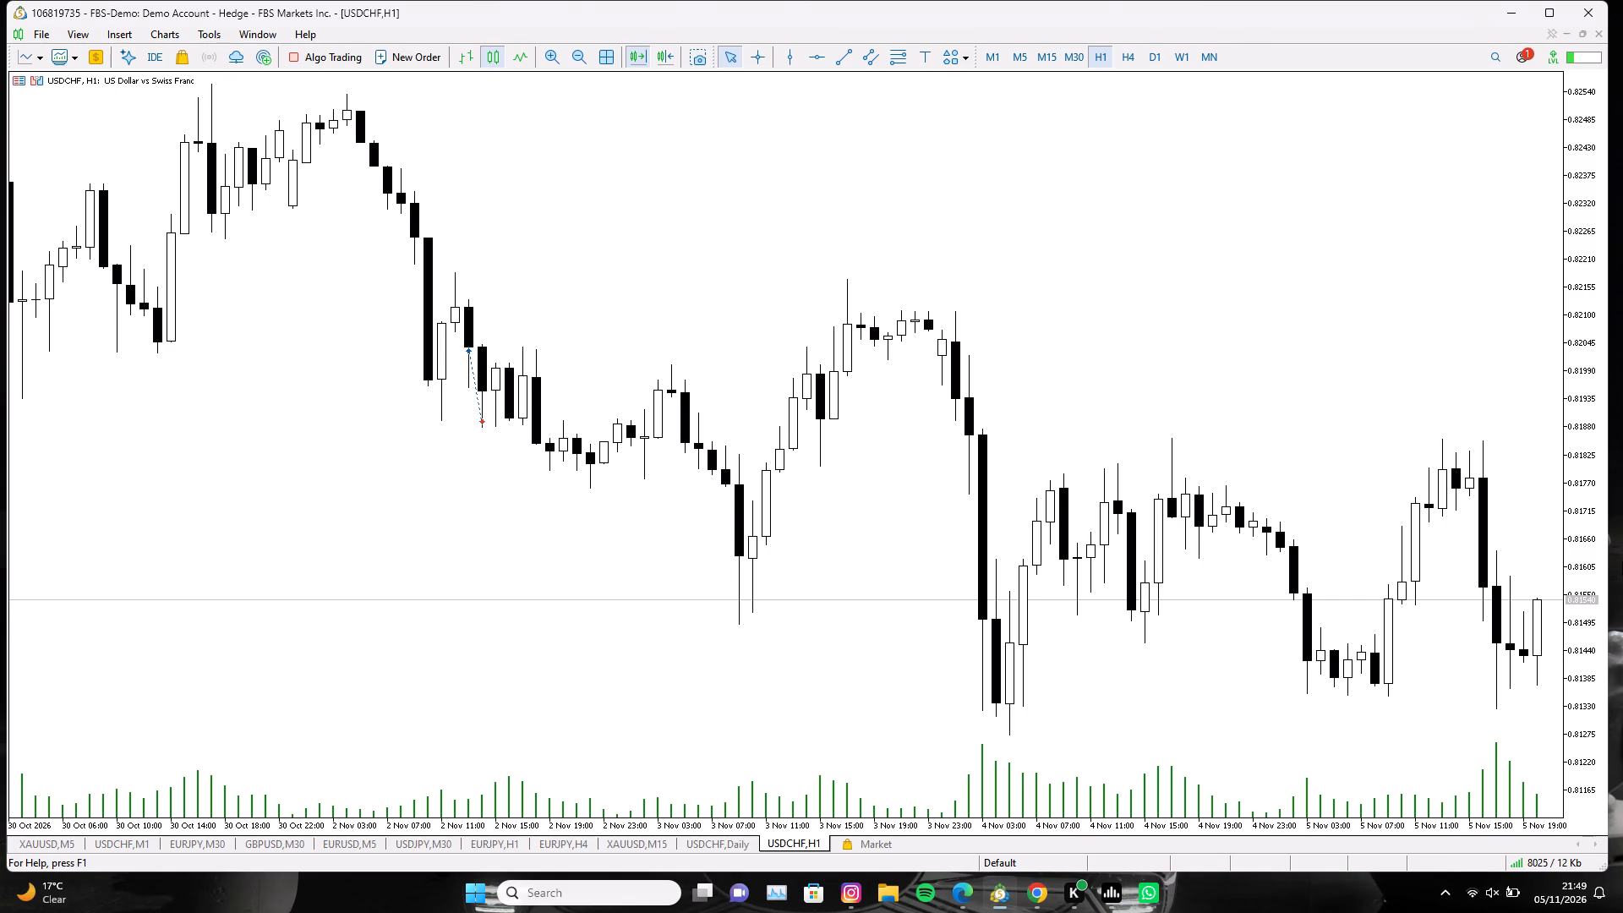
Add the Haven Bar Replay indicator to the USDCHF H1 chart with its default inputs, and hide the Navigator.
key(ctrl+n)
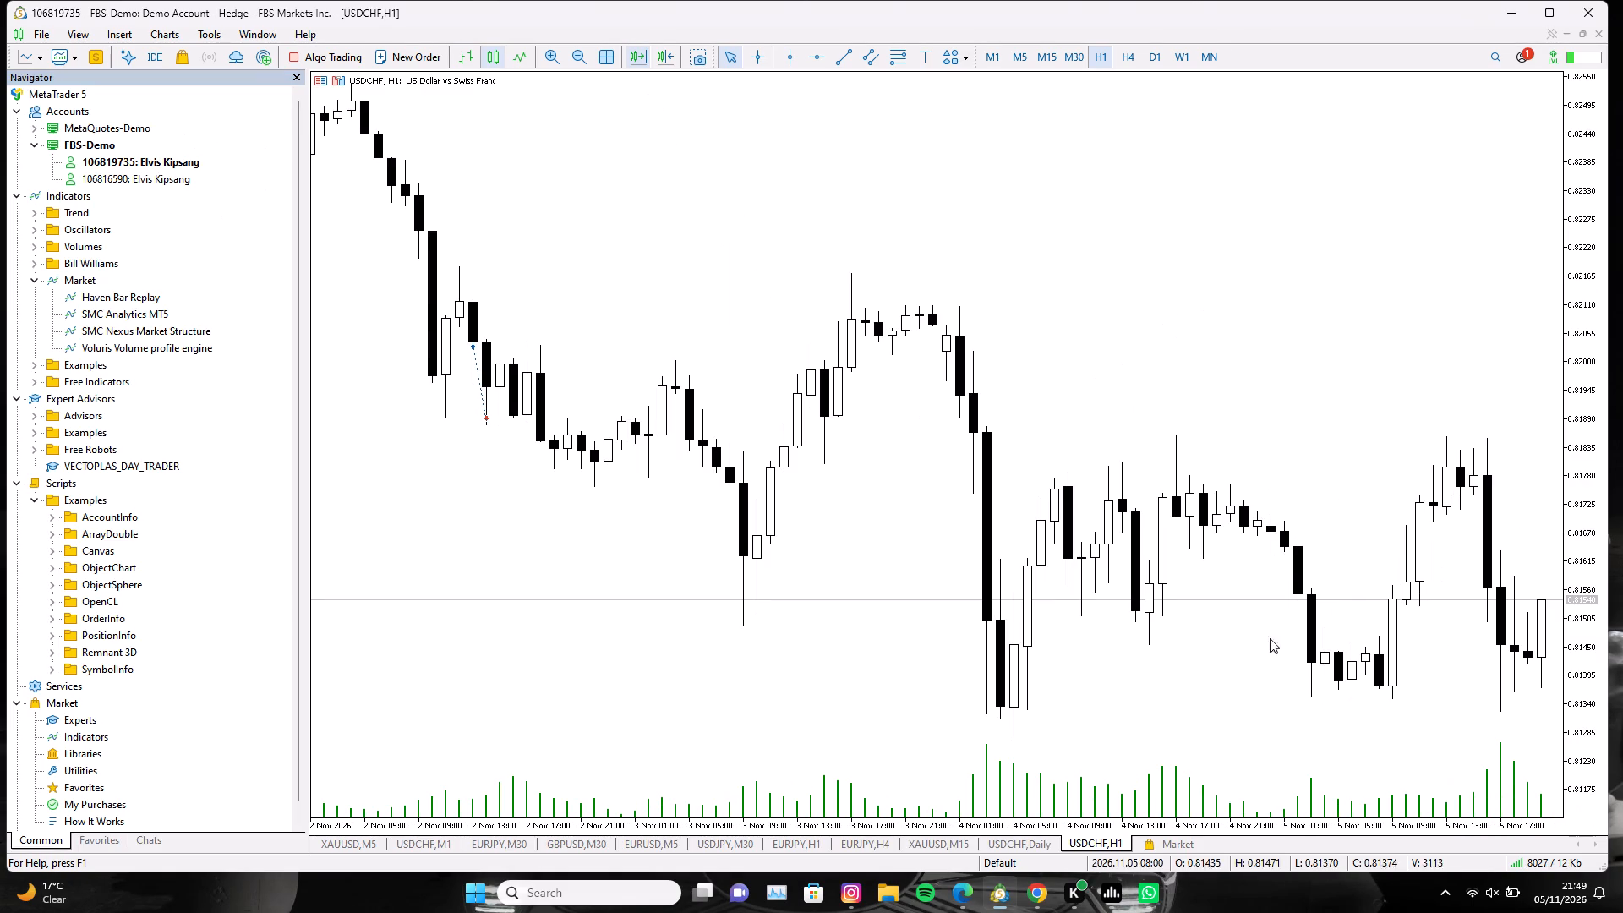
drag(96, 293, 925, 309)
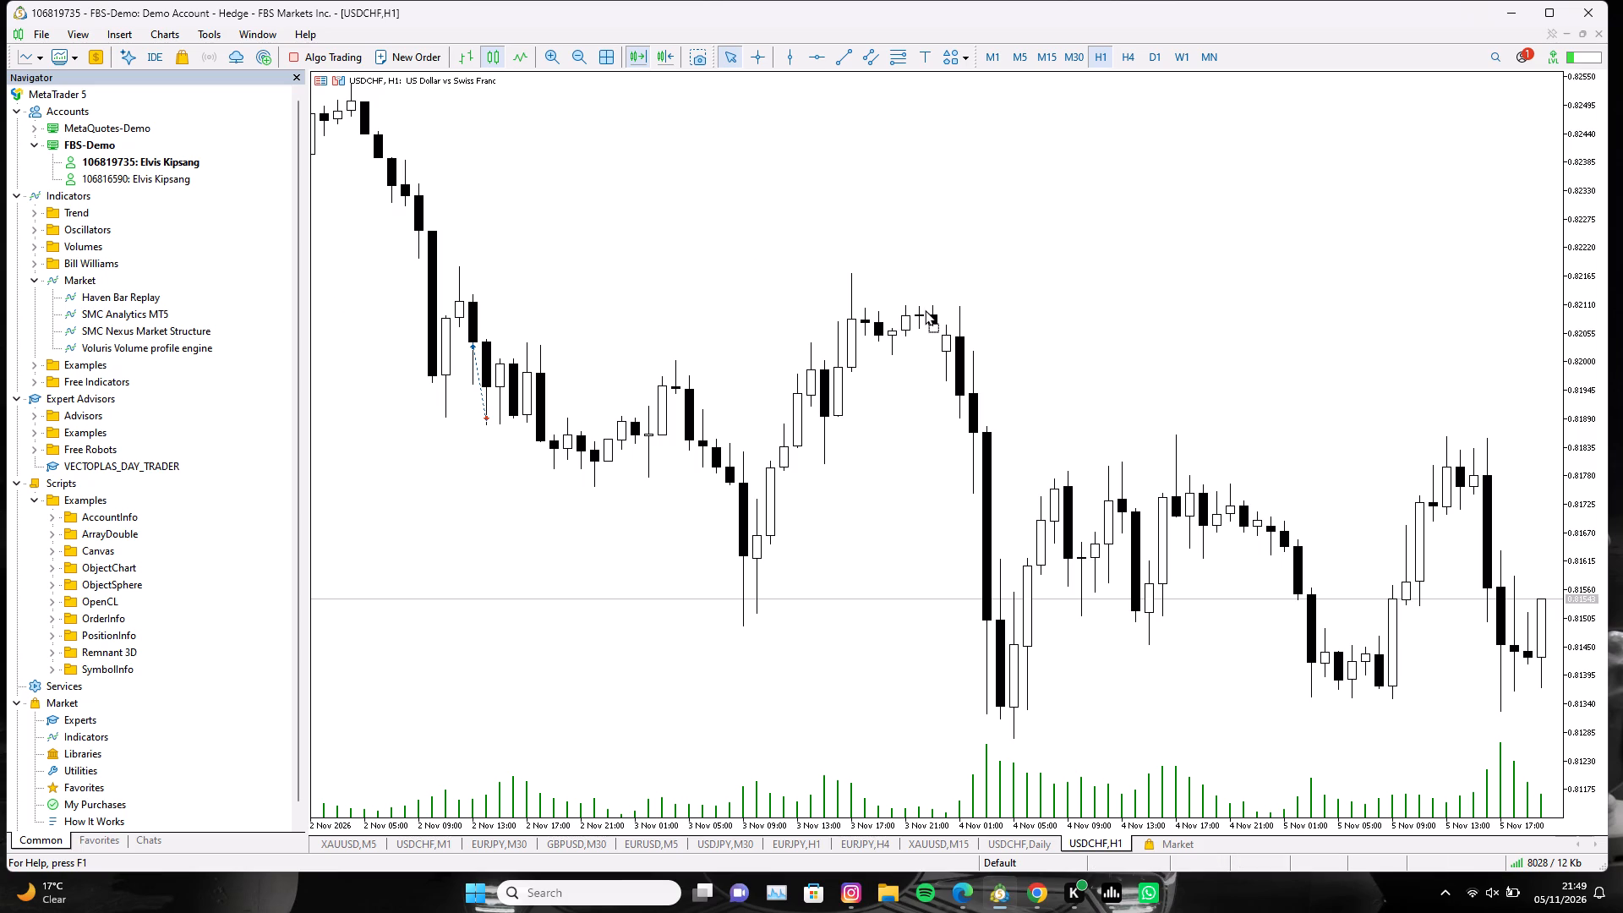
drag(925, 309, 926, 309)
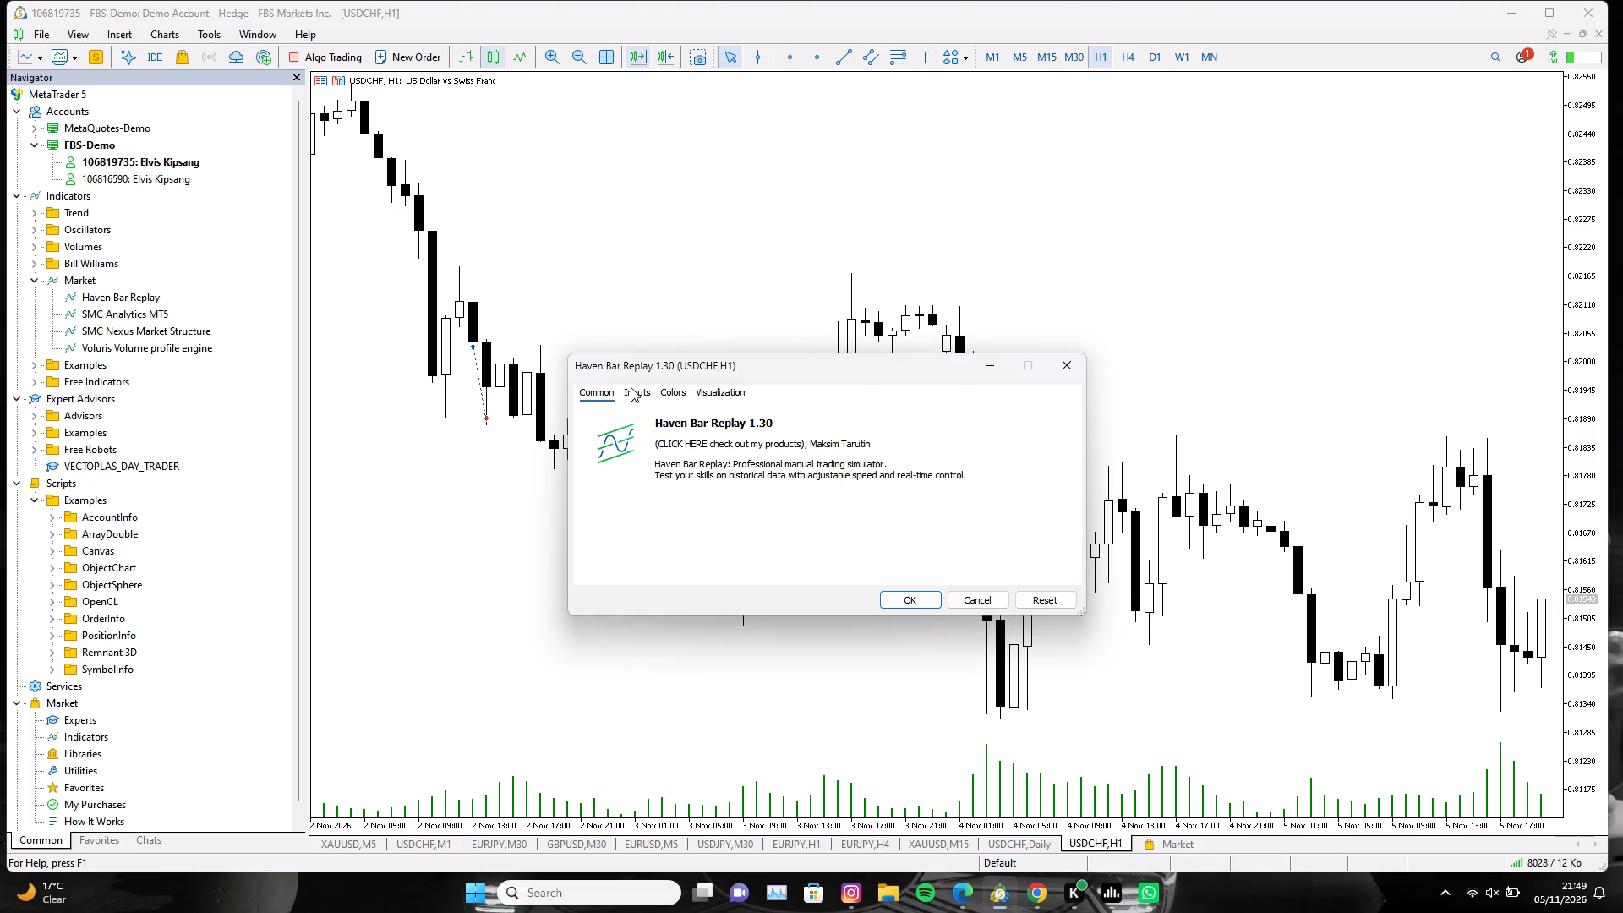
click(631, 387)
click(685, 392)
click(645, 397)
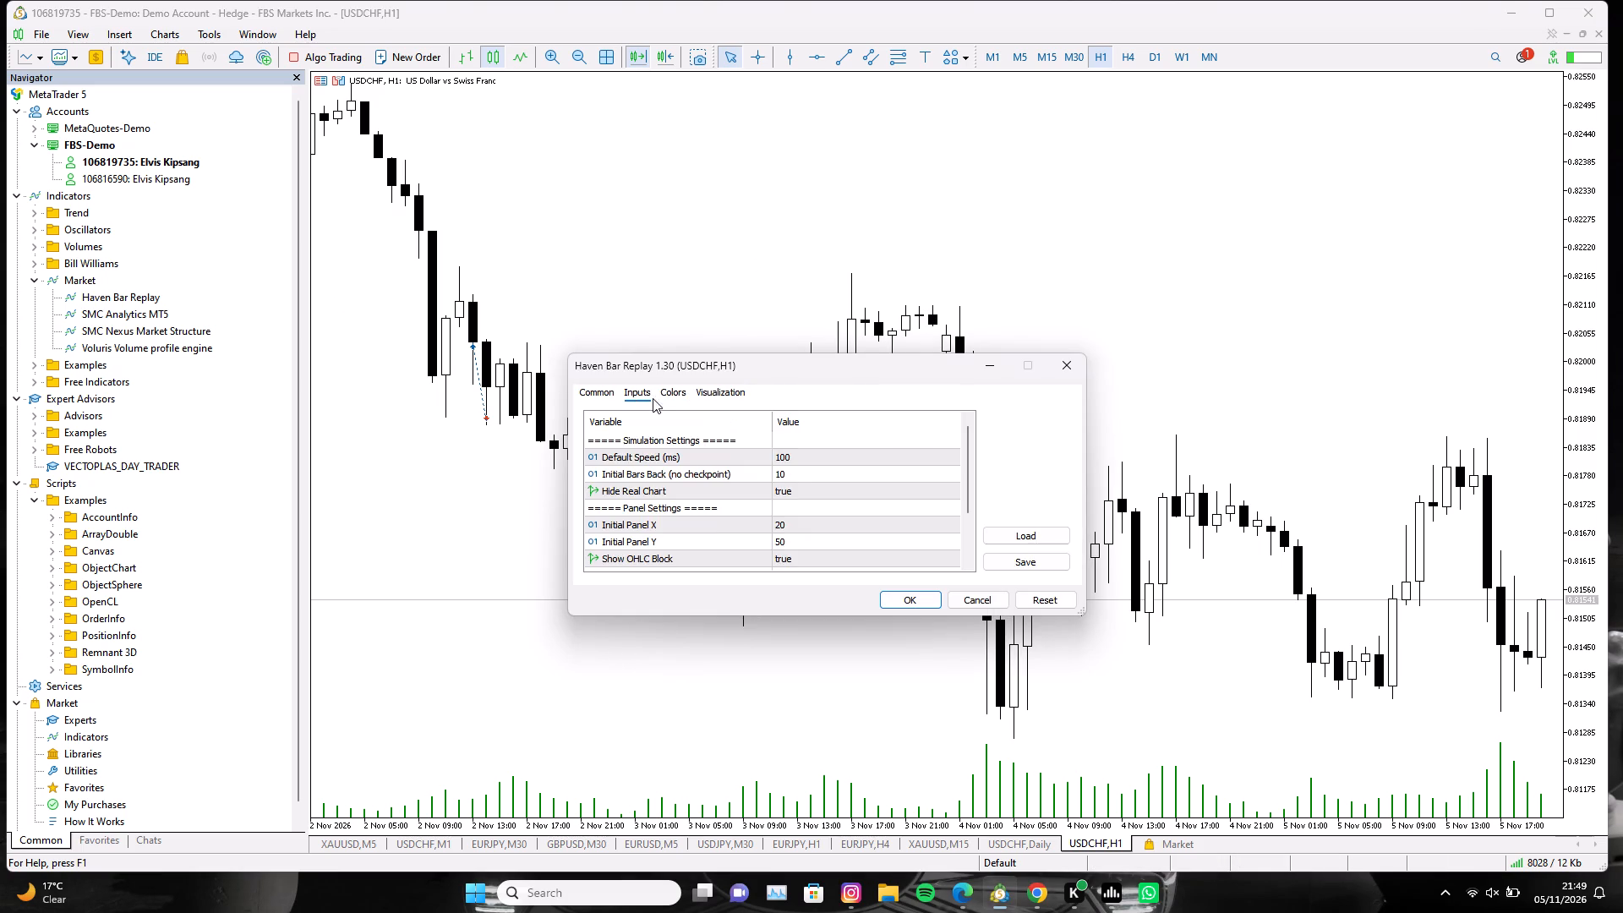
scroll(768, 508, down, 6)
scroll(769, 513, up, 6)
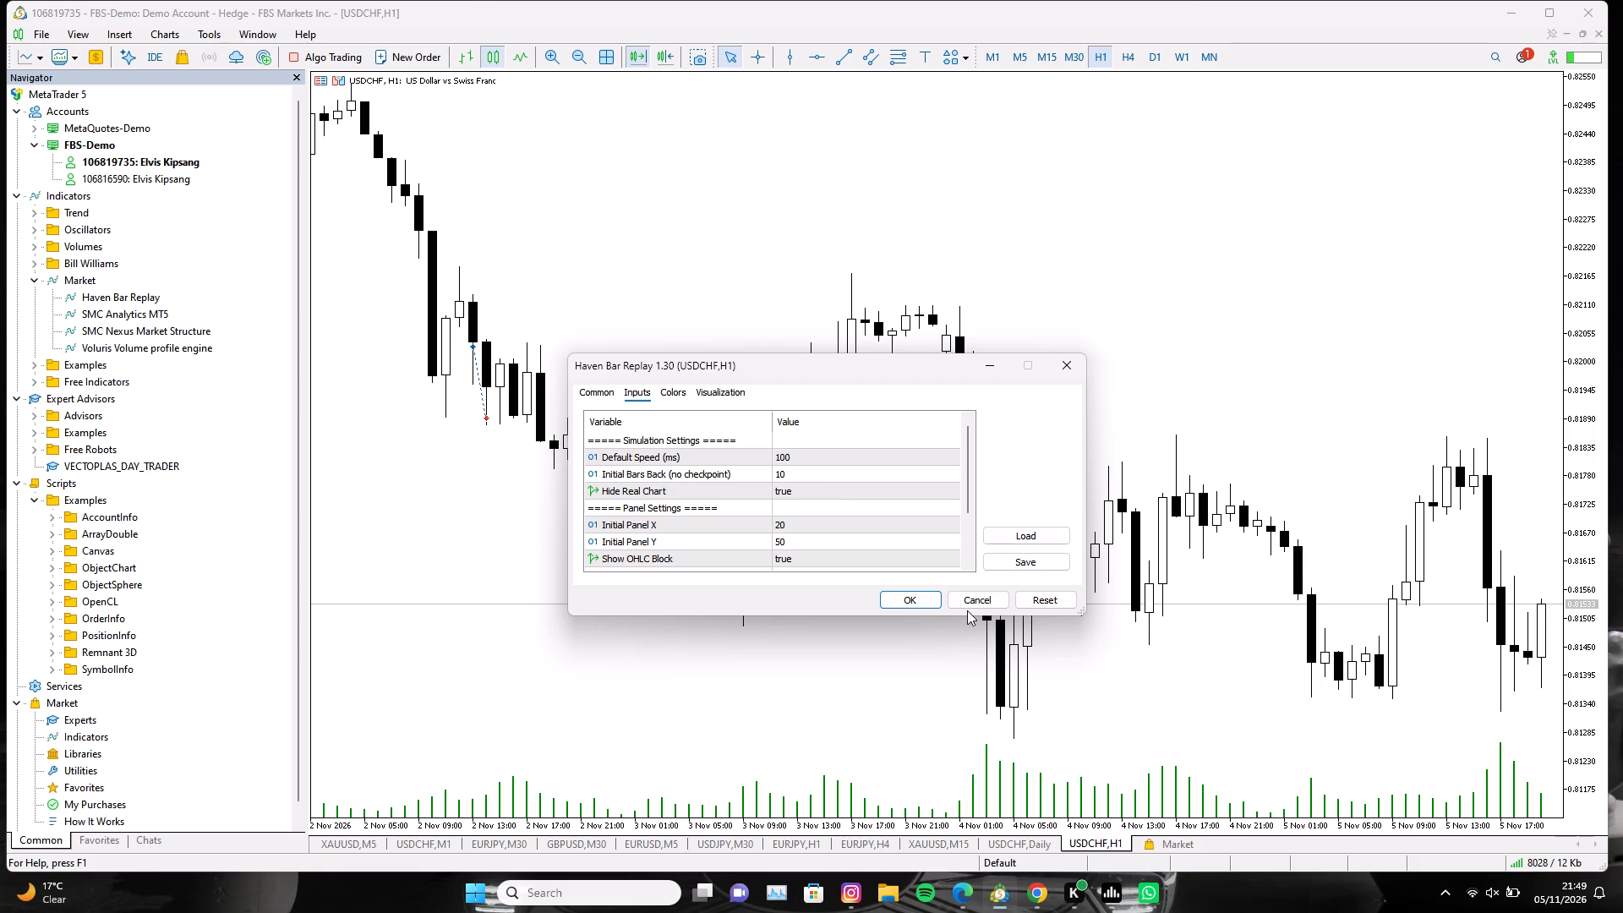
scroll(1003, 639, down, 1)
click(919, 601)
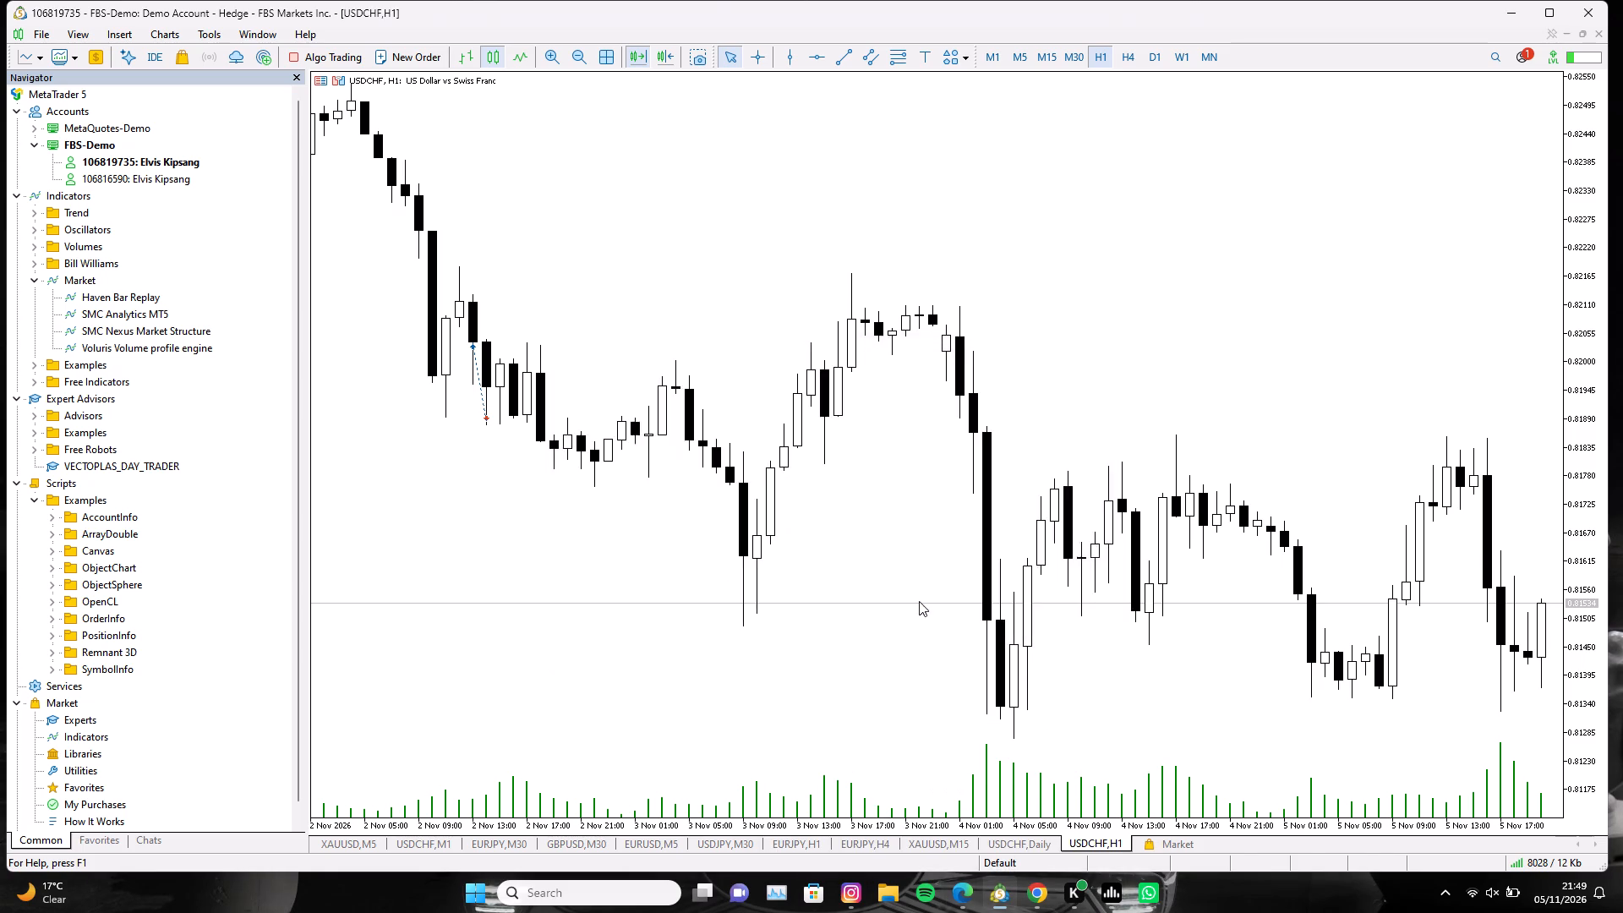
click(290, 80)
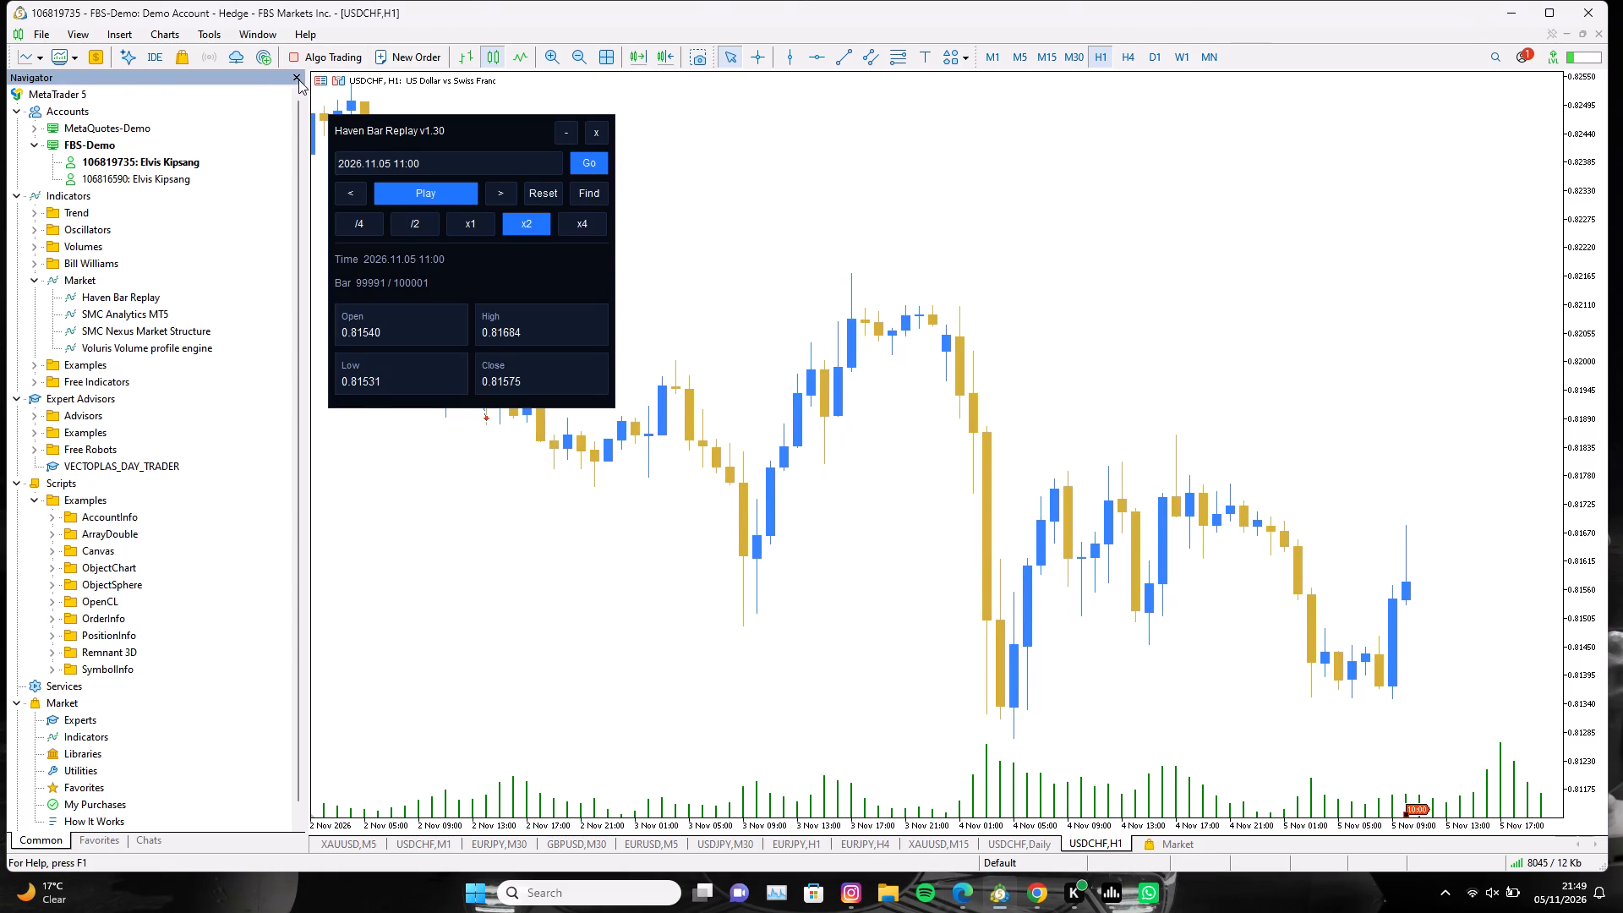
click(298, 79)
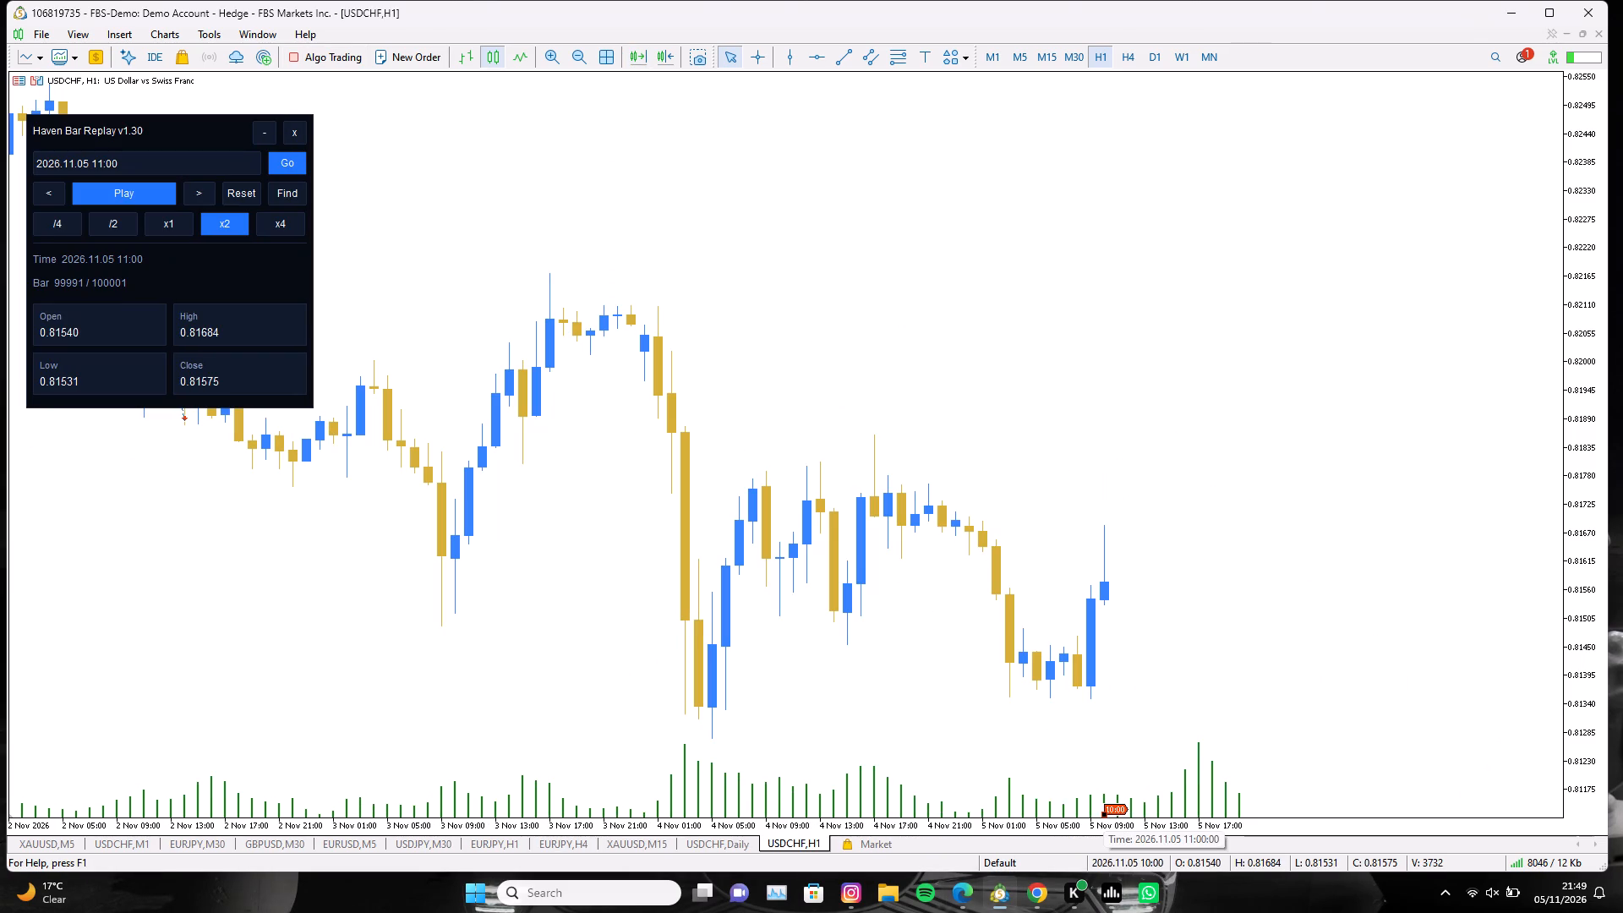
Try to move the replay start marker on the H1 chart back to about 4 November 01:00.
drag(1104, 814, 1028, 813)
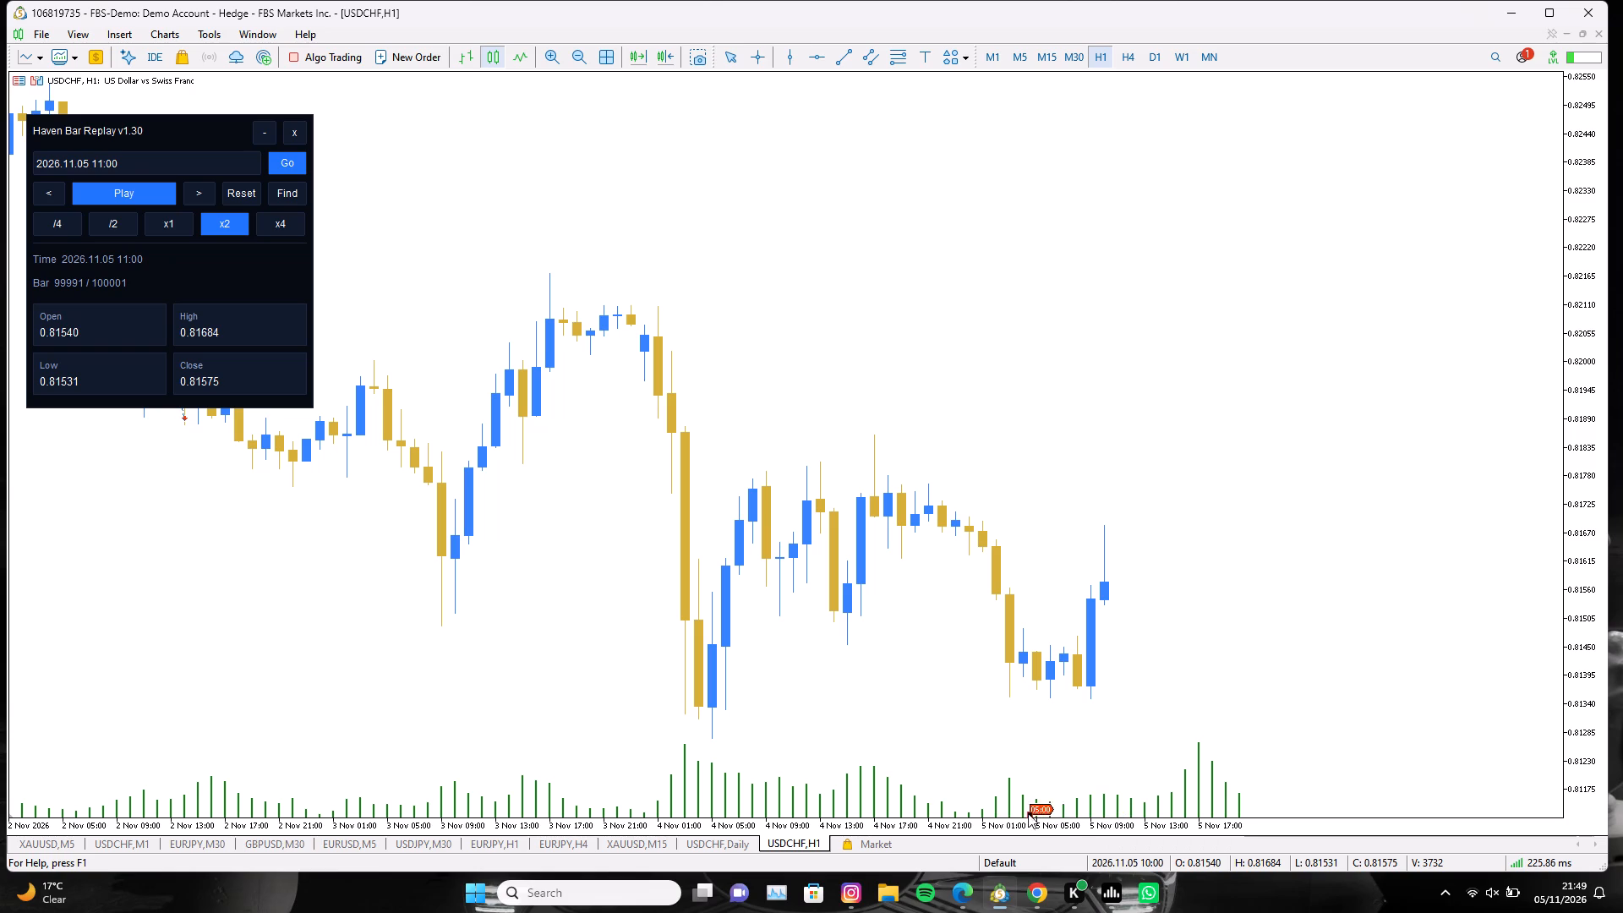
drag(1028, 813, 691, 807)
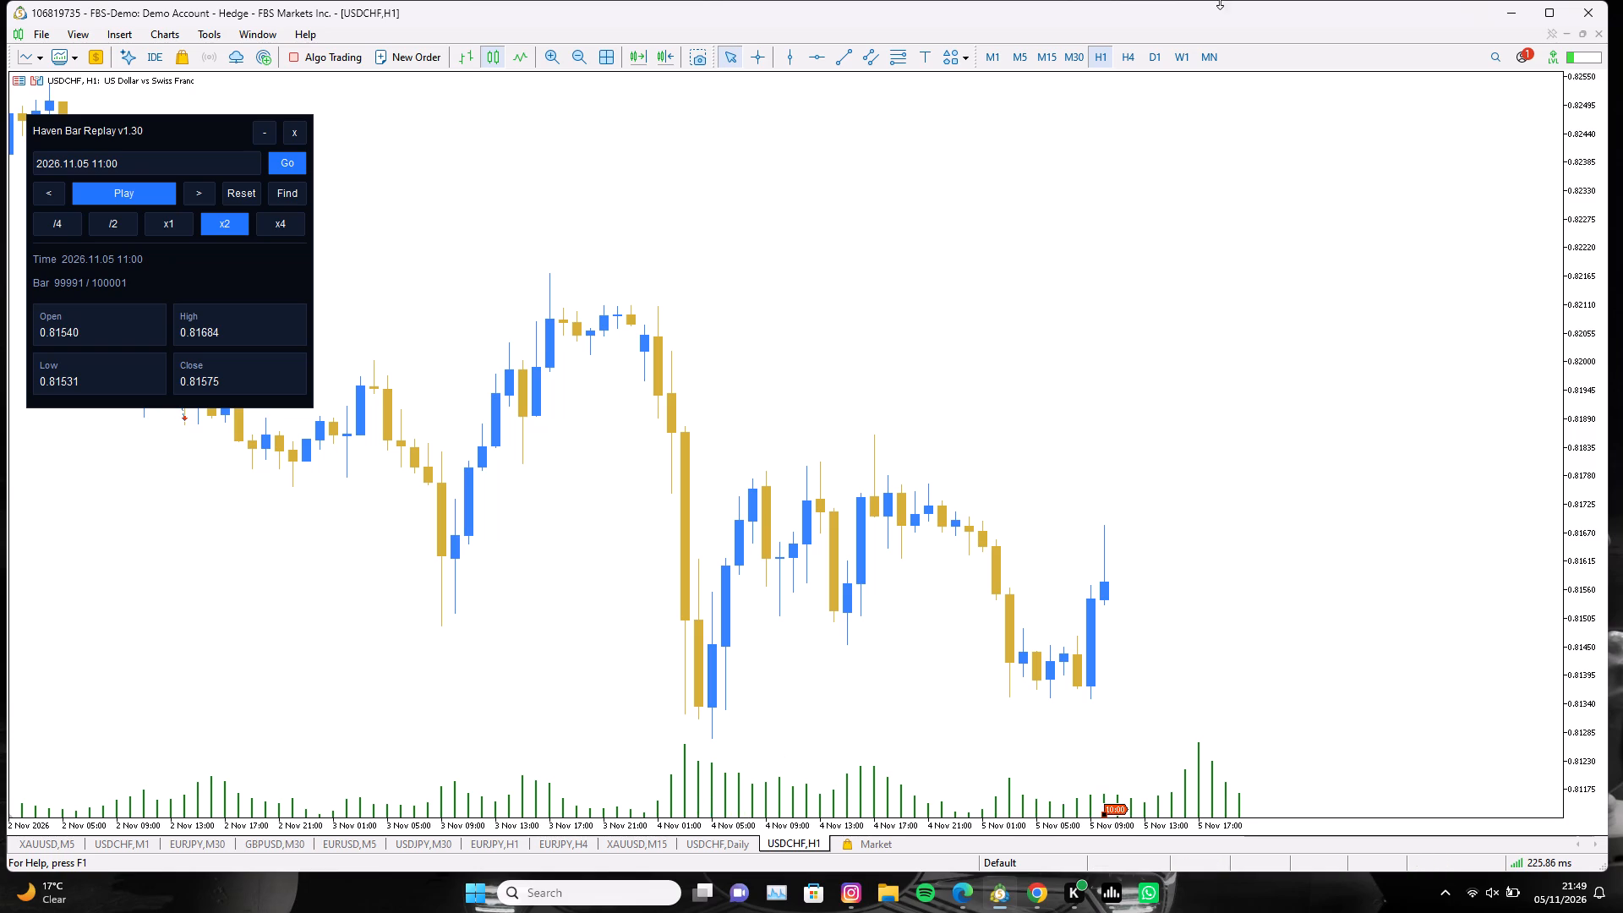
Switch the USDCHF replay chart to the Daily timeframe.
click(1162, 56)
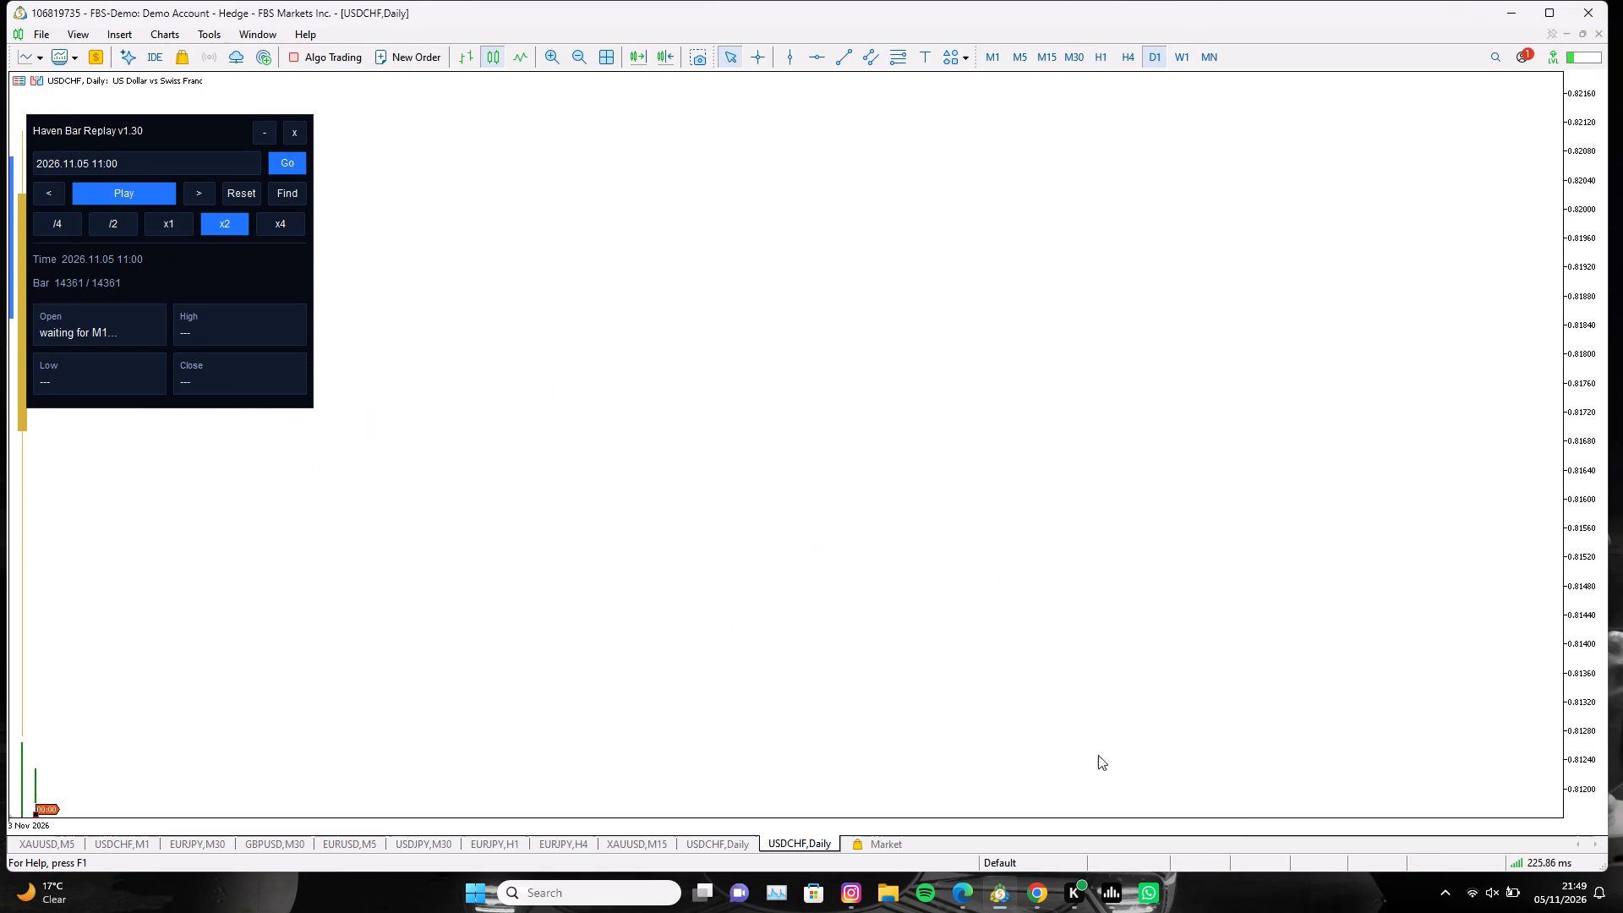
Move the replay marker on the Daily chart back to 2 September 2026.
drag(797, 730, 1325, 705)
drag(1046, 703, 1456, 730)
drag(1245, 741, 1285, 743)
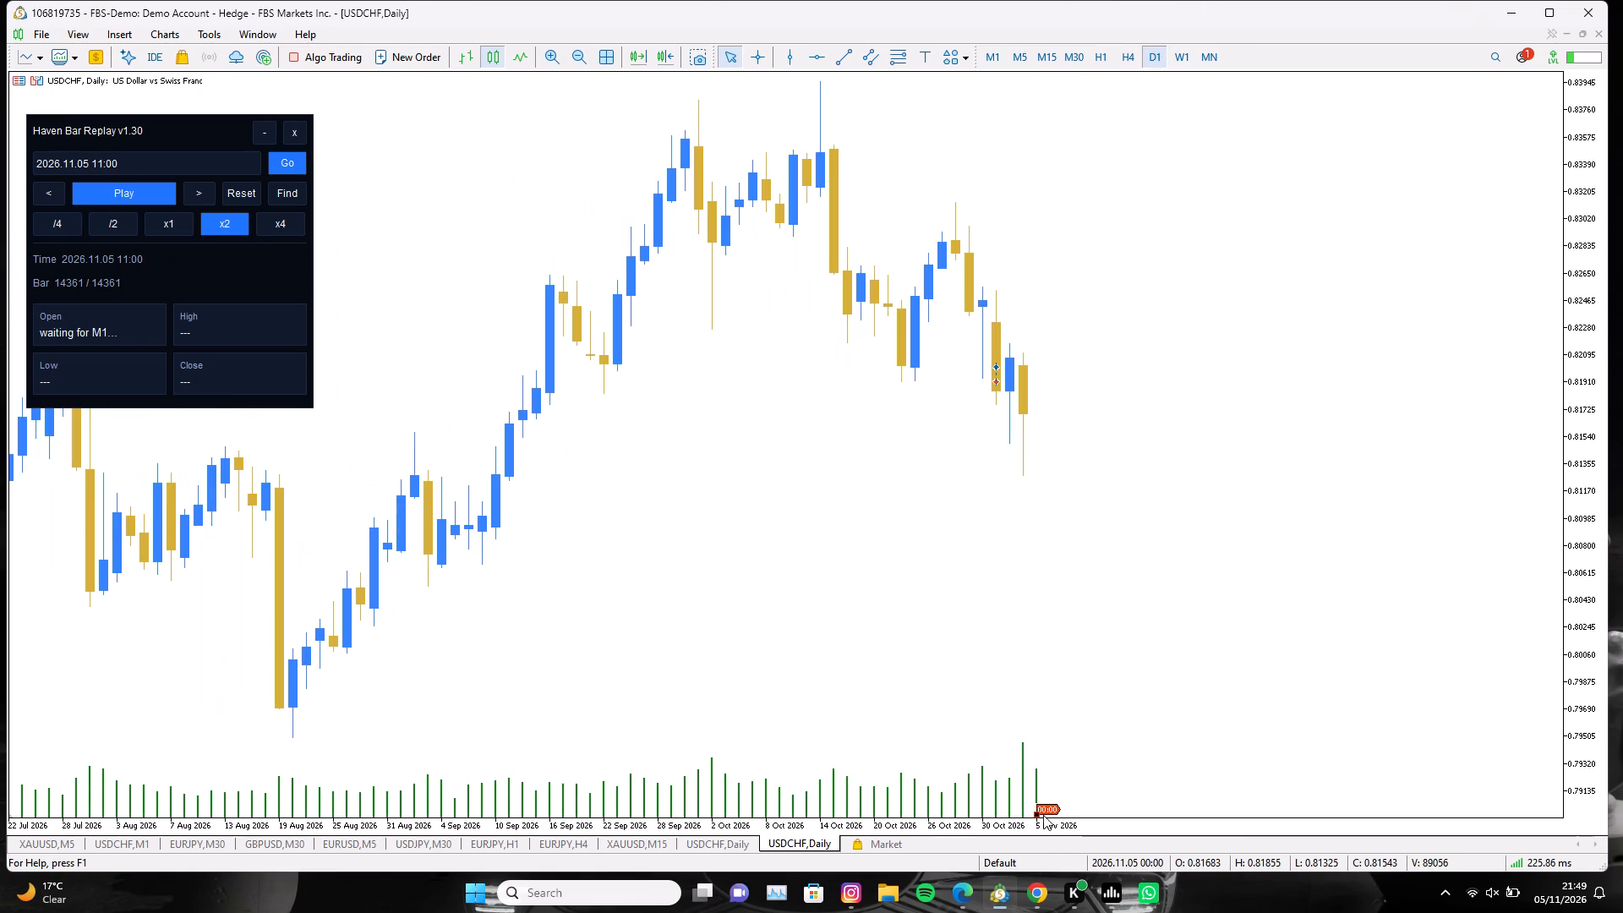
click(1035, 817)
drag(1035, 813, 894, 820)
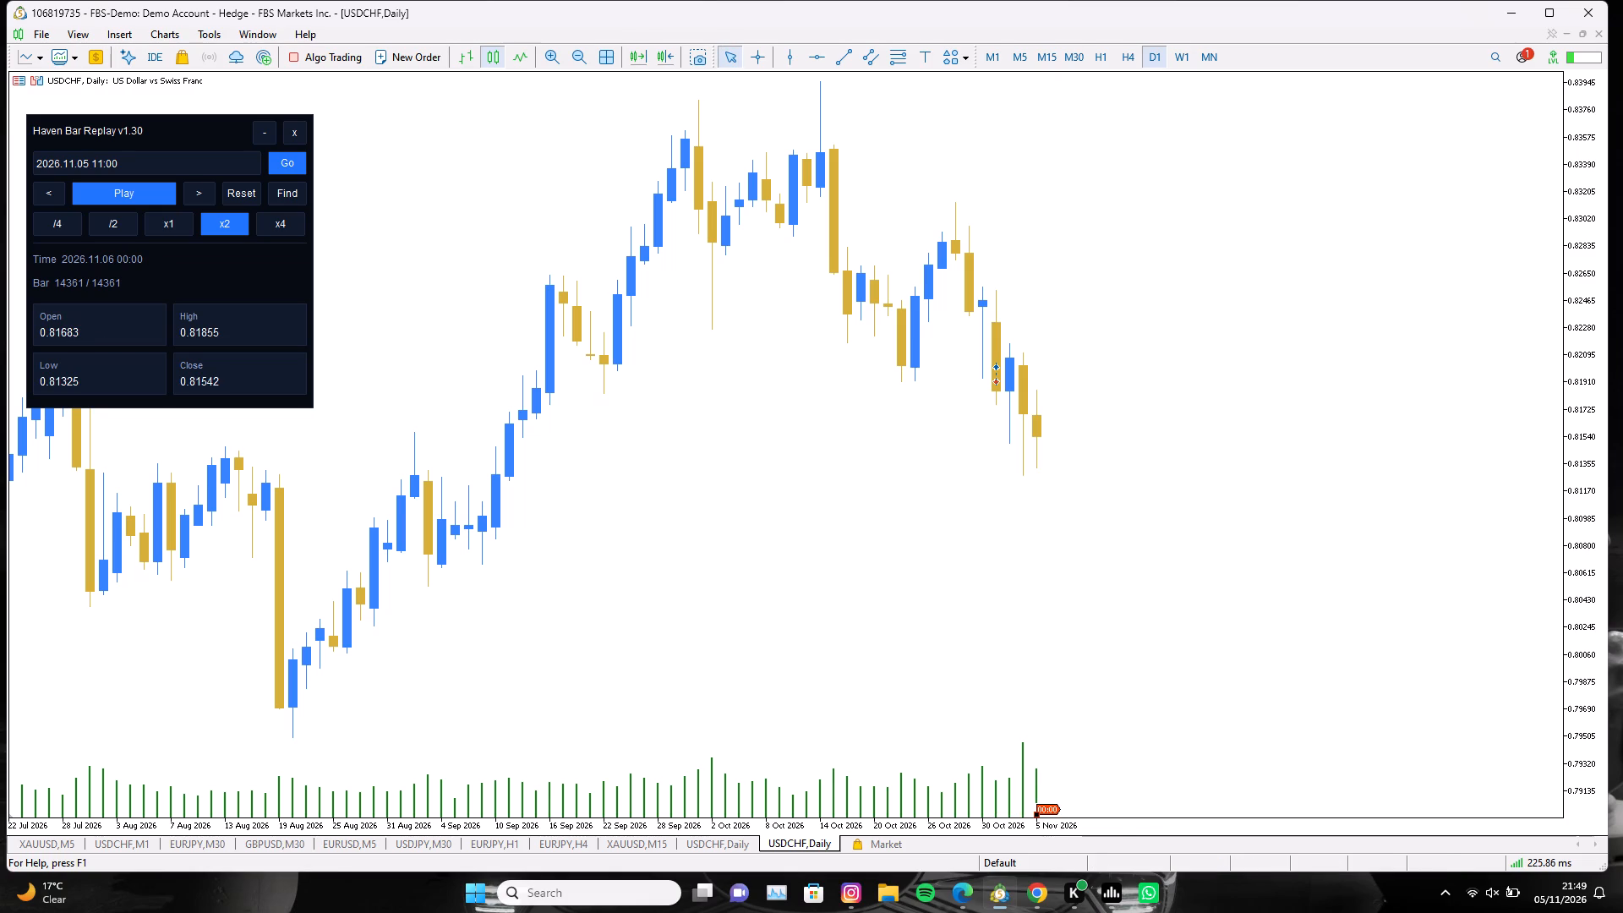
drag(1036, 813, 762, 813)
drag(896, 749, 1264, 694)
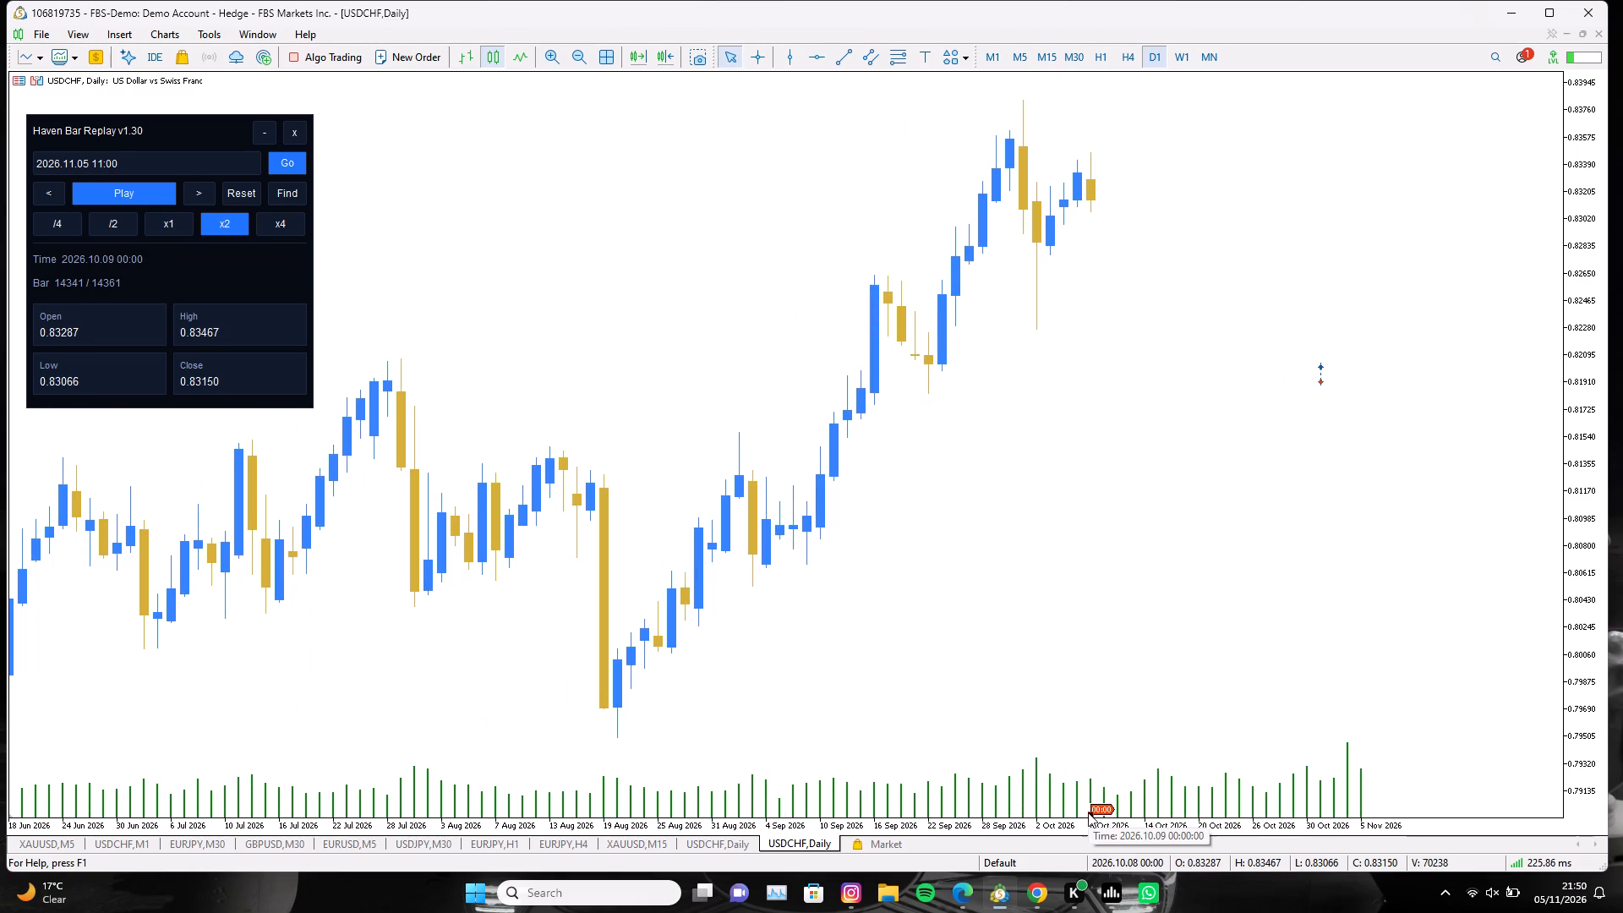
drag(1090, 813, 696, 822)
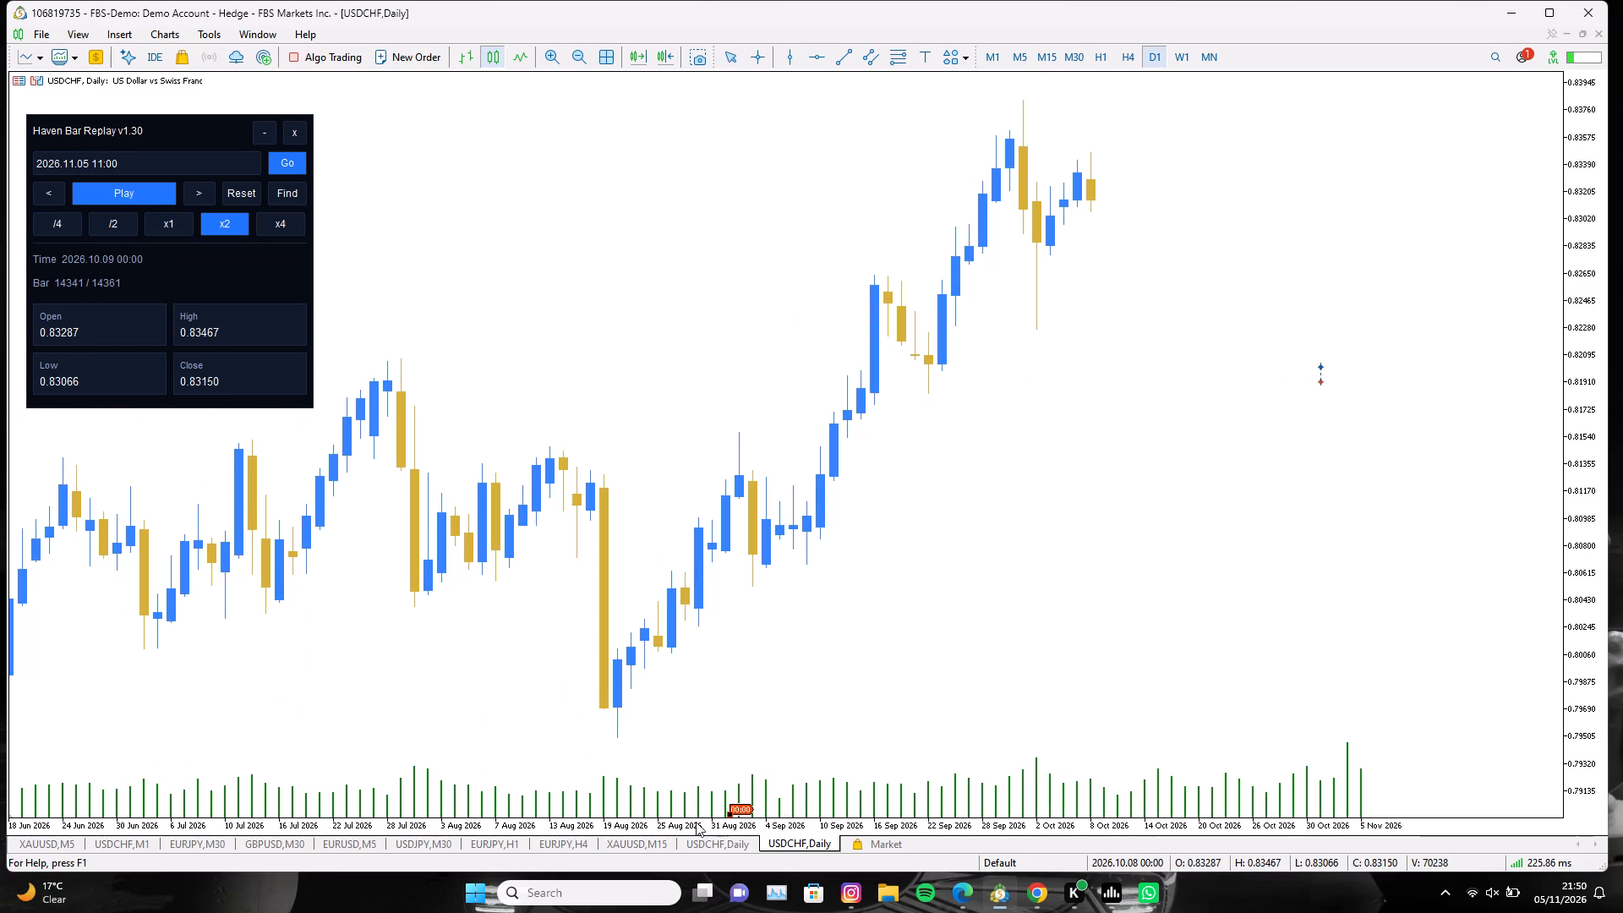
drag(696, 822, 642, 824)
Draw horizontal lines at the high and low of the 31 August daily candle, at 0.80970 and 0.80687.
drag(924, 746, 1182, 692)
scroll(1324, 595, up, 2)
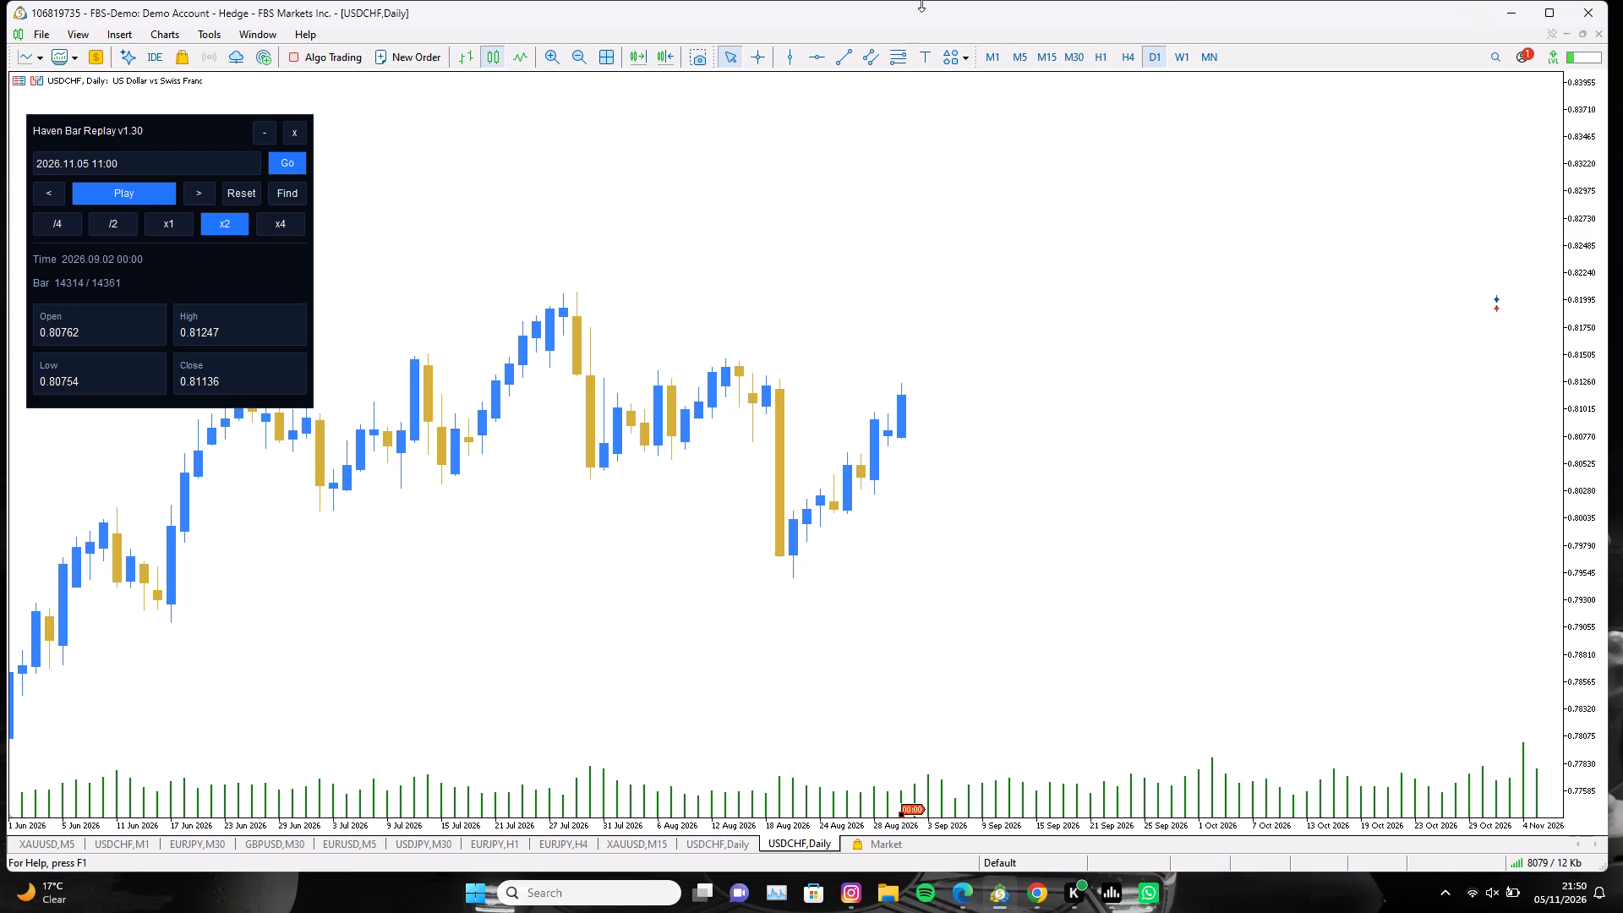
click(734, 57)
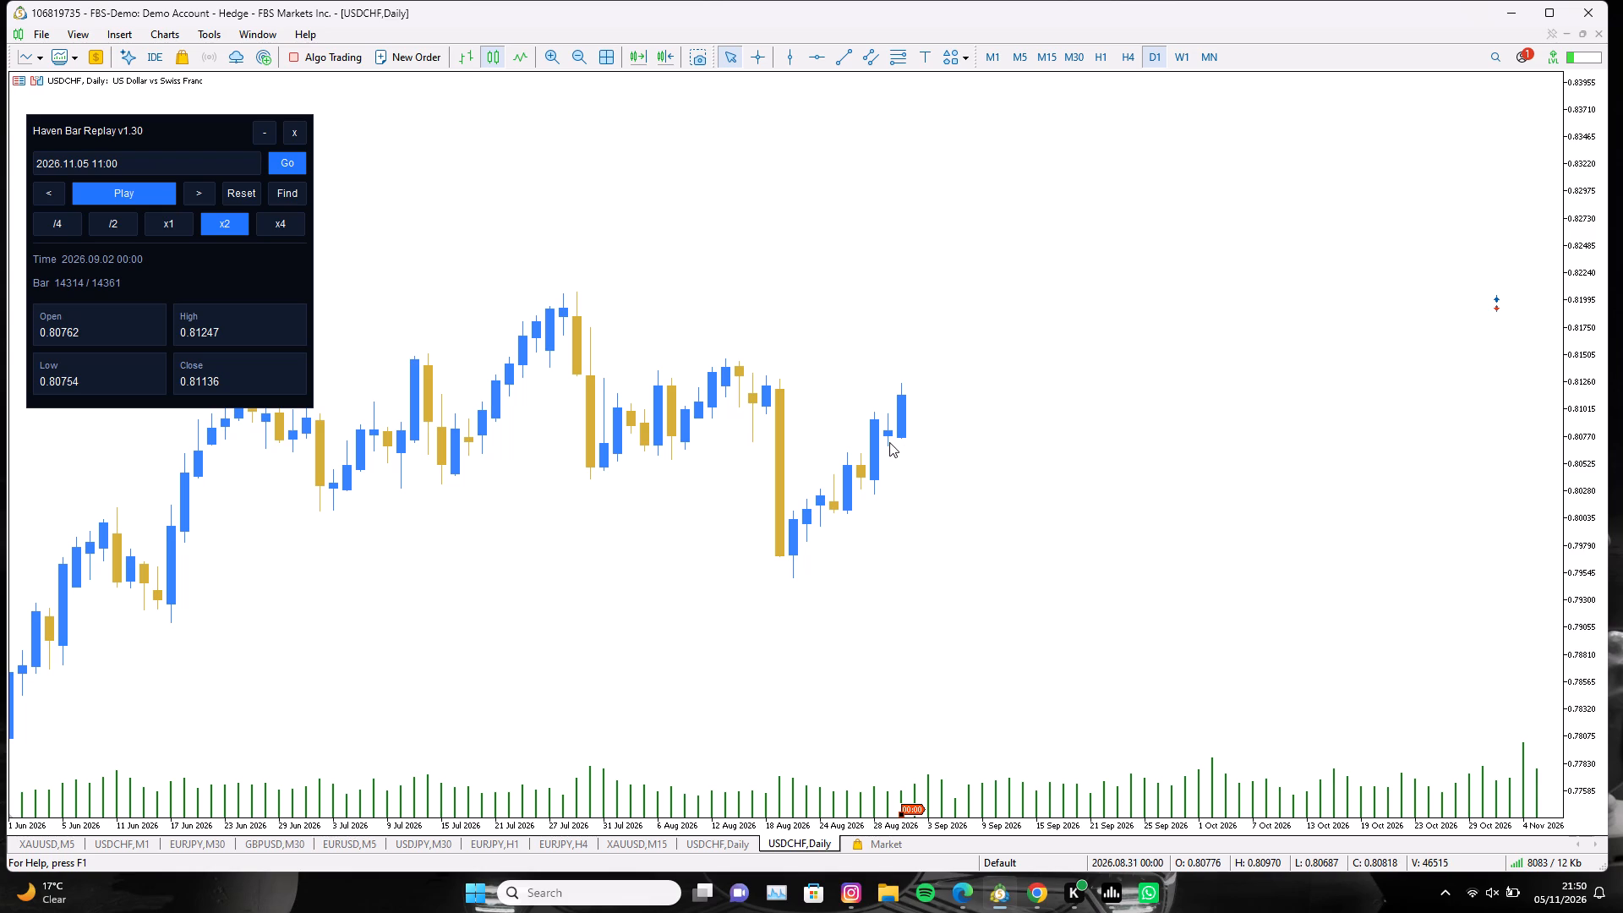
scroll(947, 459, up, 1)
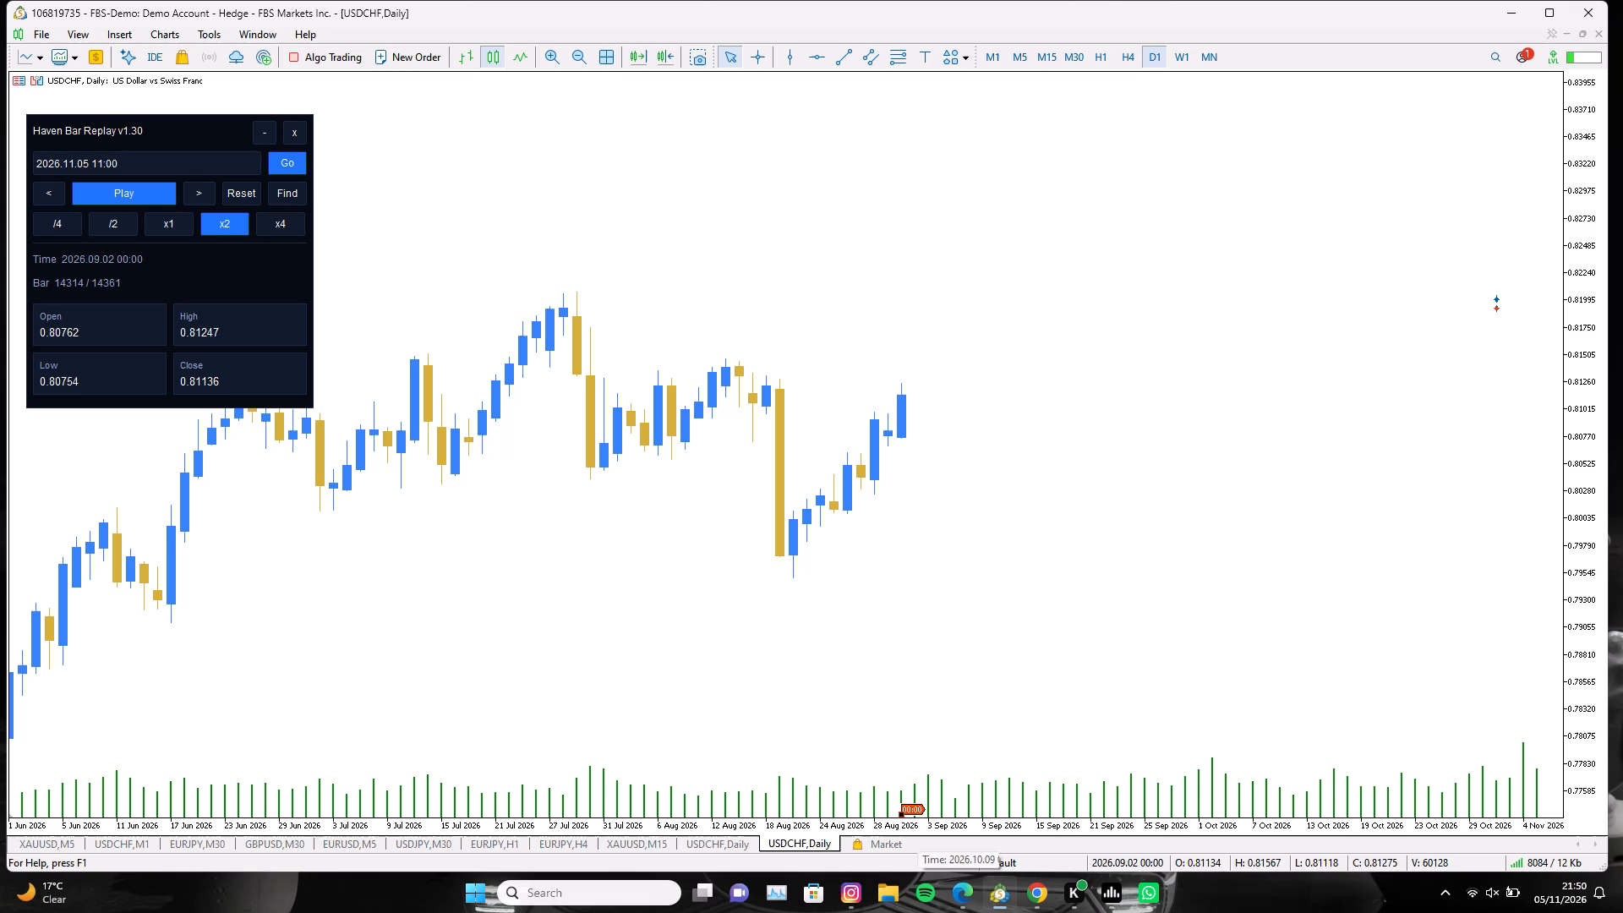
drag(917, 832, 942, 822)
drag(626, 713, 1079, 654)
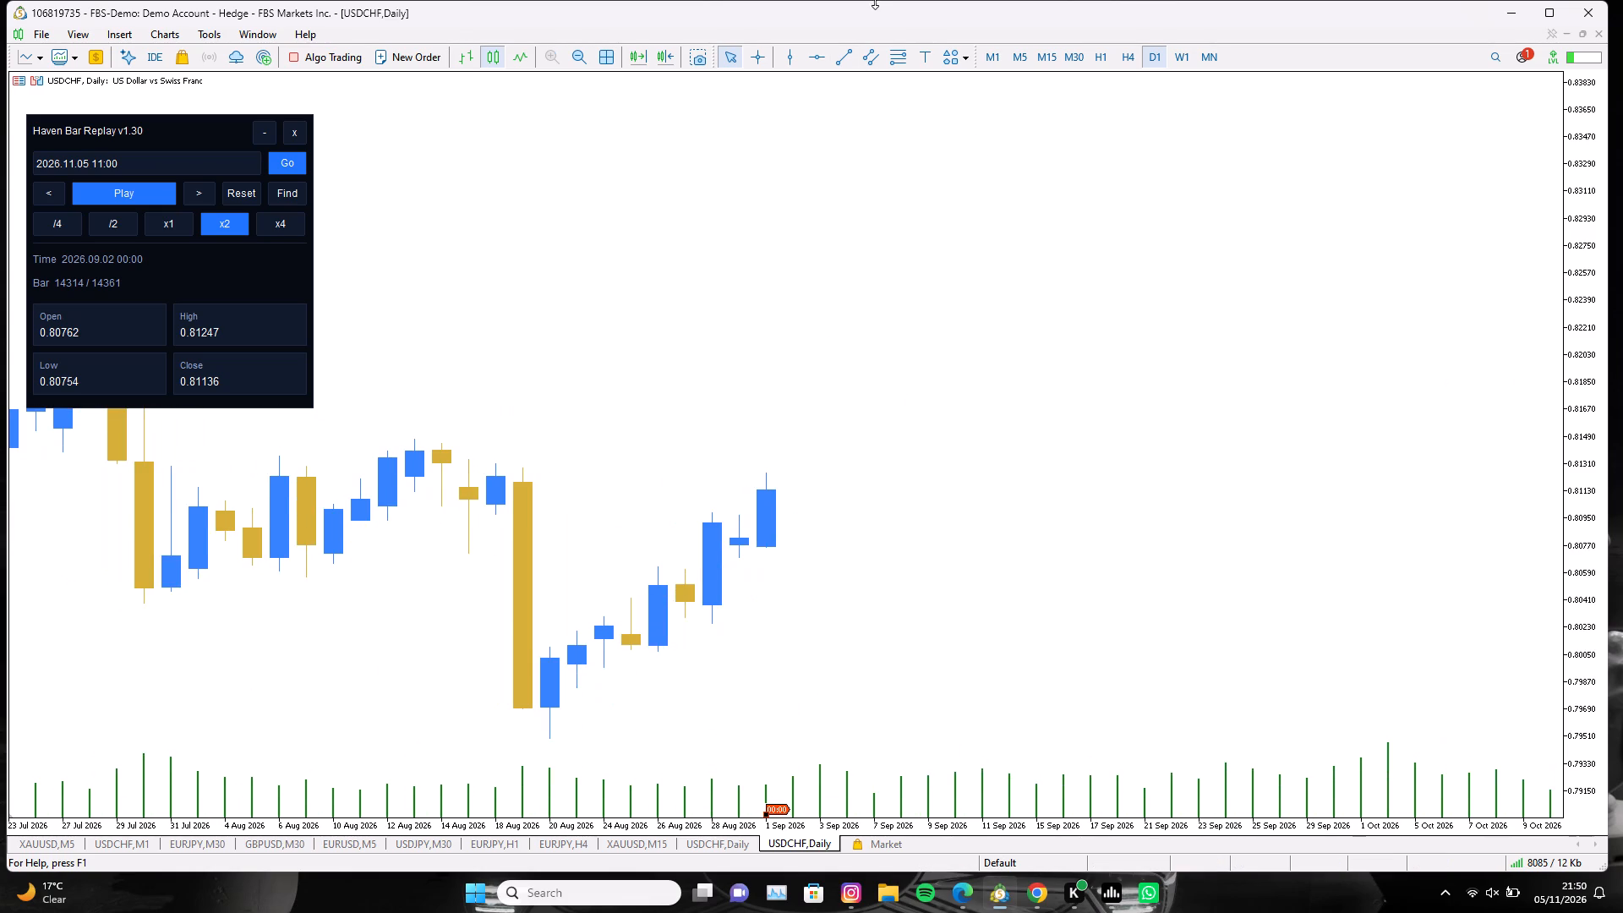
click(814, 63)
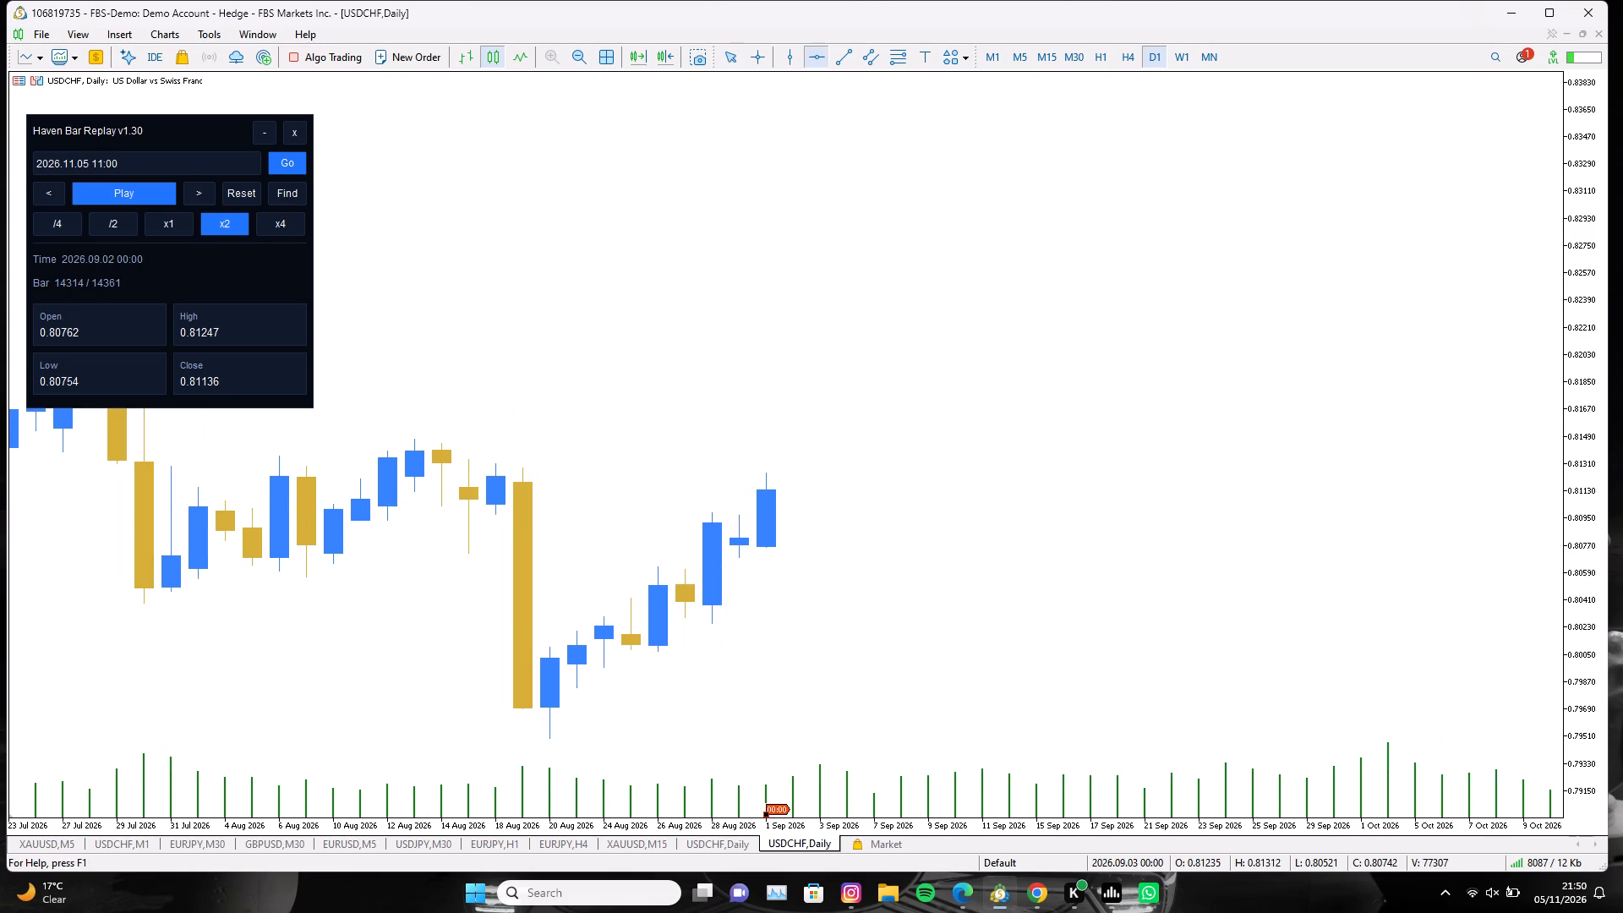
click(744, 514)
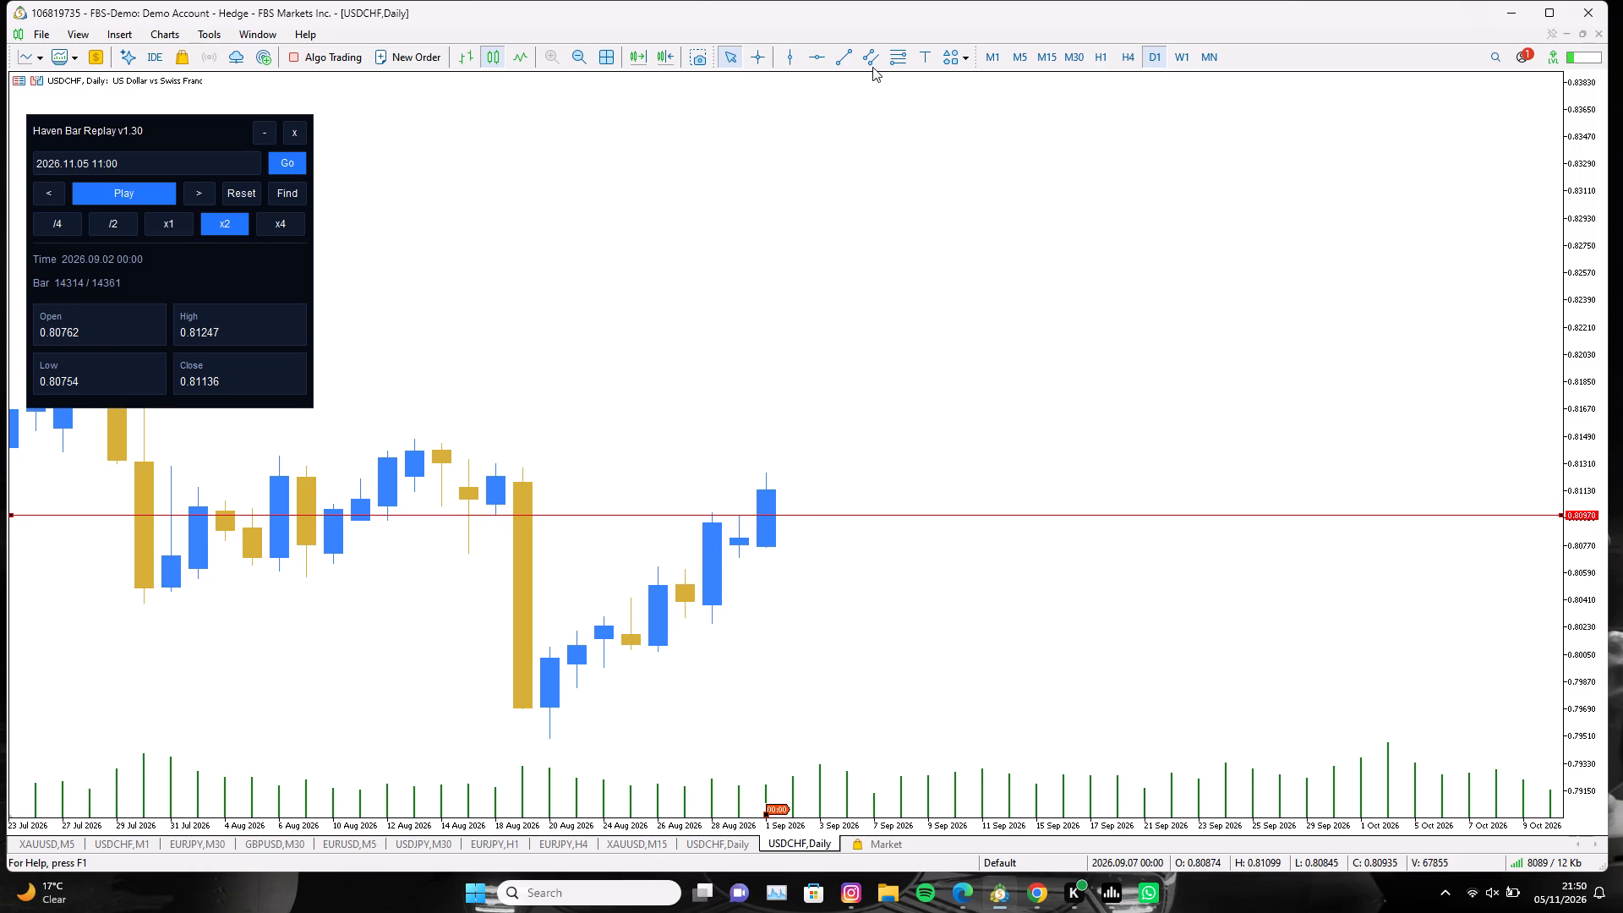
click(810, 64)
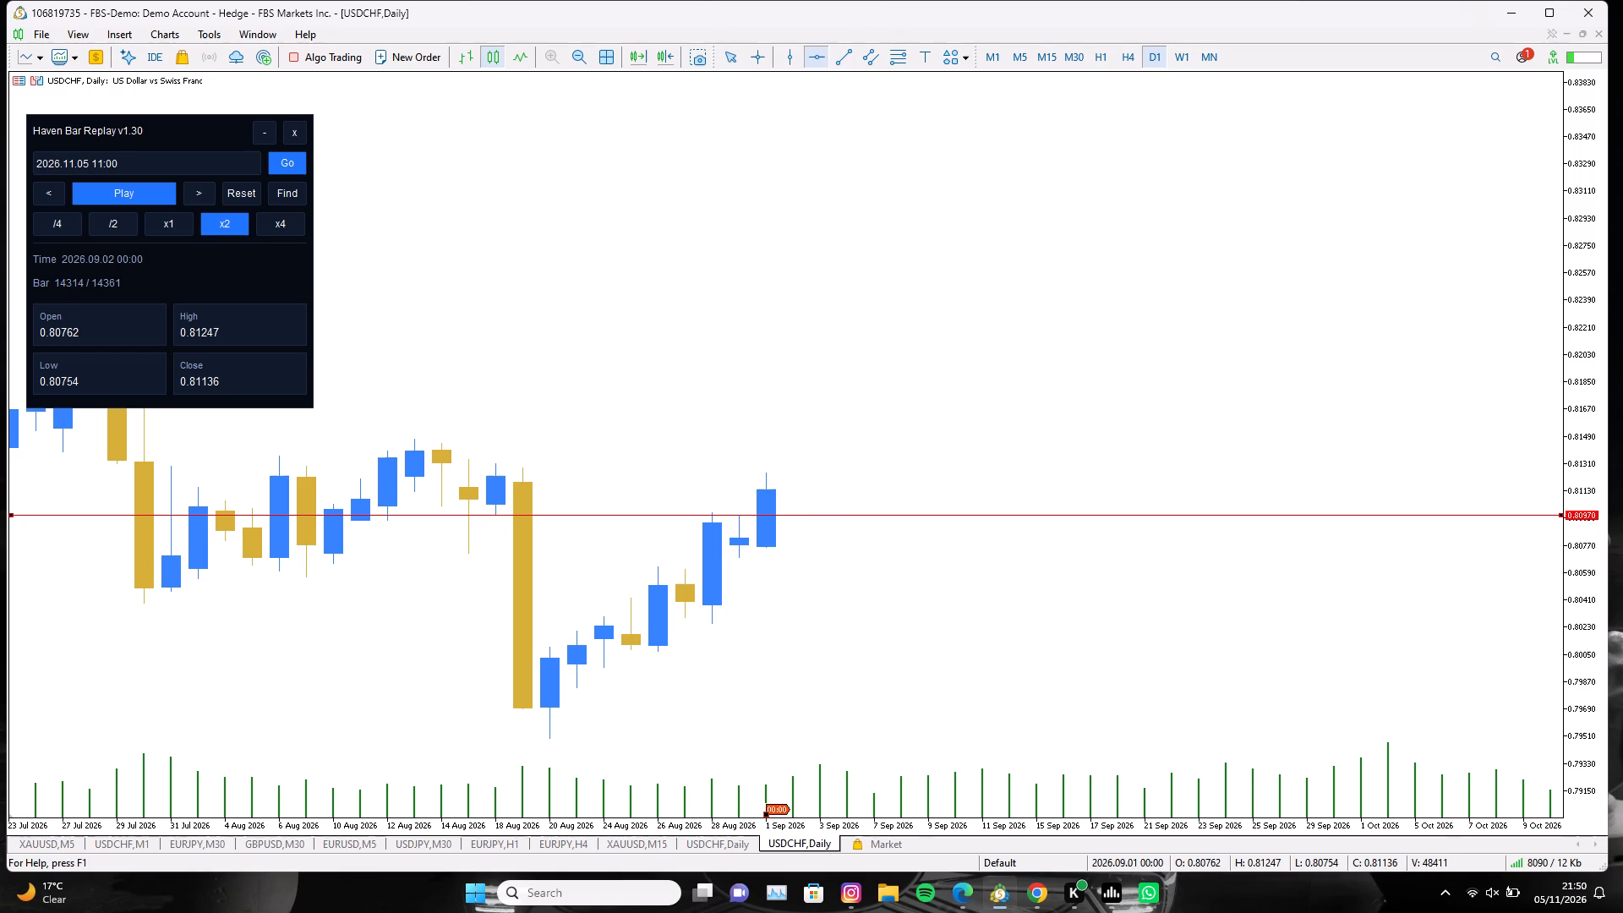
click(741, 560)
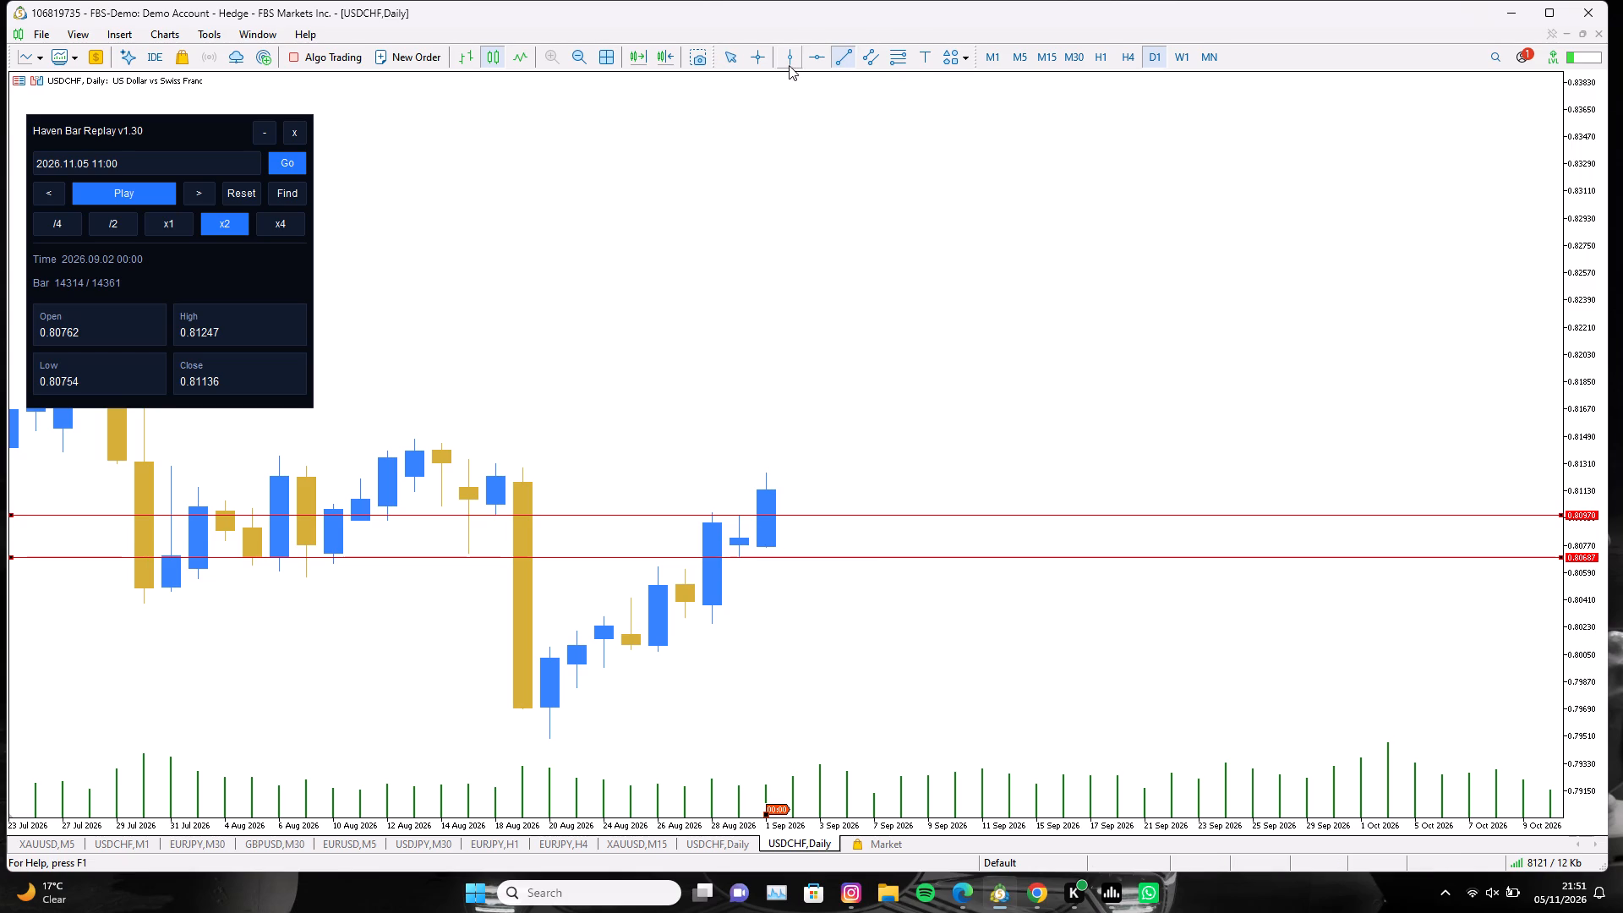
Draw a short, level trend line about three bars long, starting at the high of the 1 September candle.
click(811, 57)
click(837, 57)
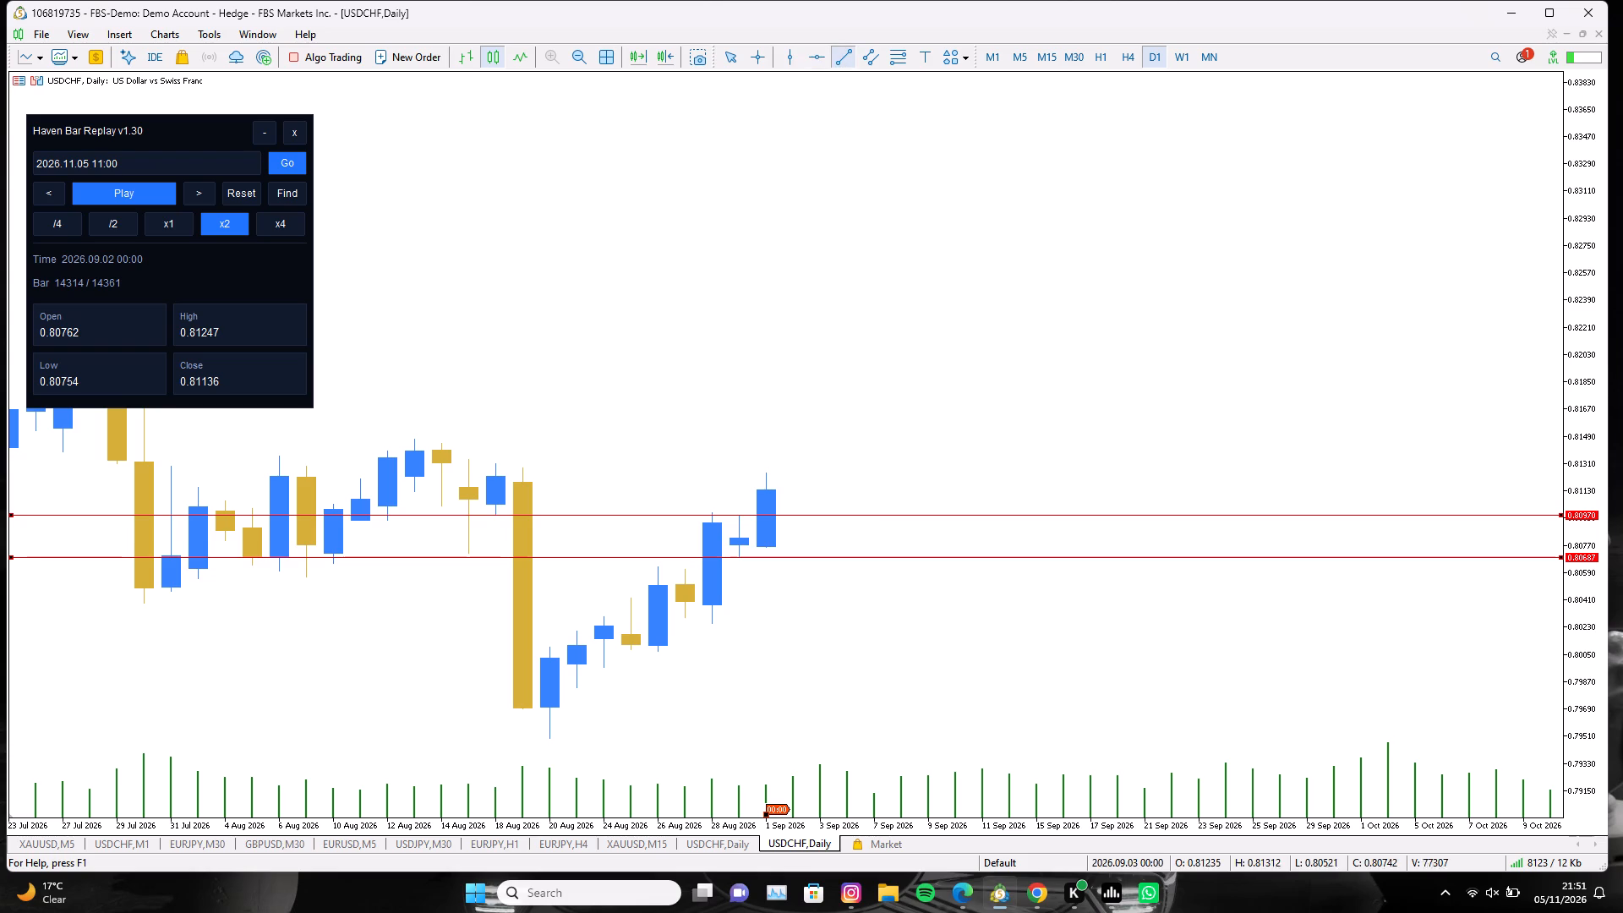
drag(755, 470, 842, 467)
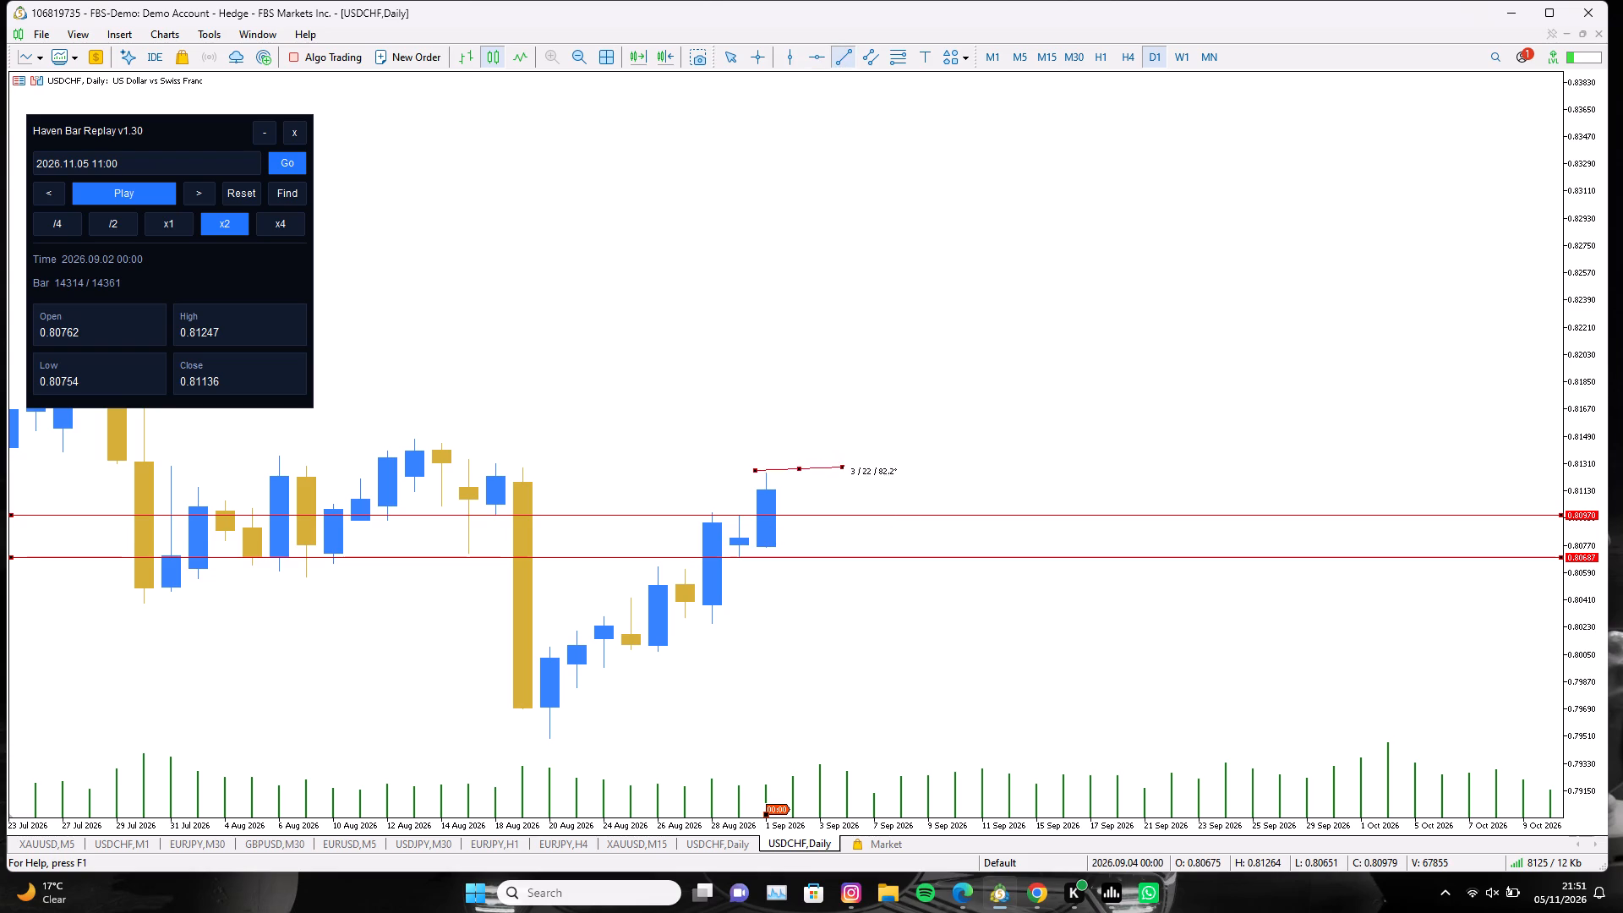
drag(842, 467, 846, 471)
click(846, 471)
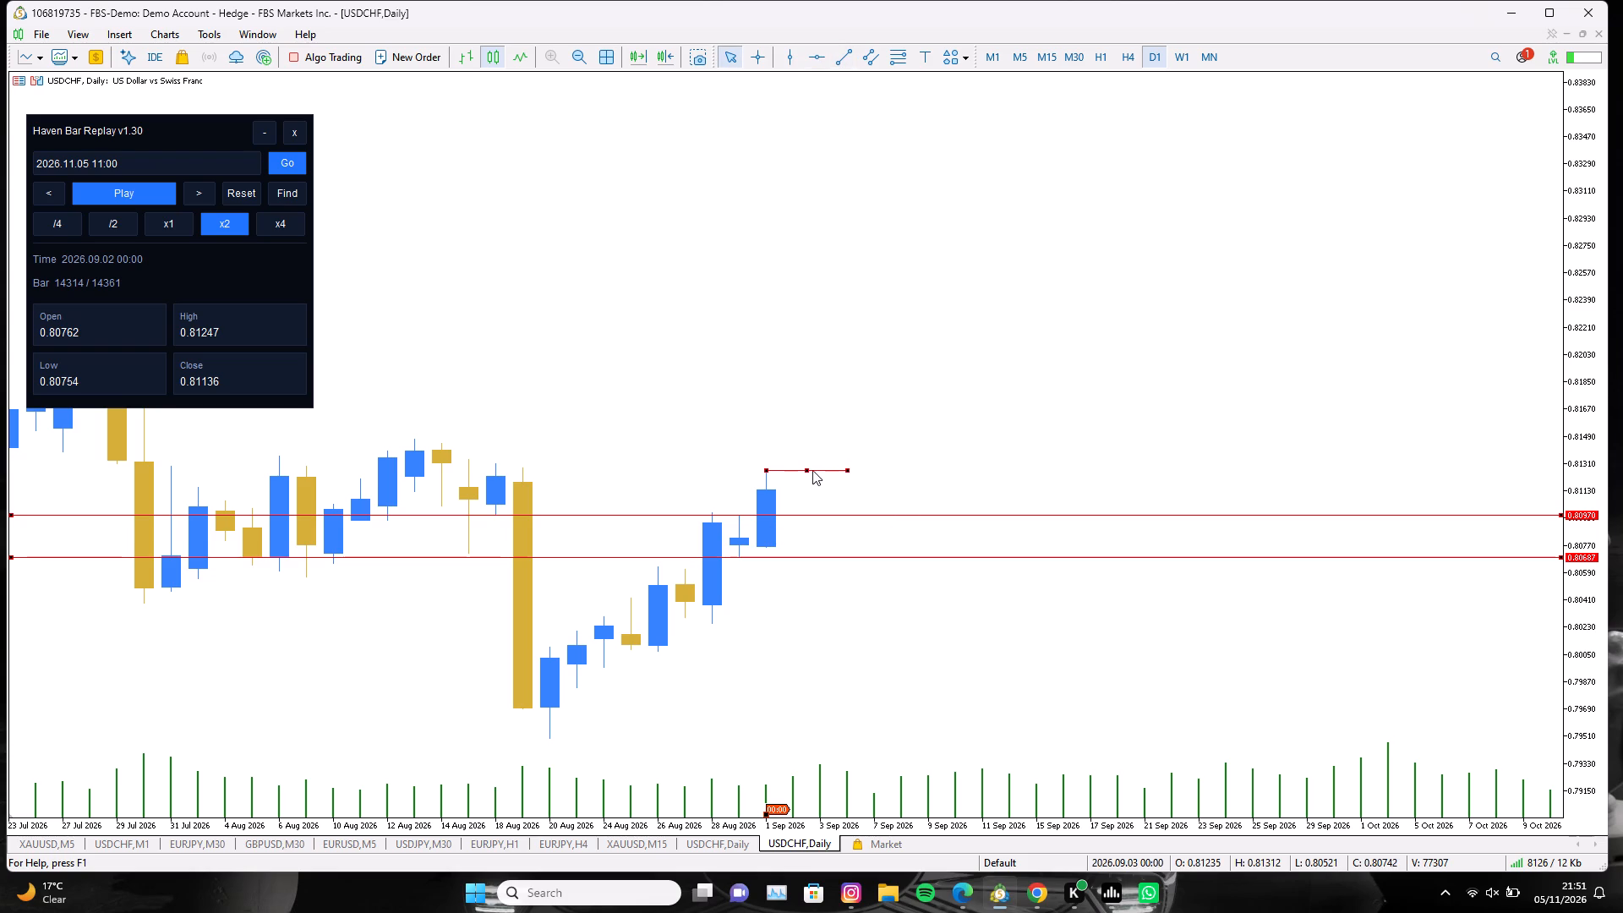
click(807, 517)
Draw a second short, nearly level trend line about three bars long, starting at the low of the 1 September candle.
click(841, 58)
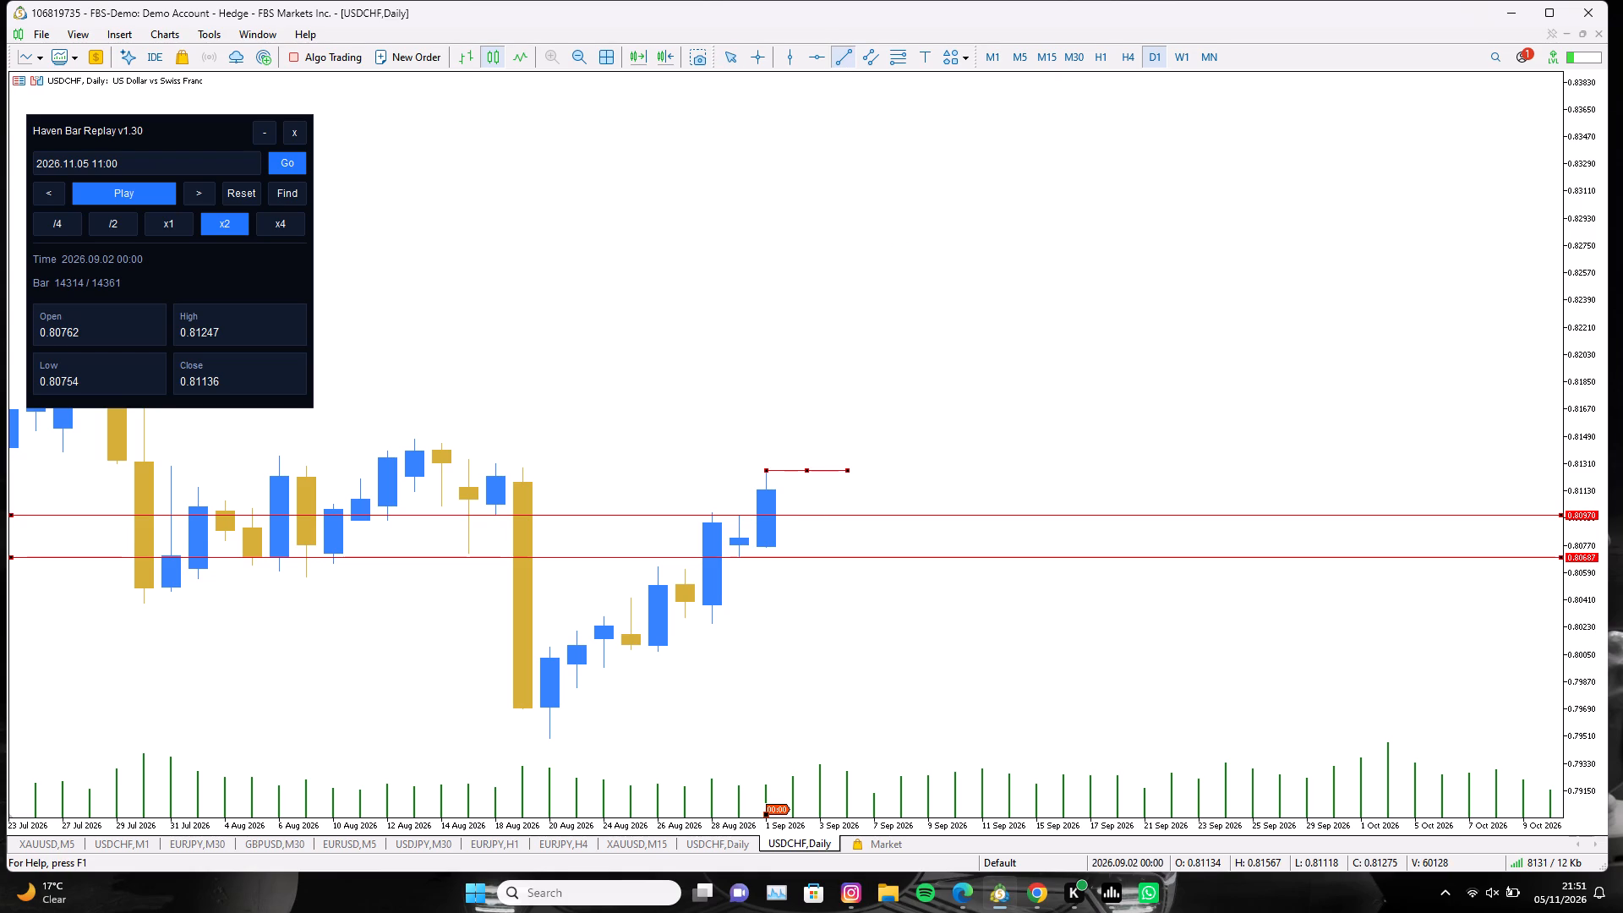
drag(767, 548, 830, 544)
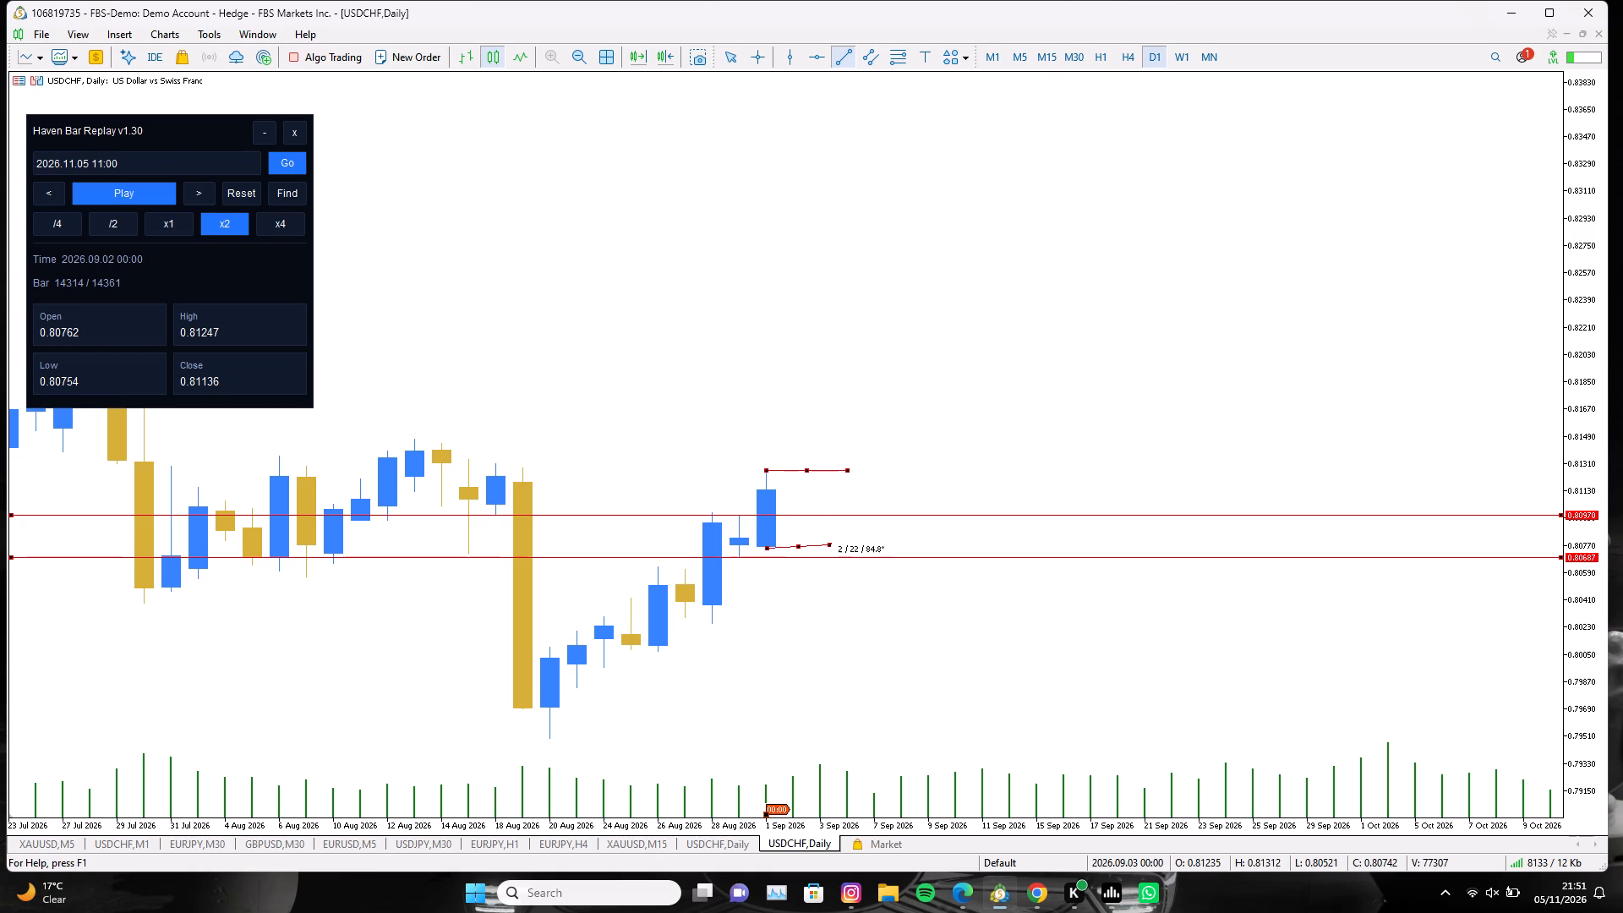
drag(830, 544, 842, 549)
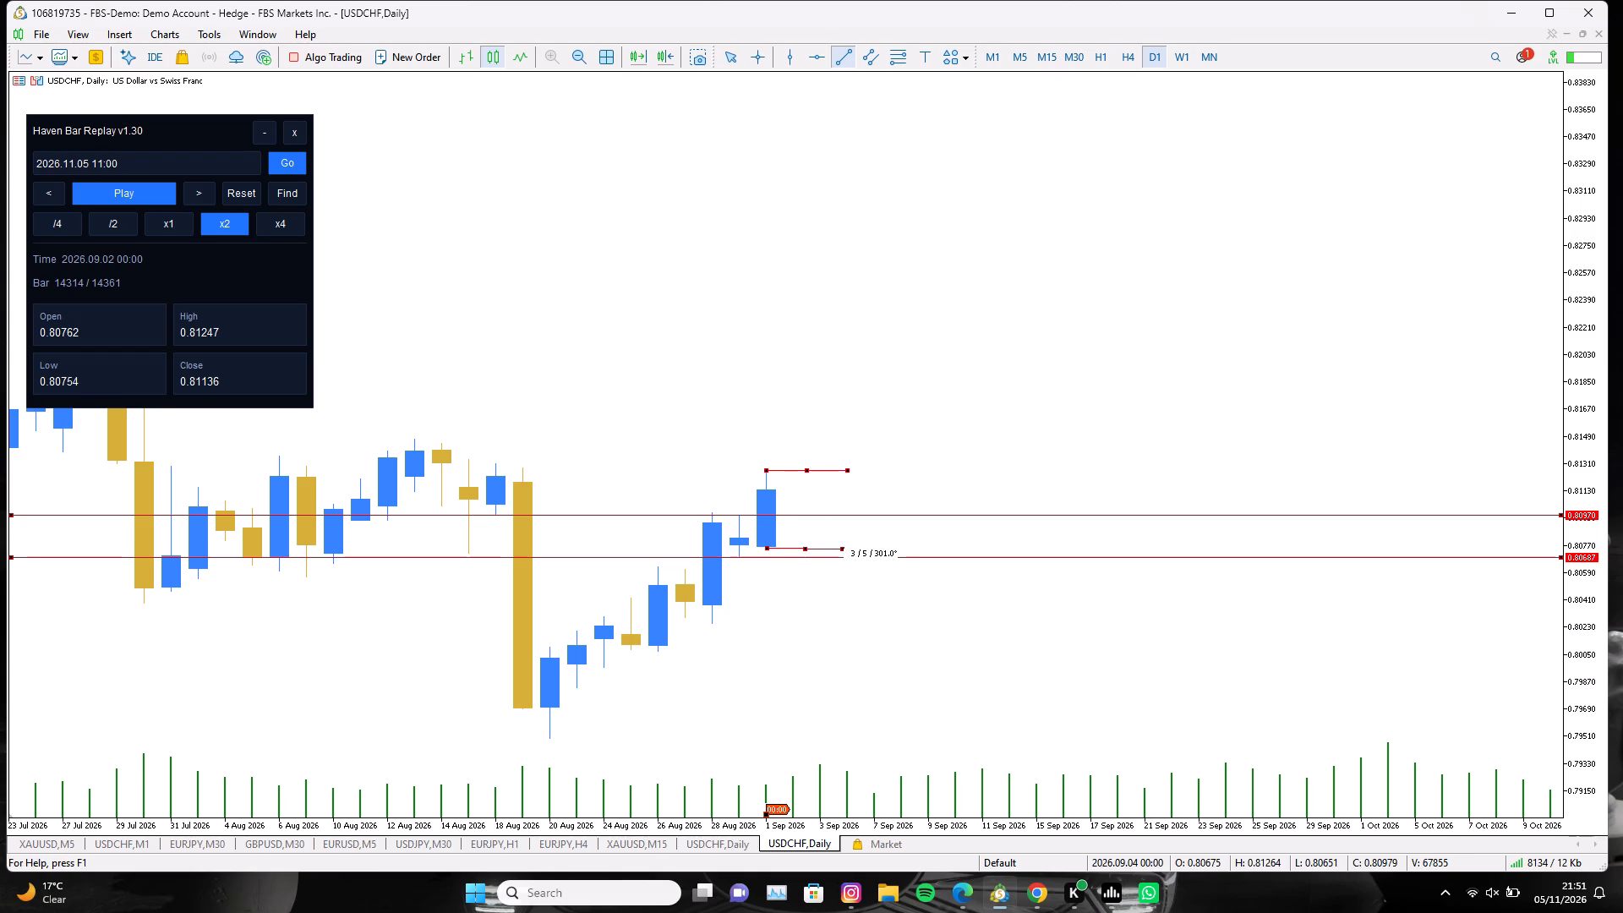
drag(842, 549, 843, 549)
click(843, 549)
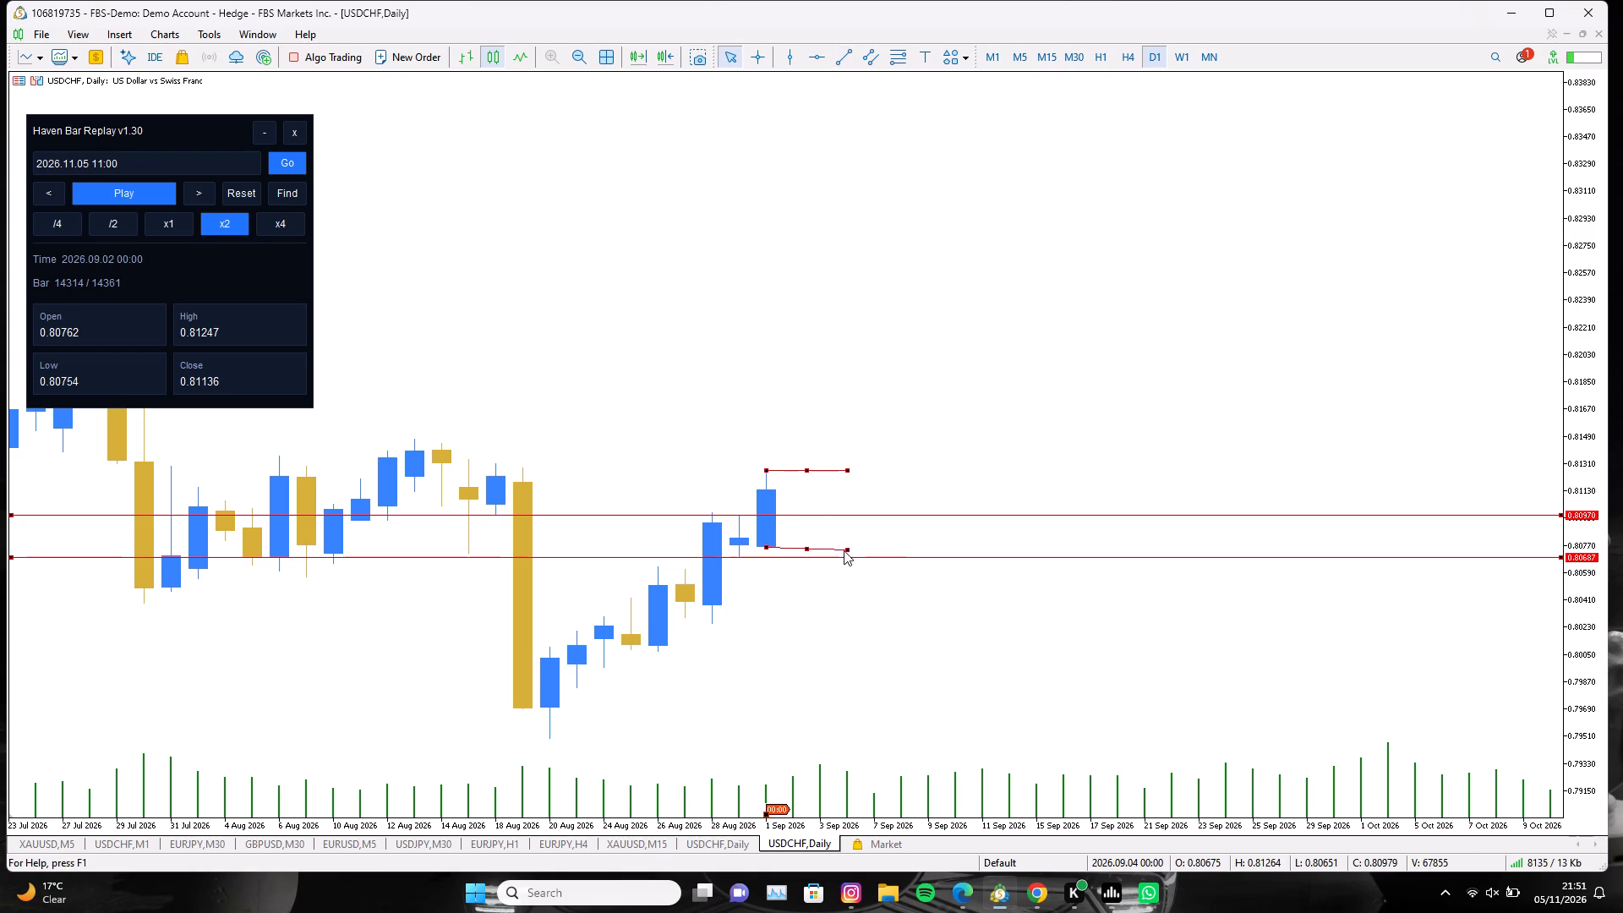
Move the lower short trend line down and one bar later, to about 0.8014, clear of the 1 September candle.
drag(806, 549, 813, 623)
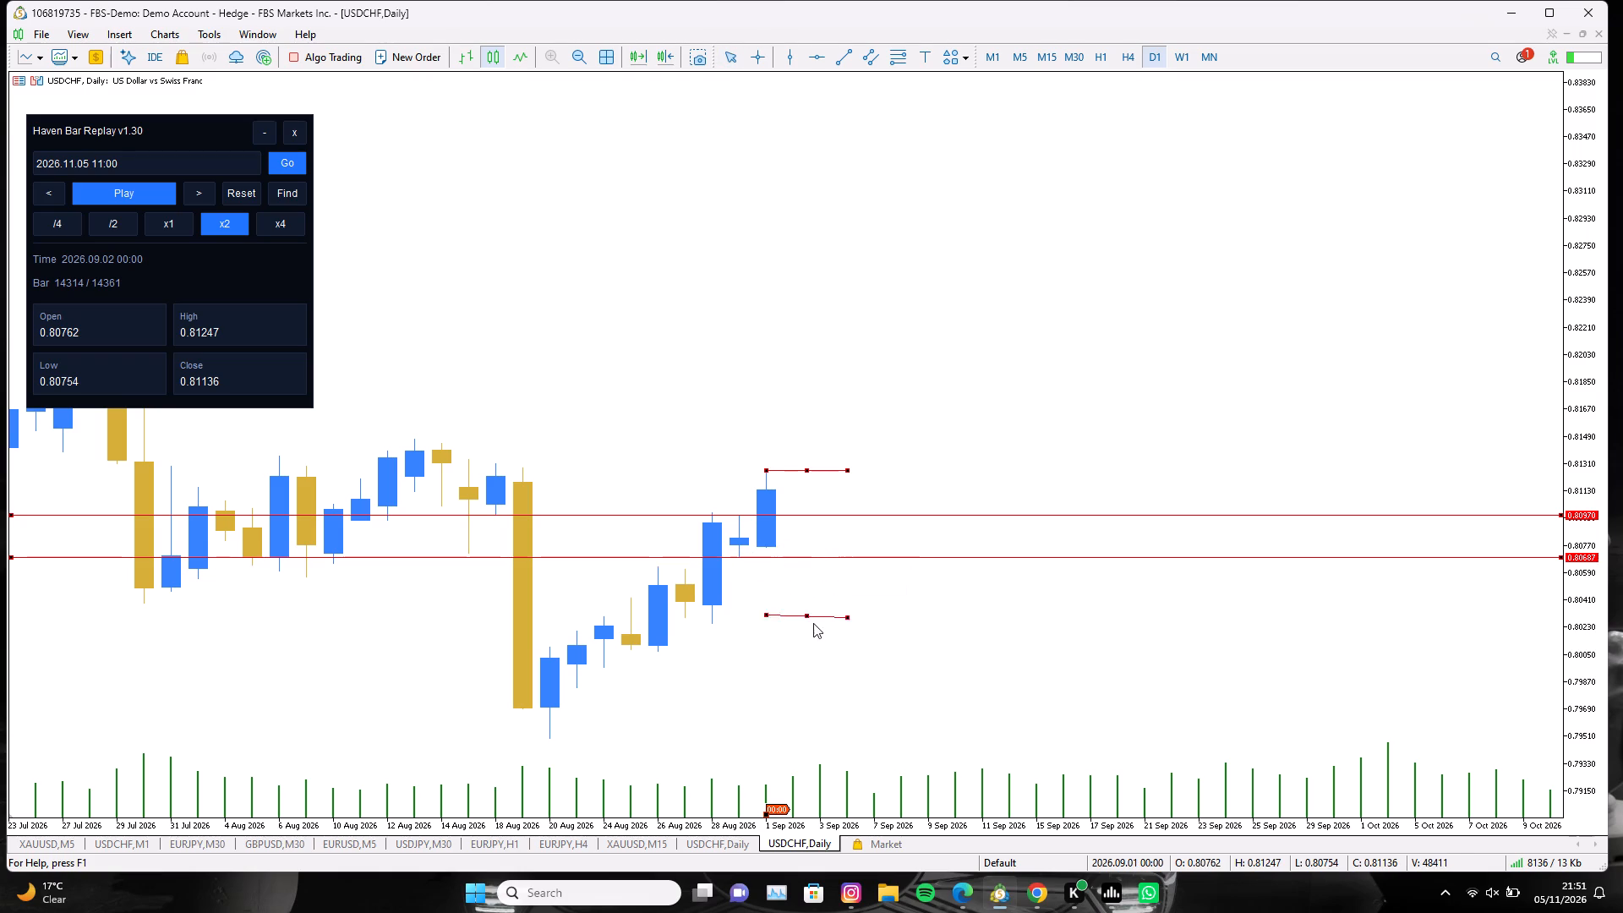
drag(813, 623, 823, 641)
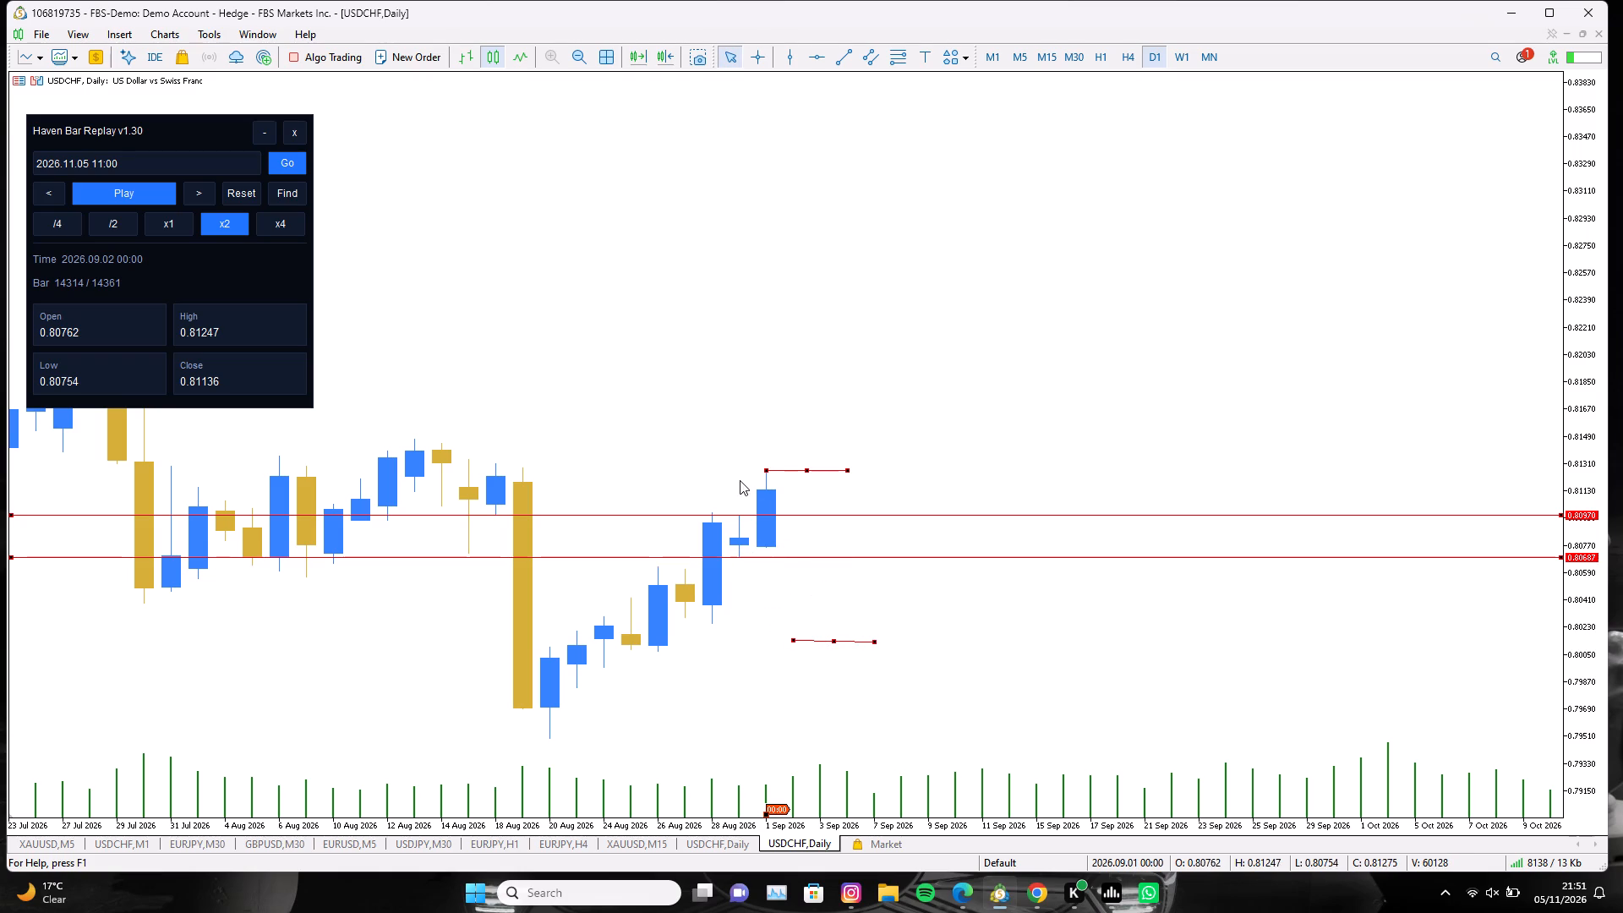
Move the lower short trend line up and one bar earlier, starting at the close of the 1 September candle, about 0.8113.
click(773, 530)
click(773, 530)
drag(835, 641, 801, 490)
double_click(801, 490)
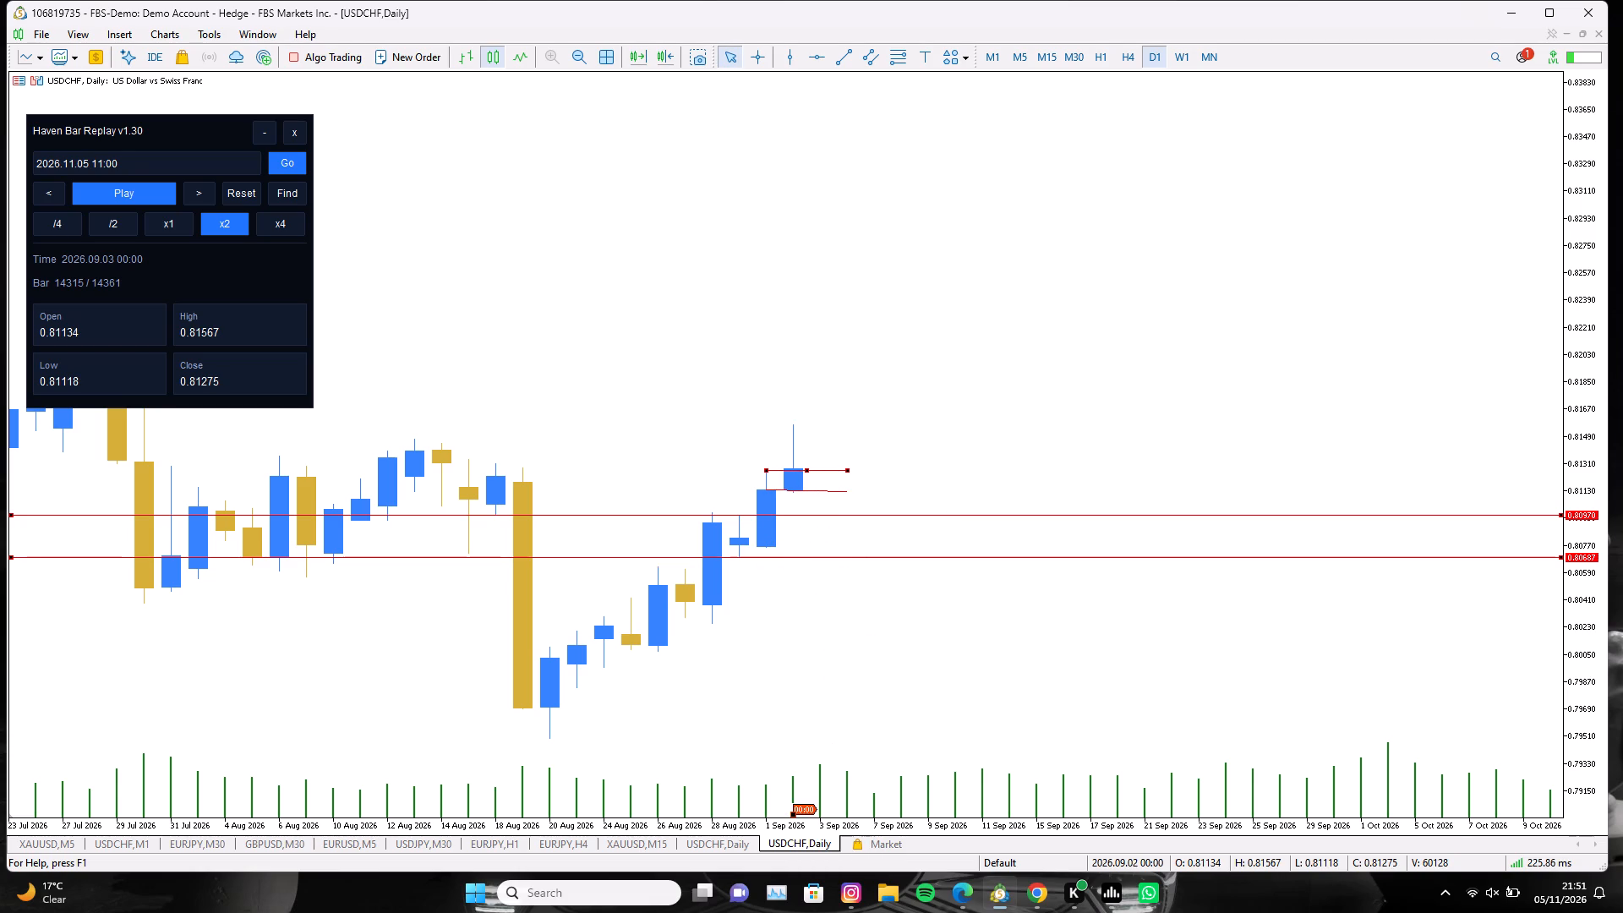
double_click(799, 483)
double_click(797, 491)
double_click(797, 520)
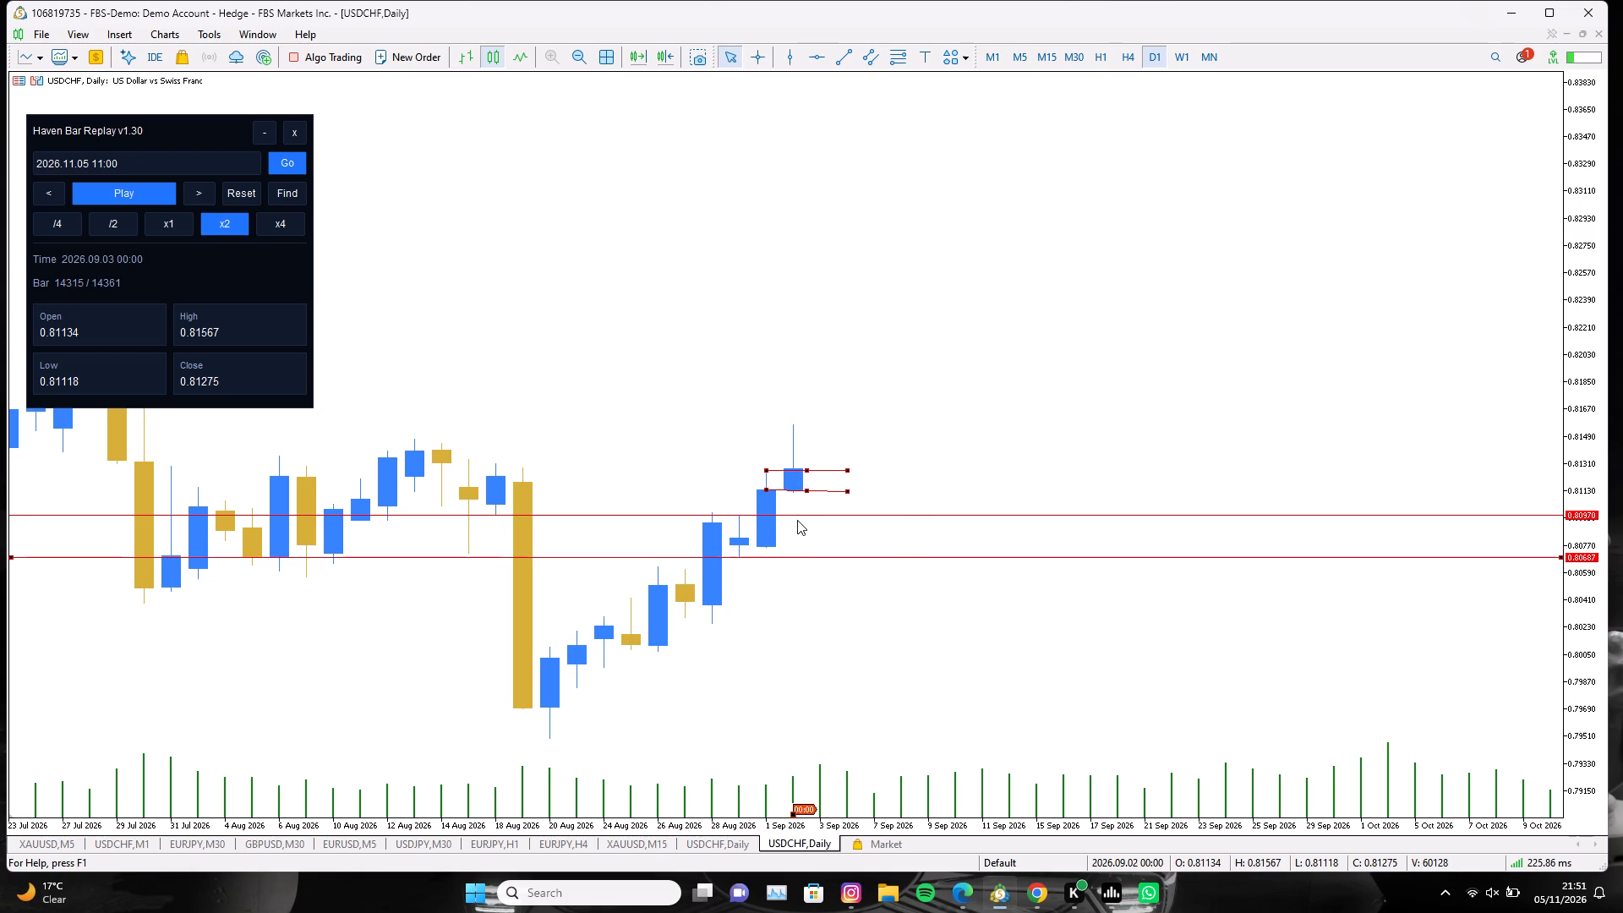
click(797, 520)
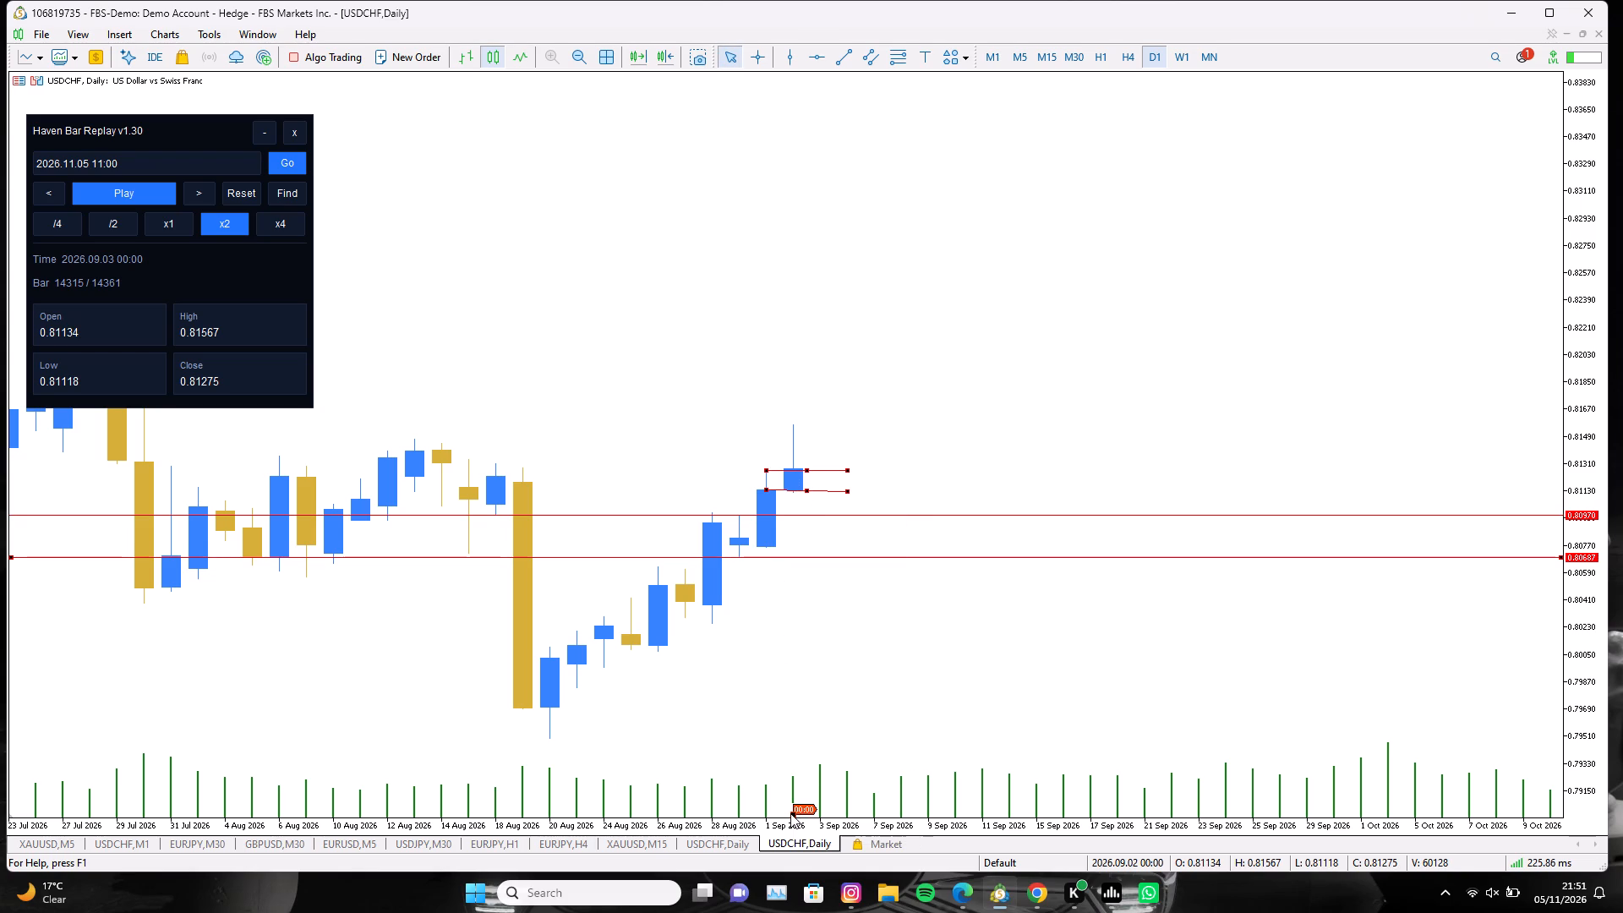
Move the replay position back one daily bar to 2026.09.02 00:00.
click(790, 814)
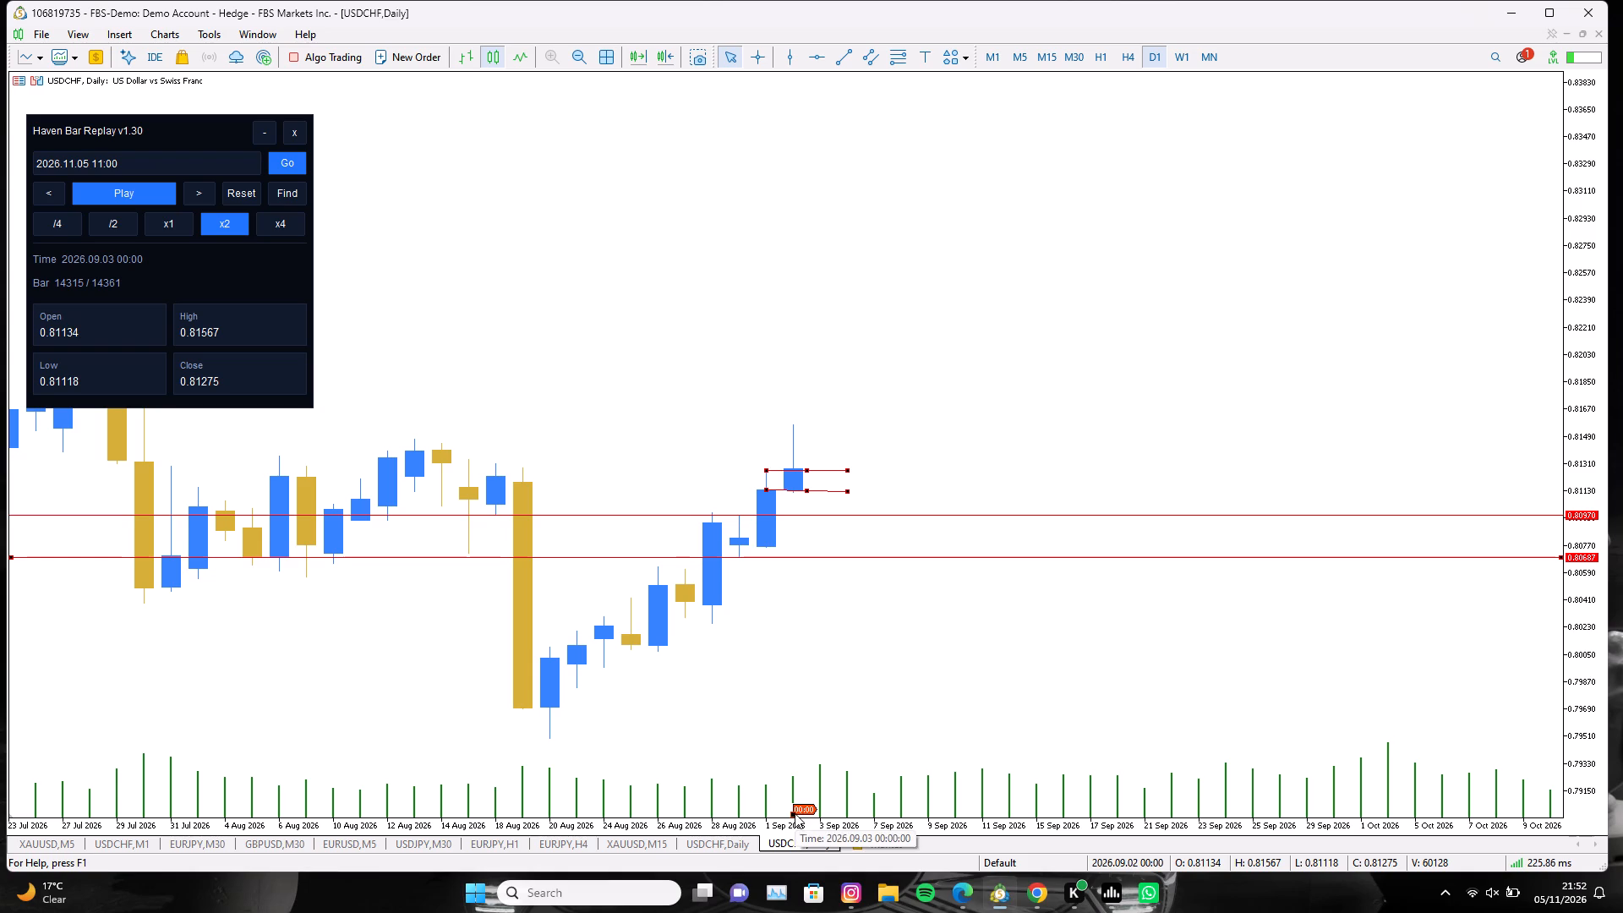
drag(794, 814, 761, 819)
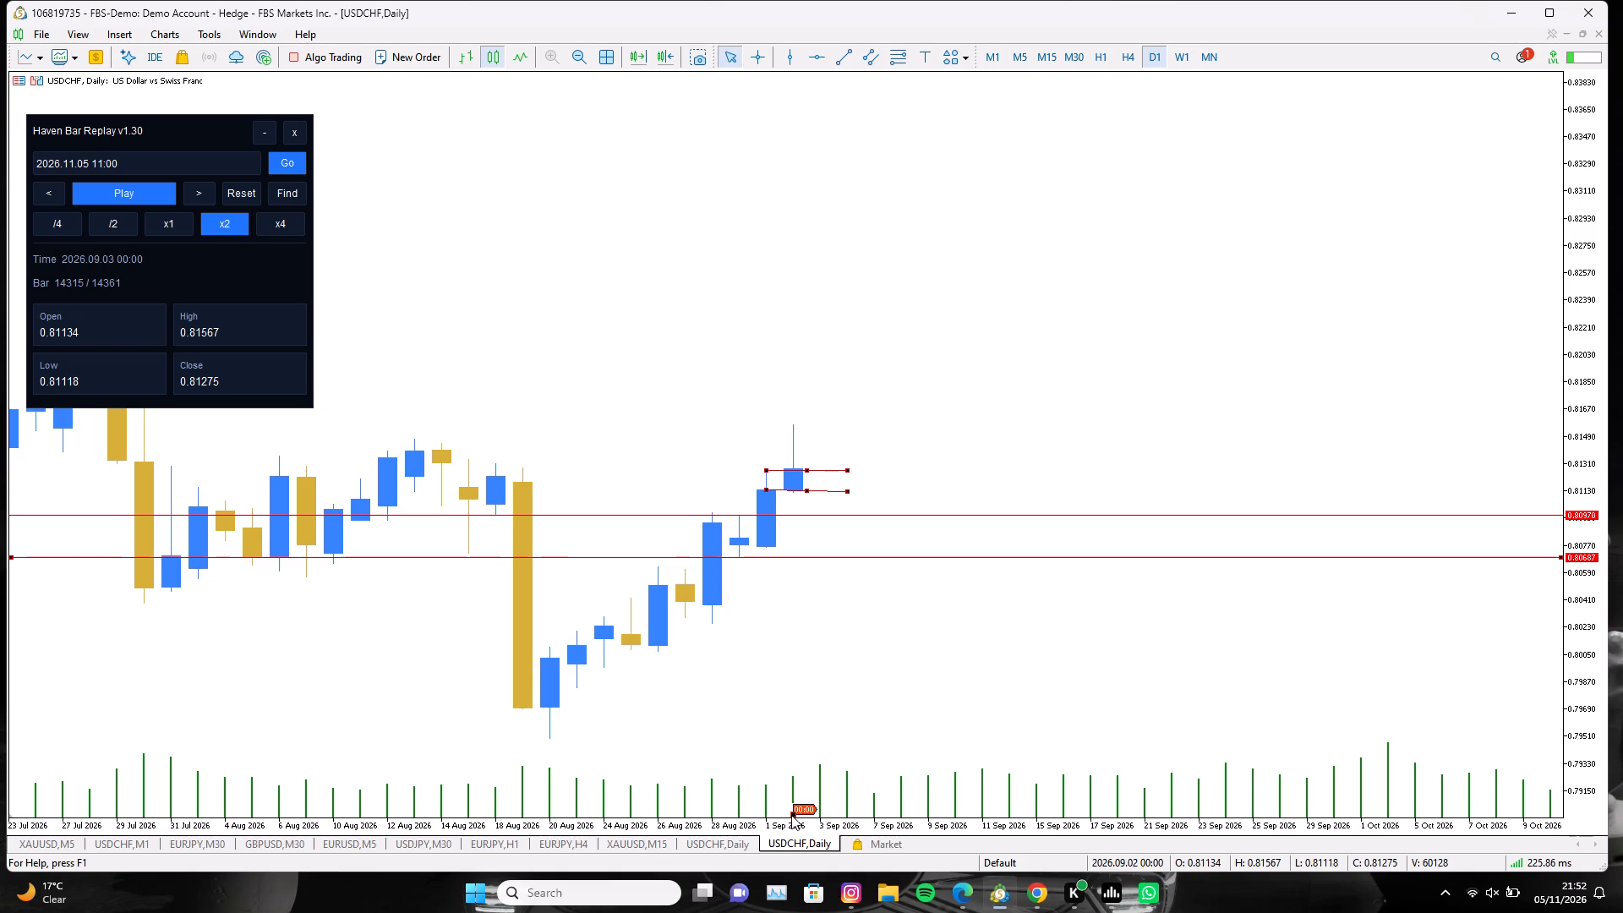
drag(793, 815, 764, 812)
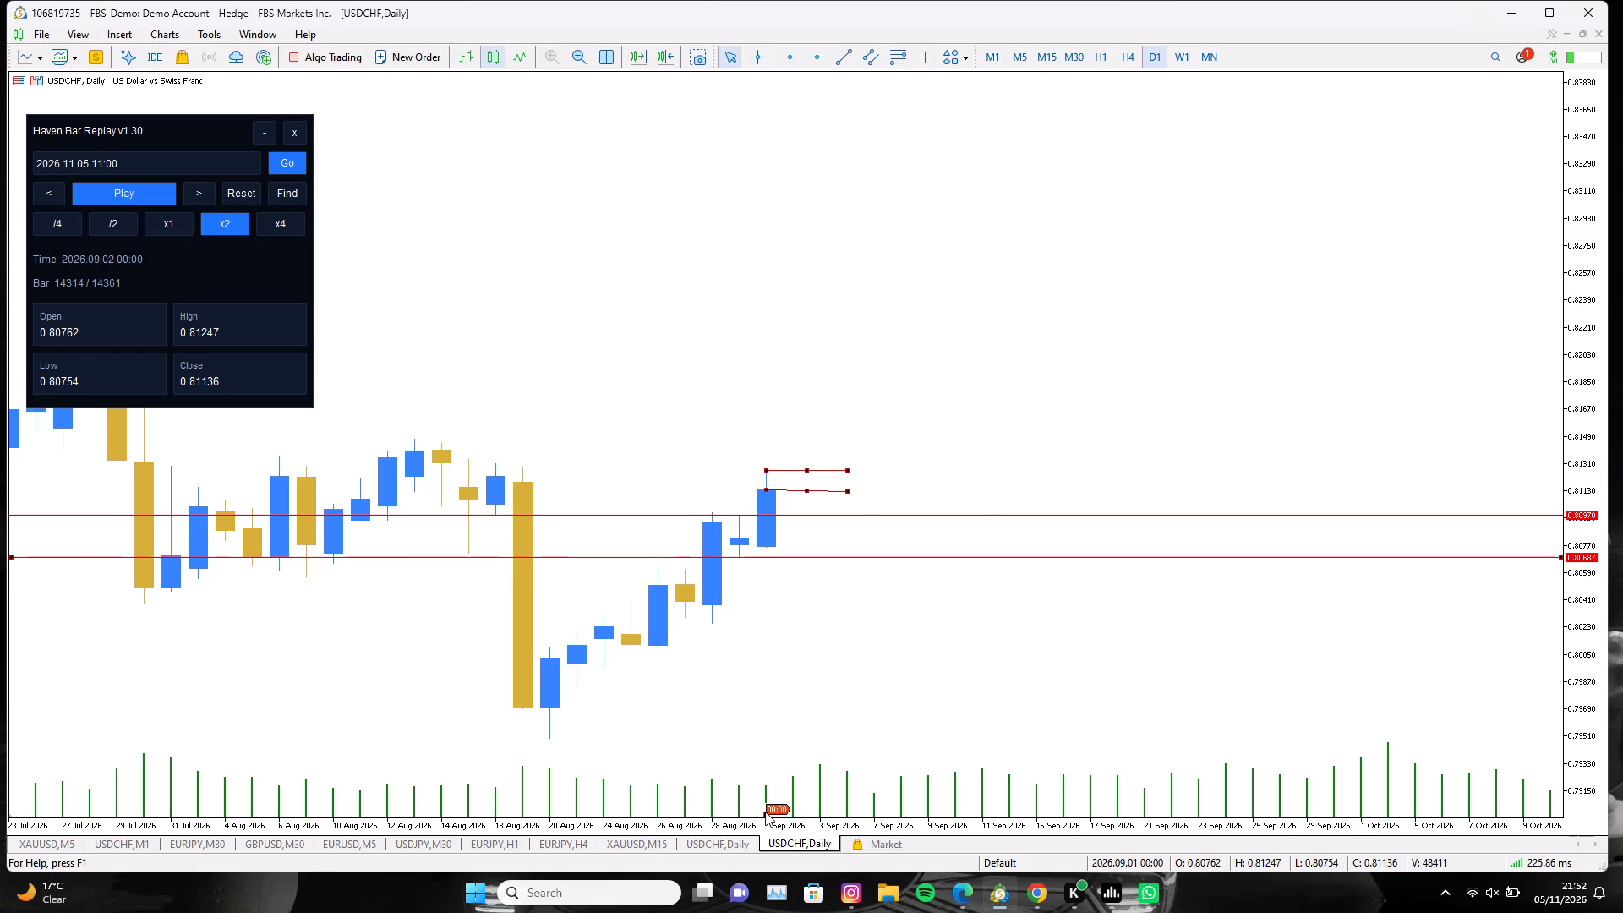
Level the lower short trend line by adjusting its later end to a 0.0° slope, keeping it three bars long.
click(847, 490)
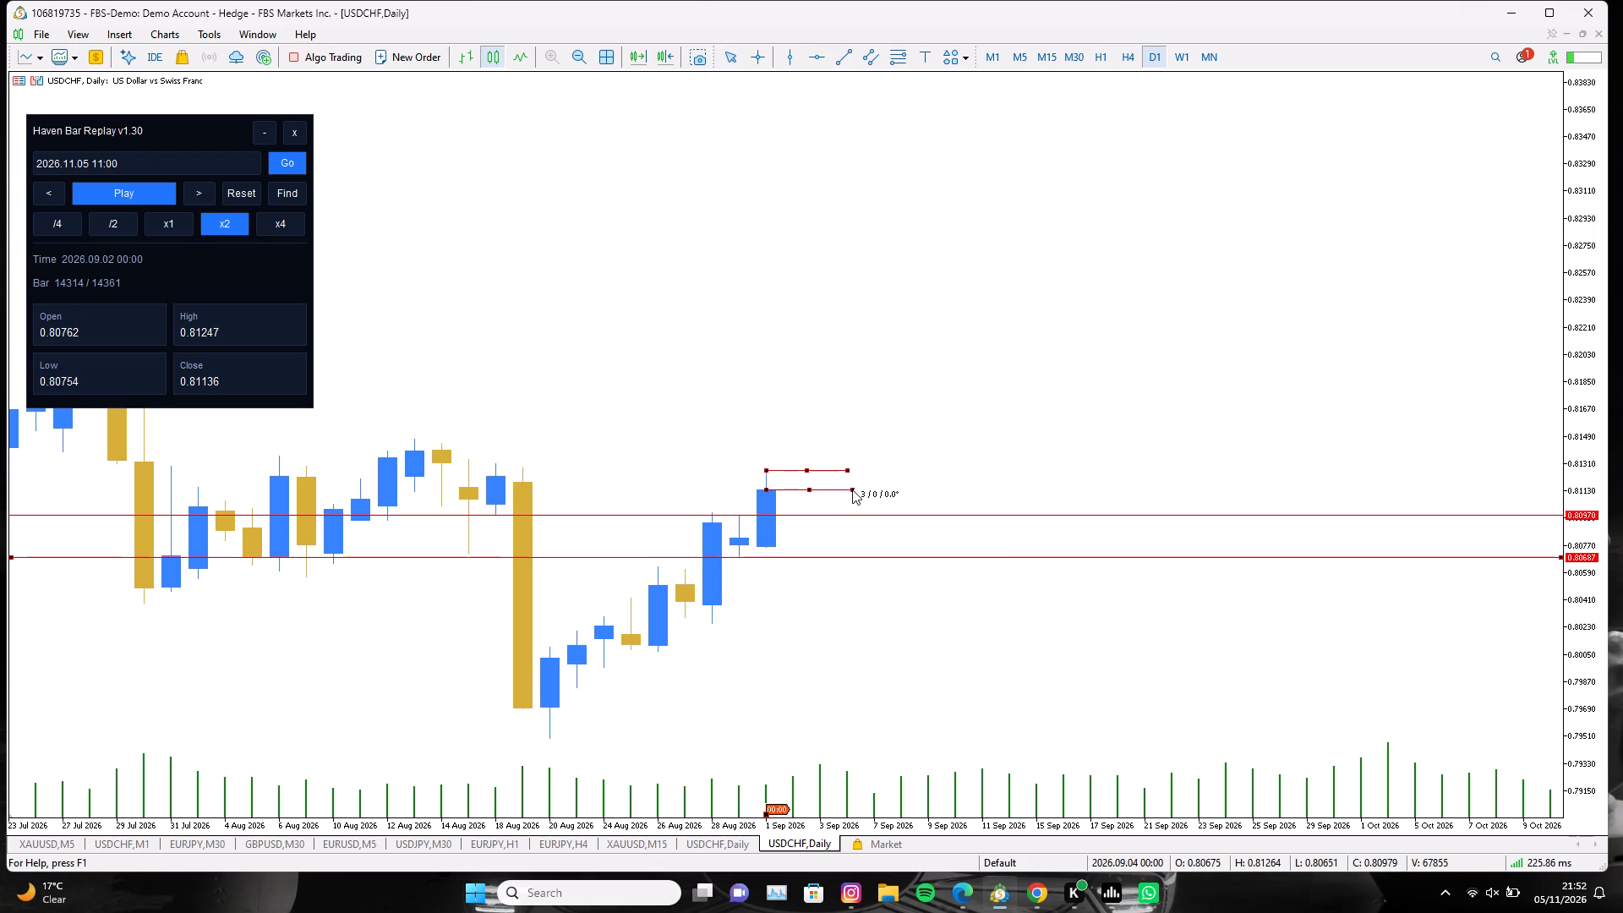
Switch the USDCHF chart to the H4 timeframe at the 1 September candles.
click(1128, 60)
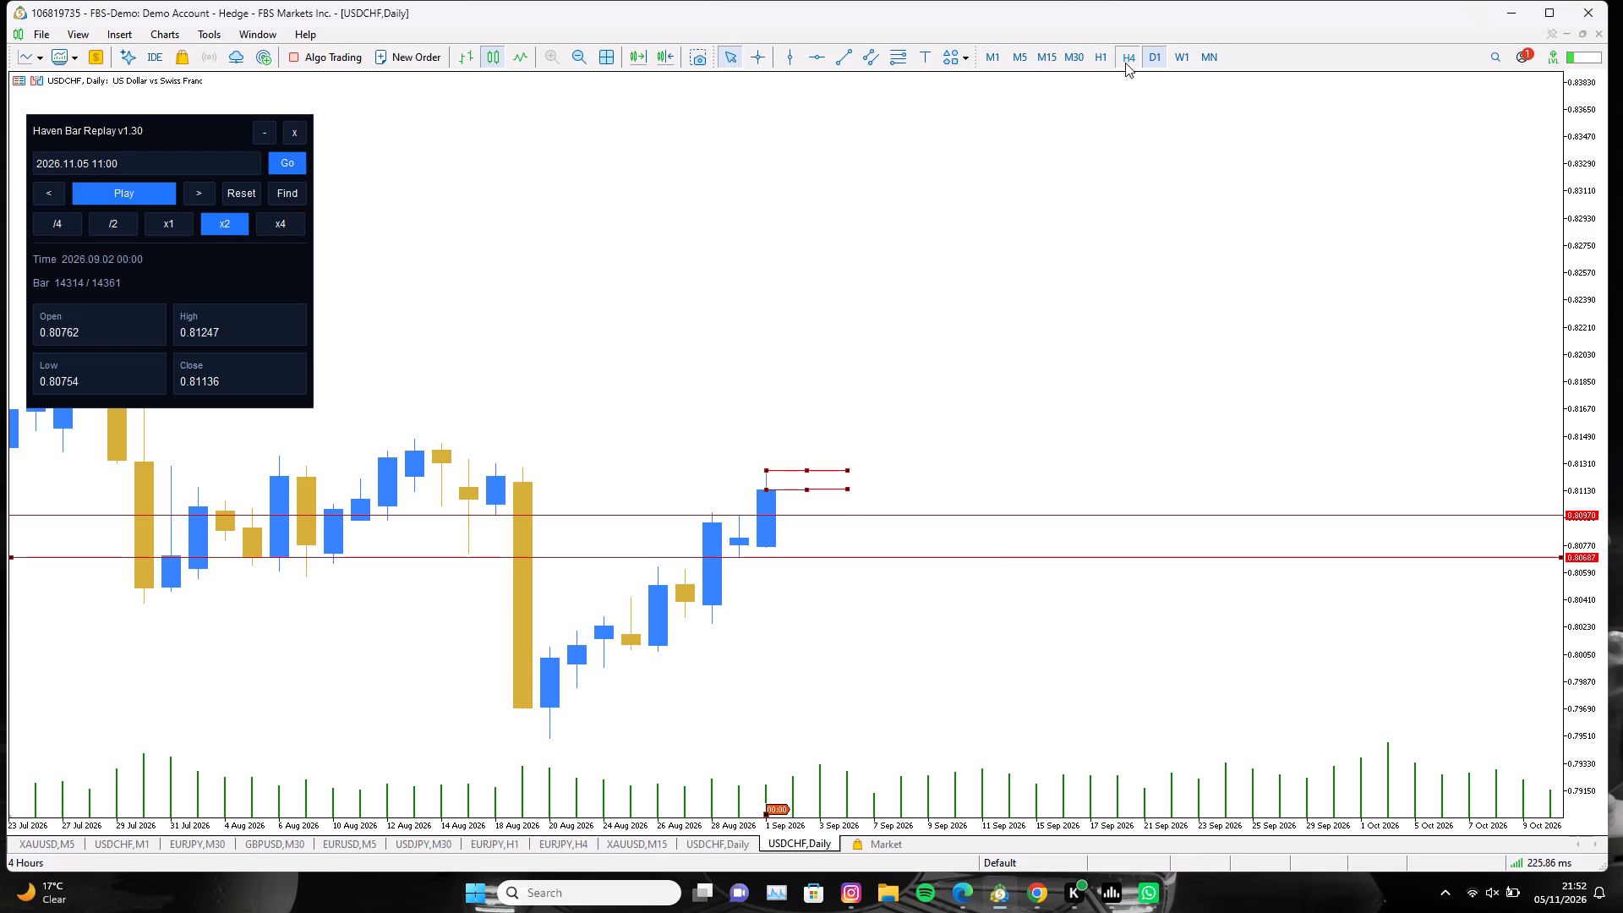
drag(1402, 392, 651, 396)
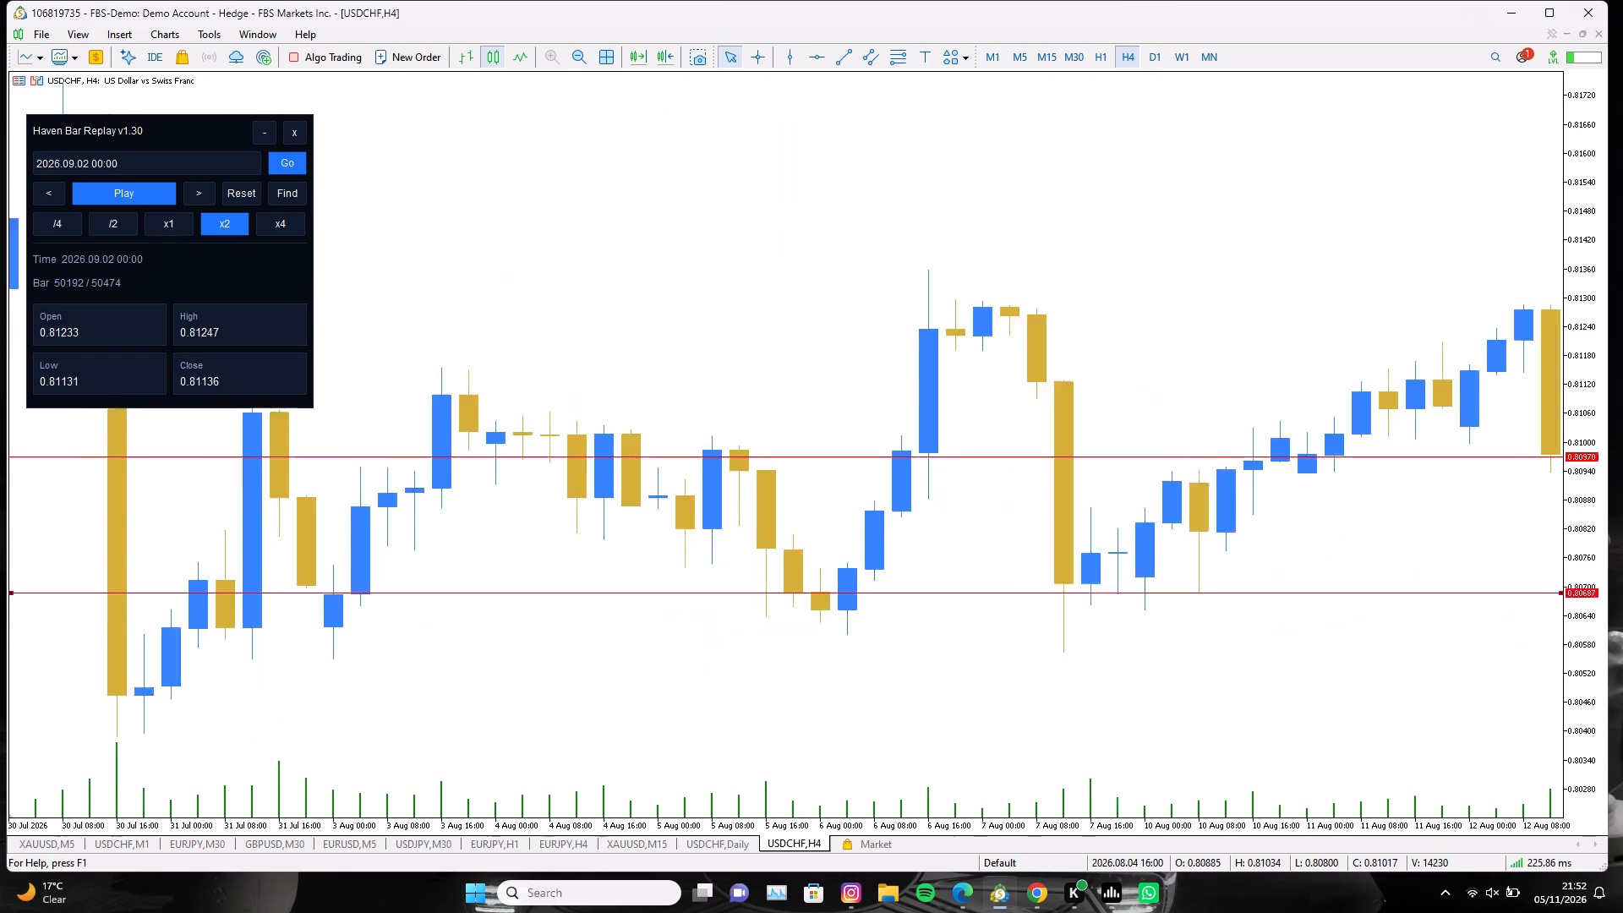
drag(651, 396, 609, 400)
drag(1289, 359, 437, 467)
drag(1271, 302, 514, 440)
drag(1361, 510, 526, 525)
drag(1441, 527, 549, 528)
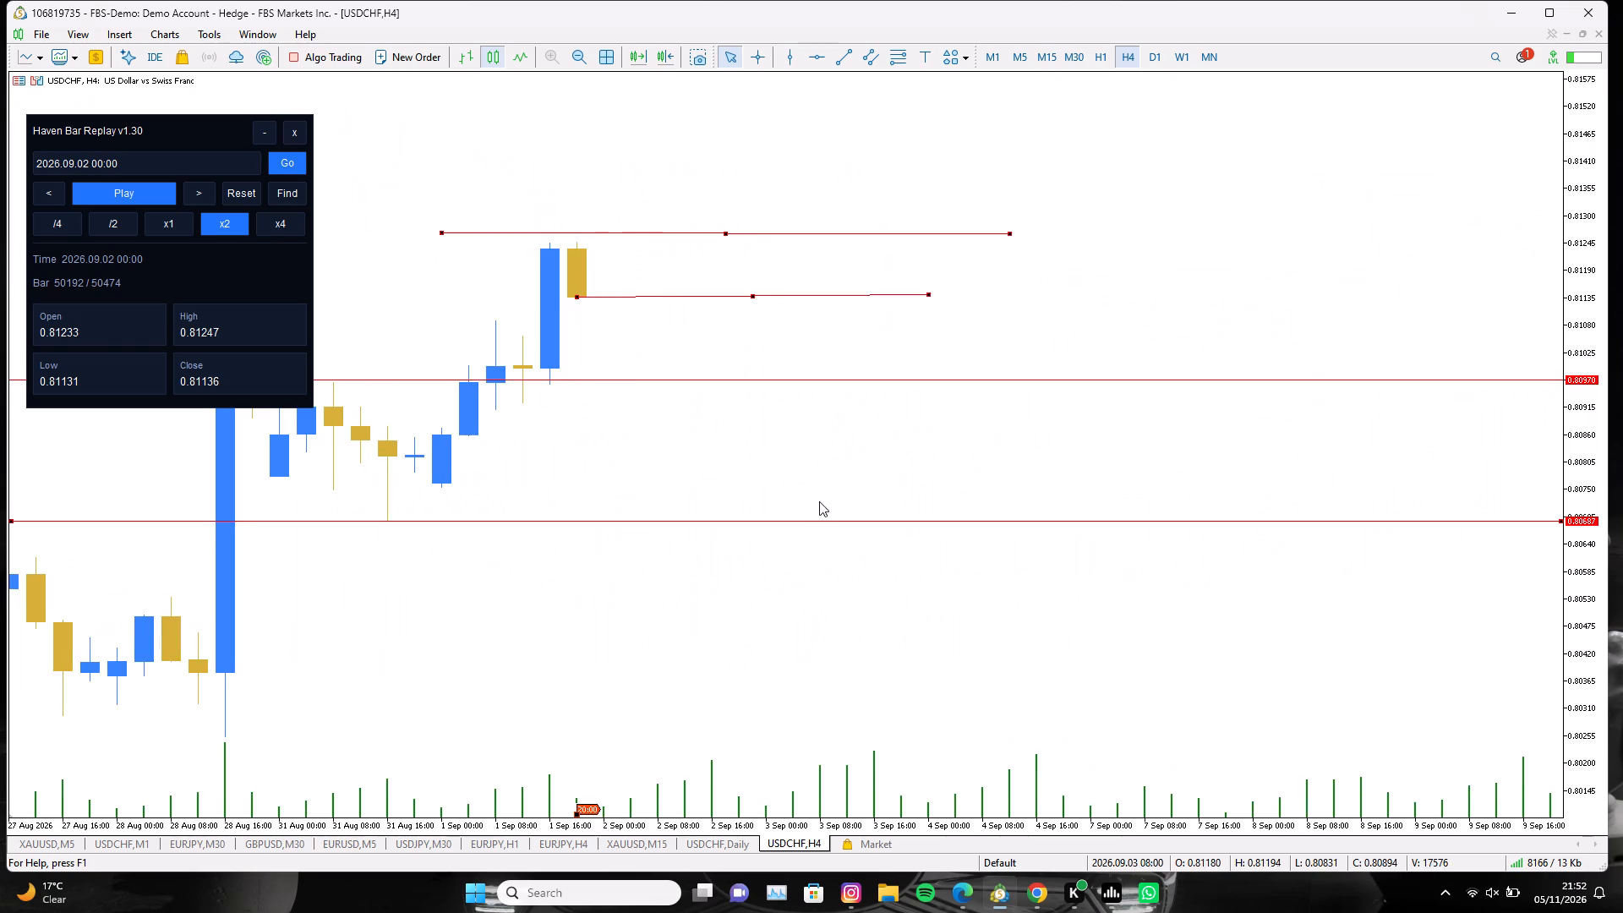
drag(727, 576, 1011, 610)
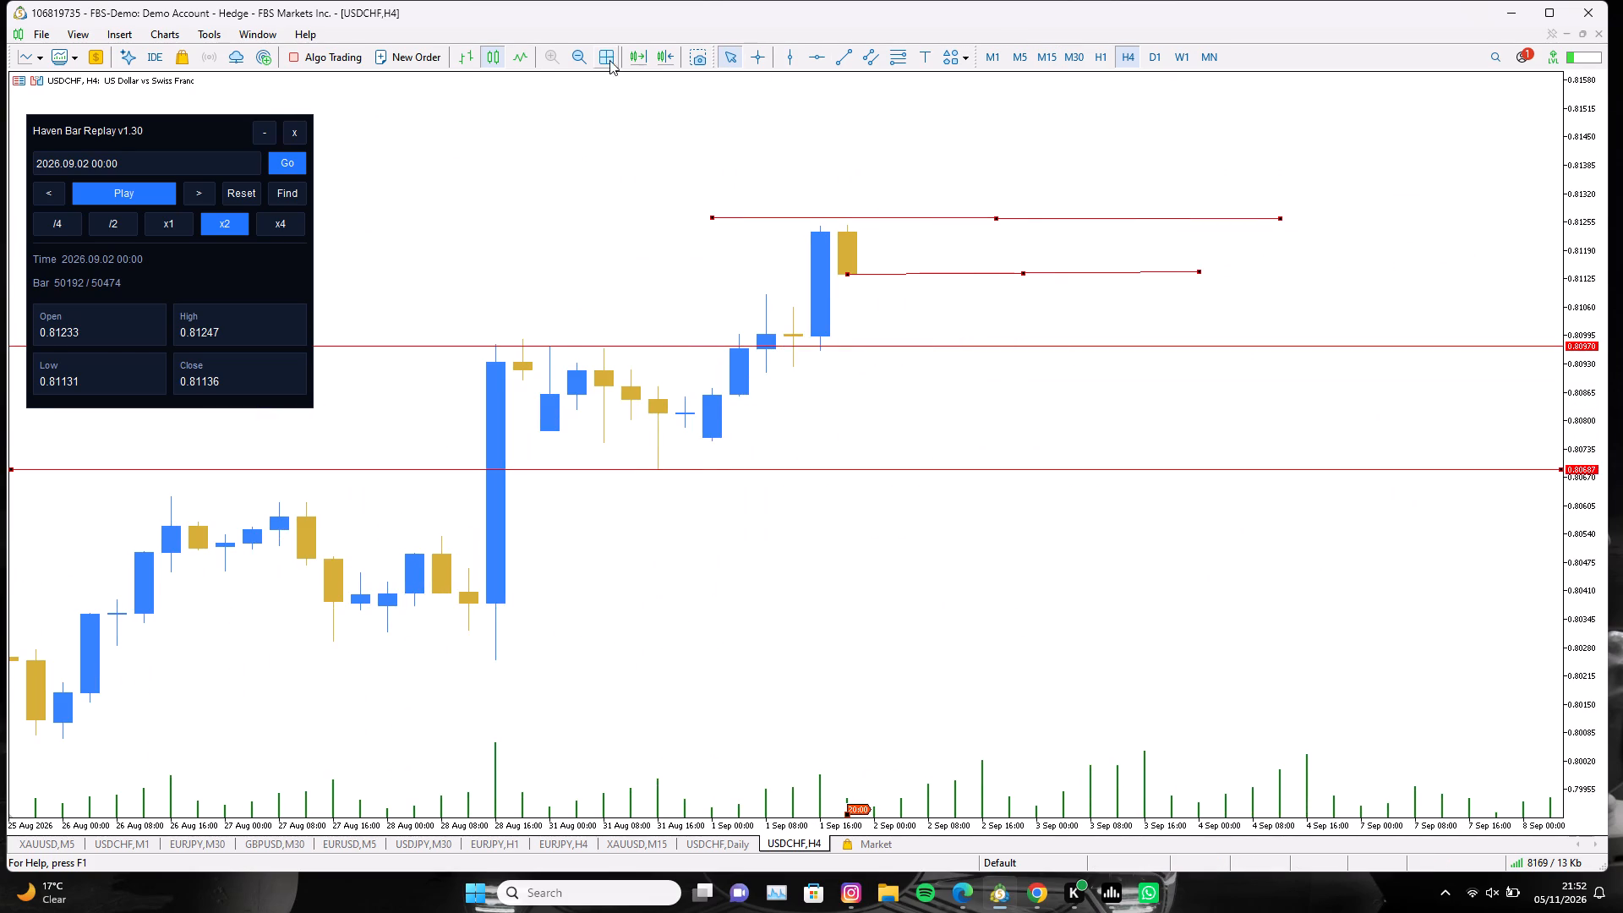
Draw a rectangle from the 1 September 12:00 H4 candle to 3 September 00:00, between about 0.8106 and 0.8092.
click(123, 40)
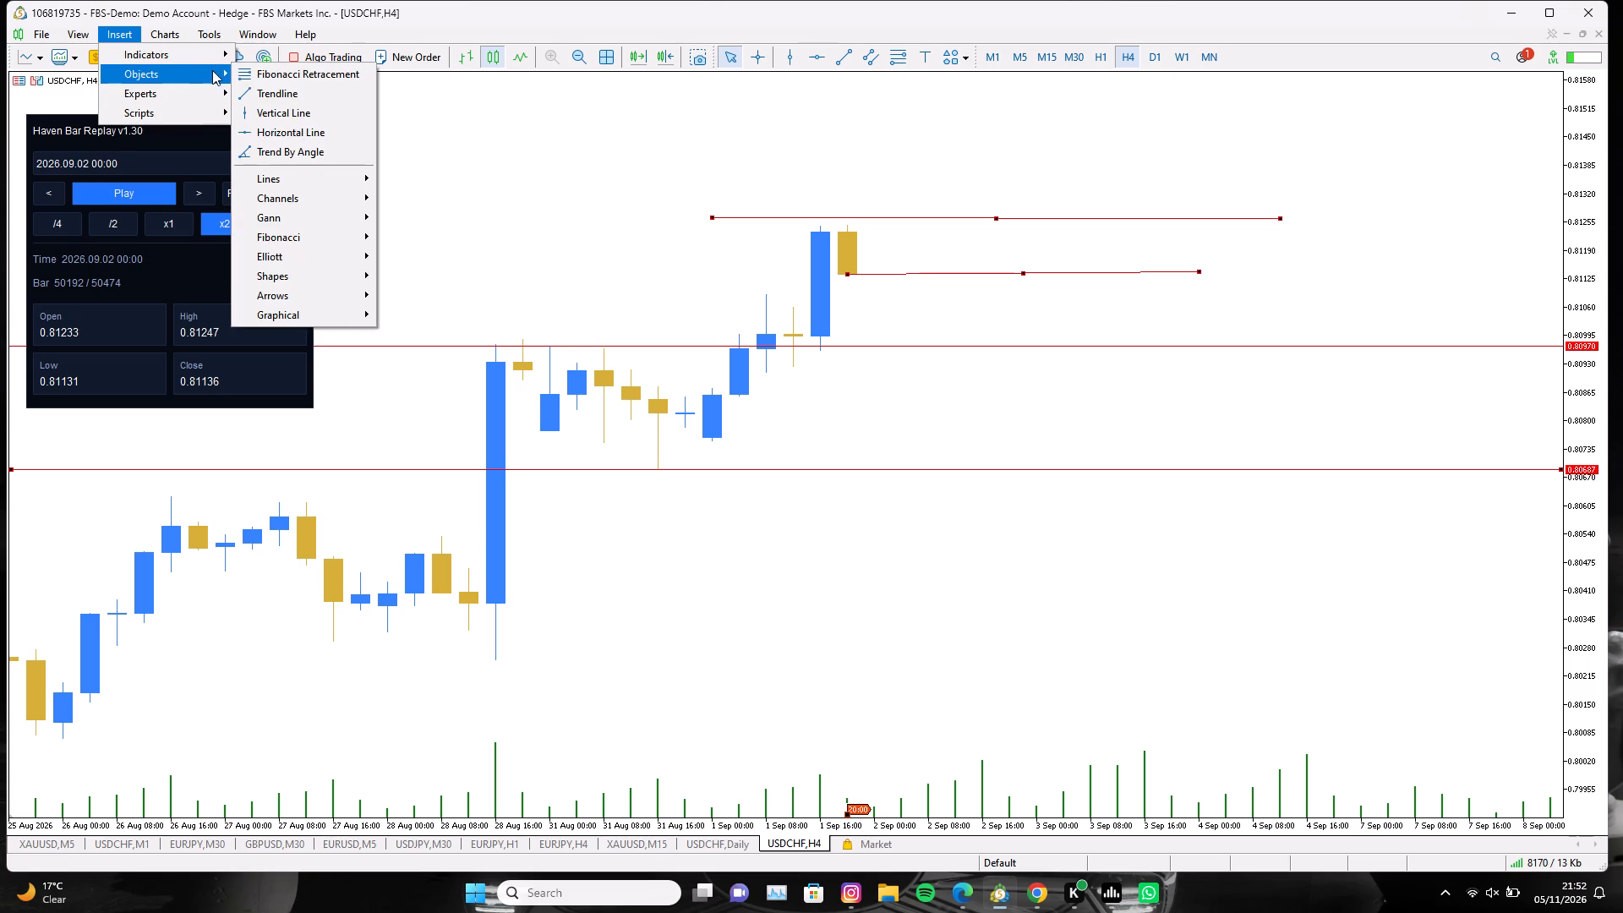
click(399, 279)
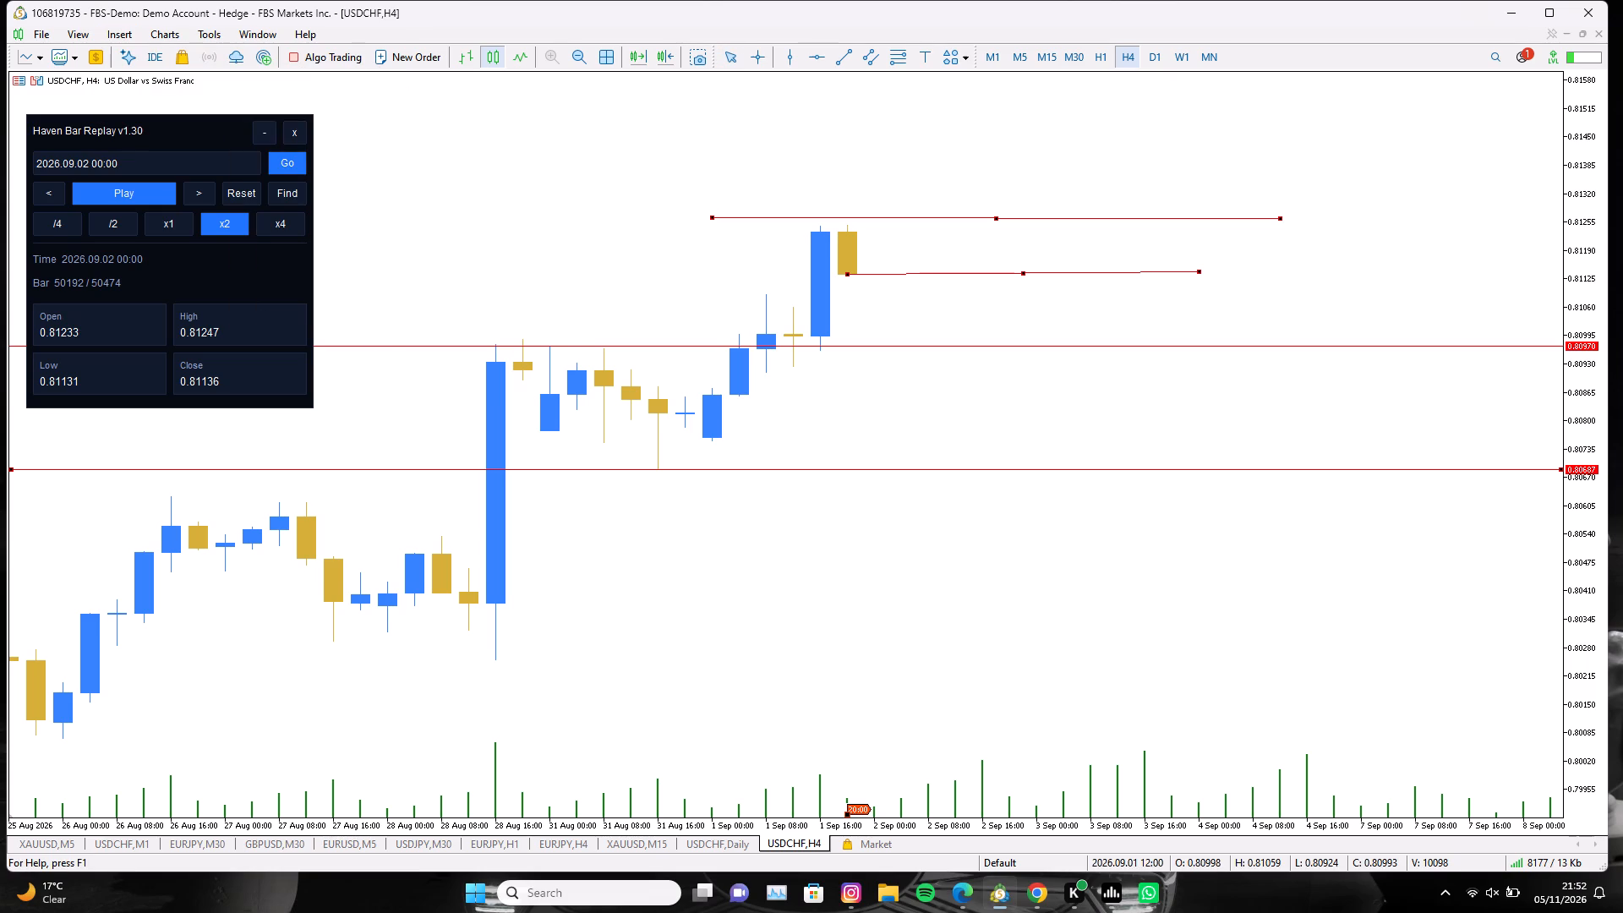
drag(786, 309, 1046, 369)
click(1046, 369)
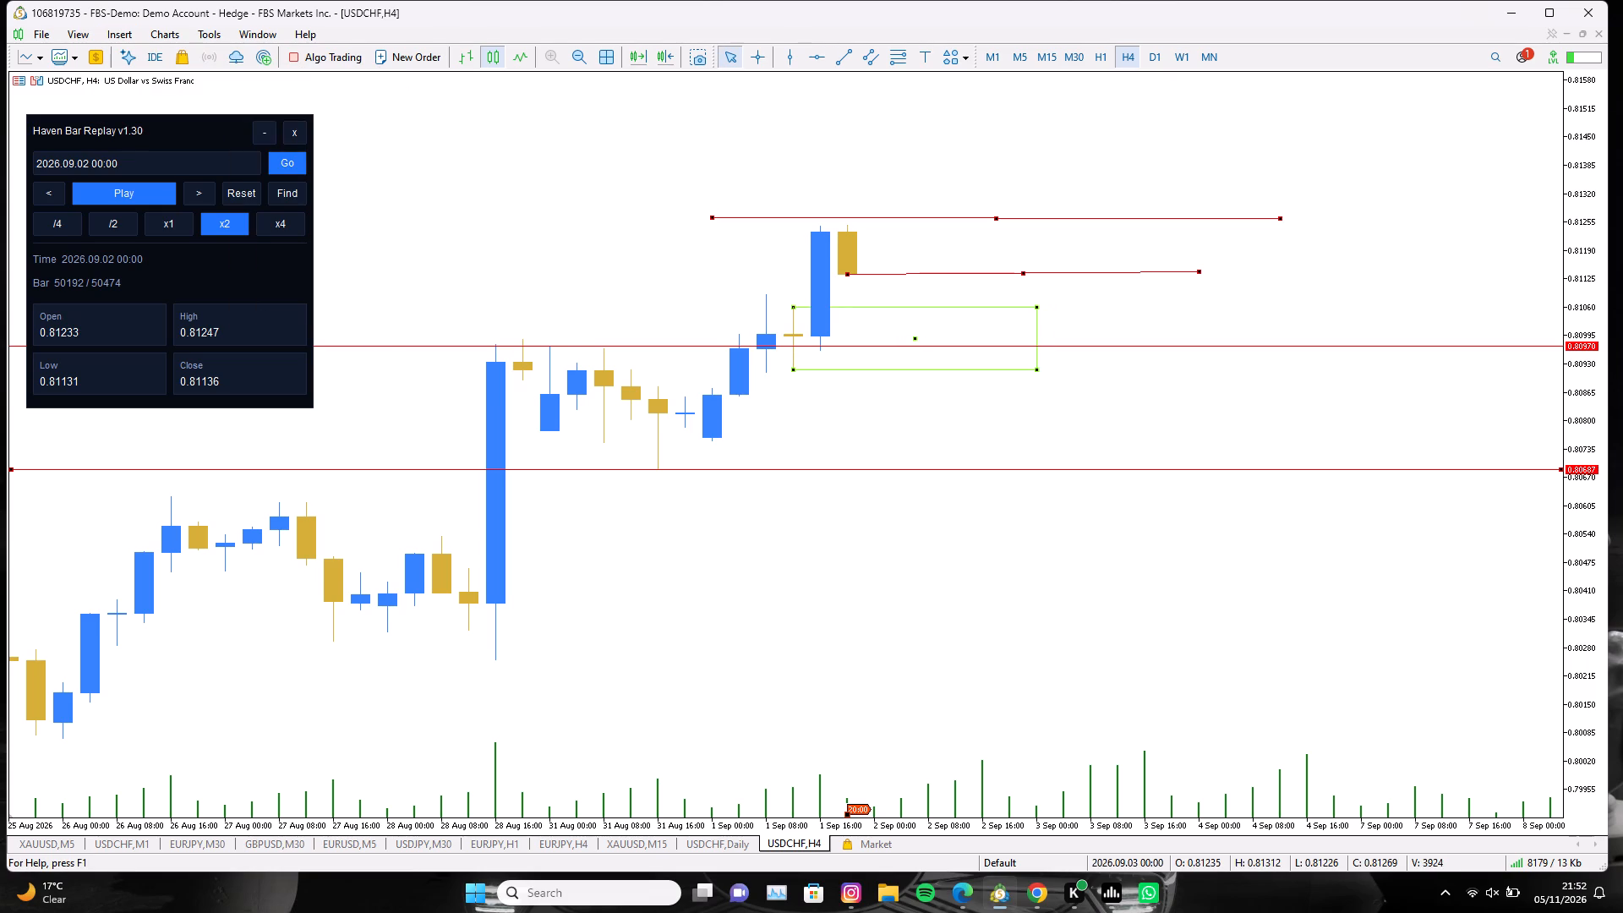
Change the H4 rectangle's colour to Black.
right_click(912, 336)
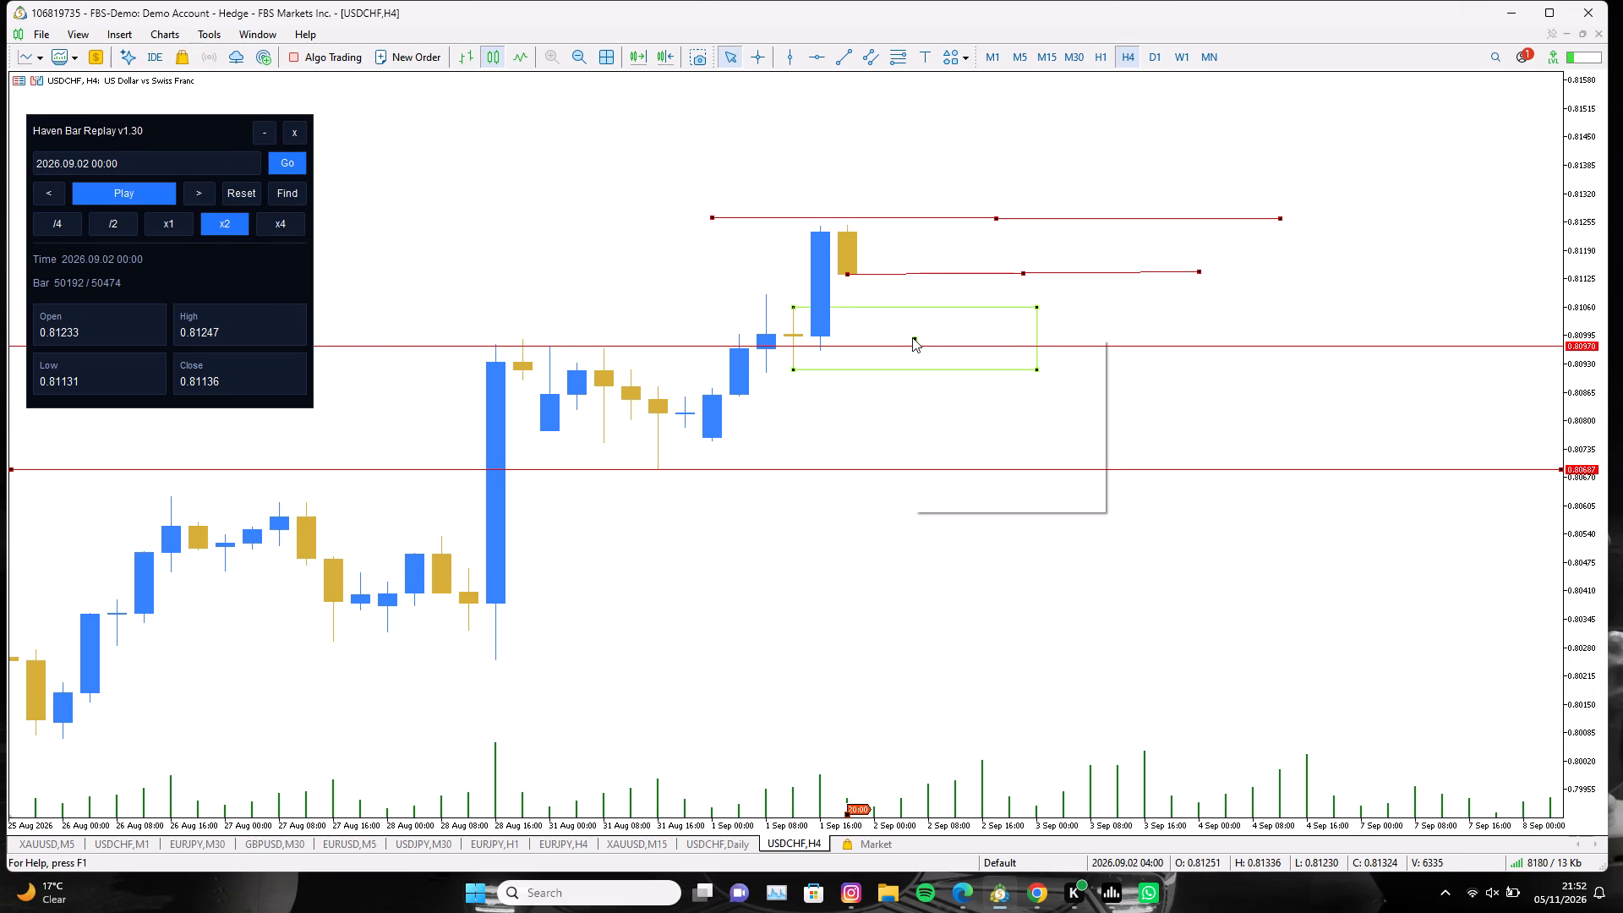
click(938, 348)
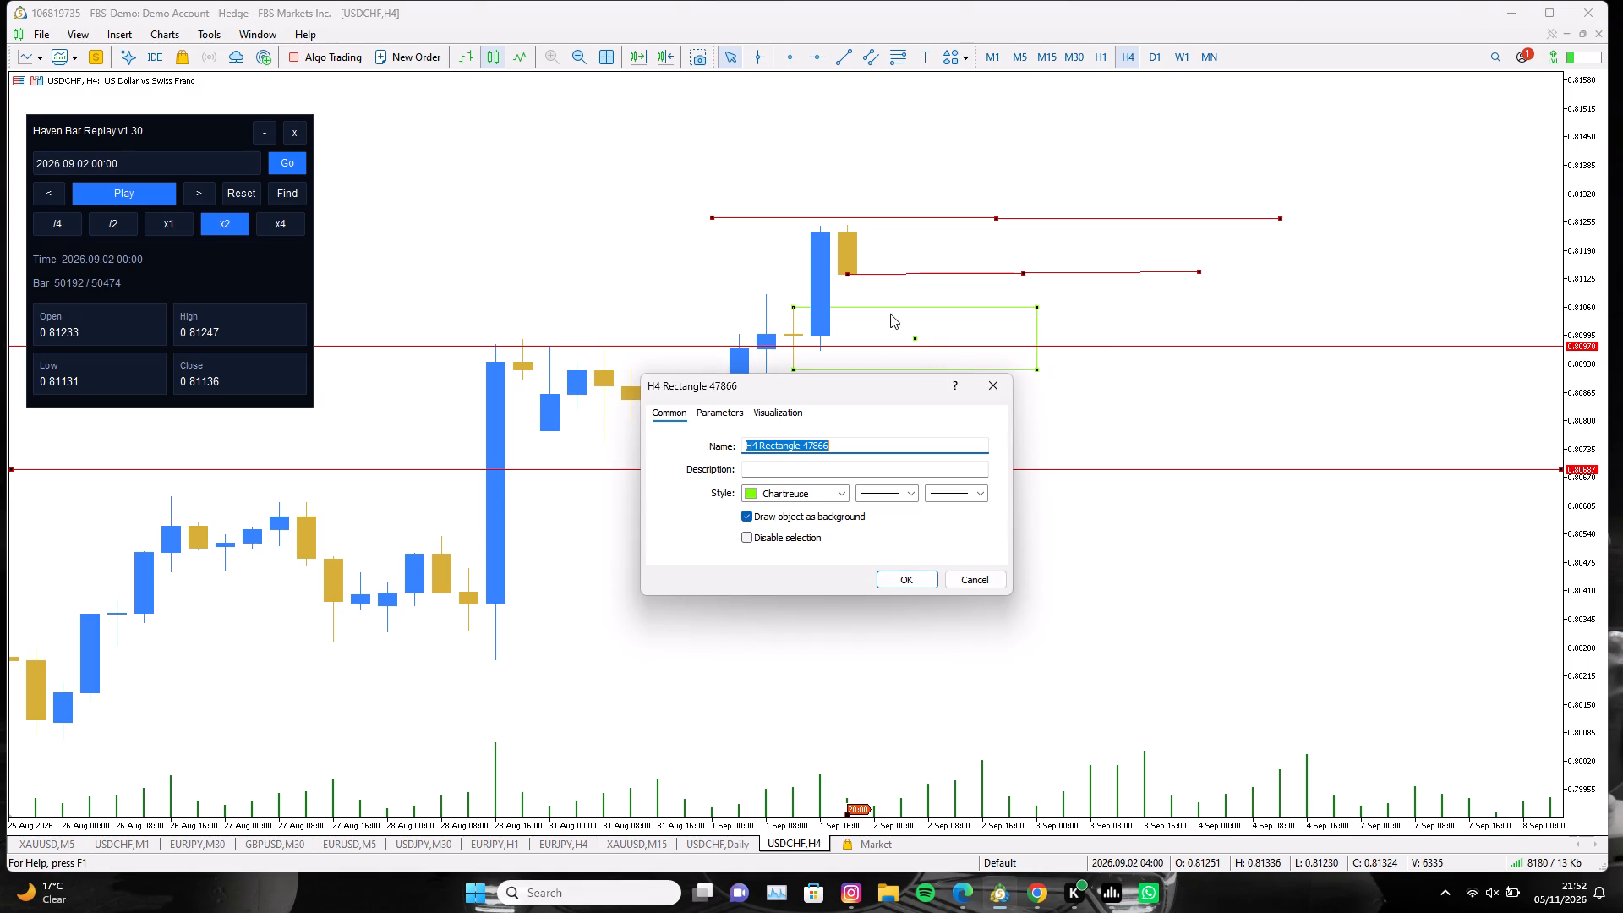
click(722, 416)
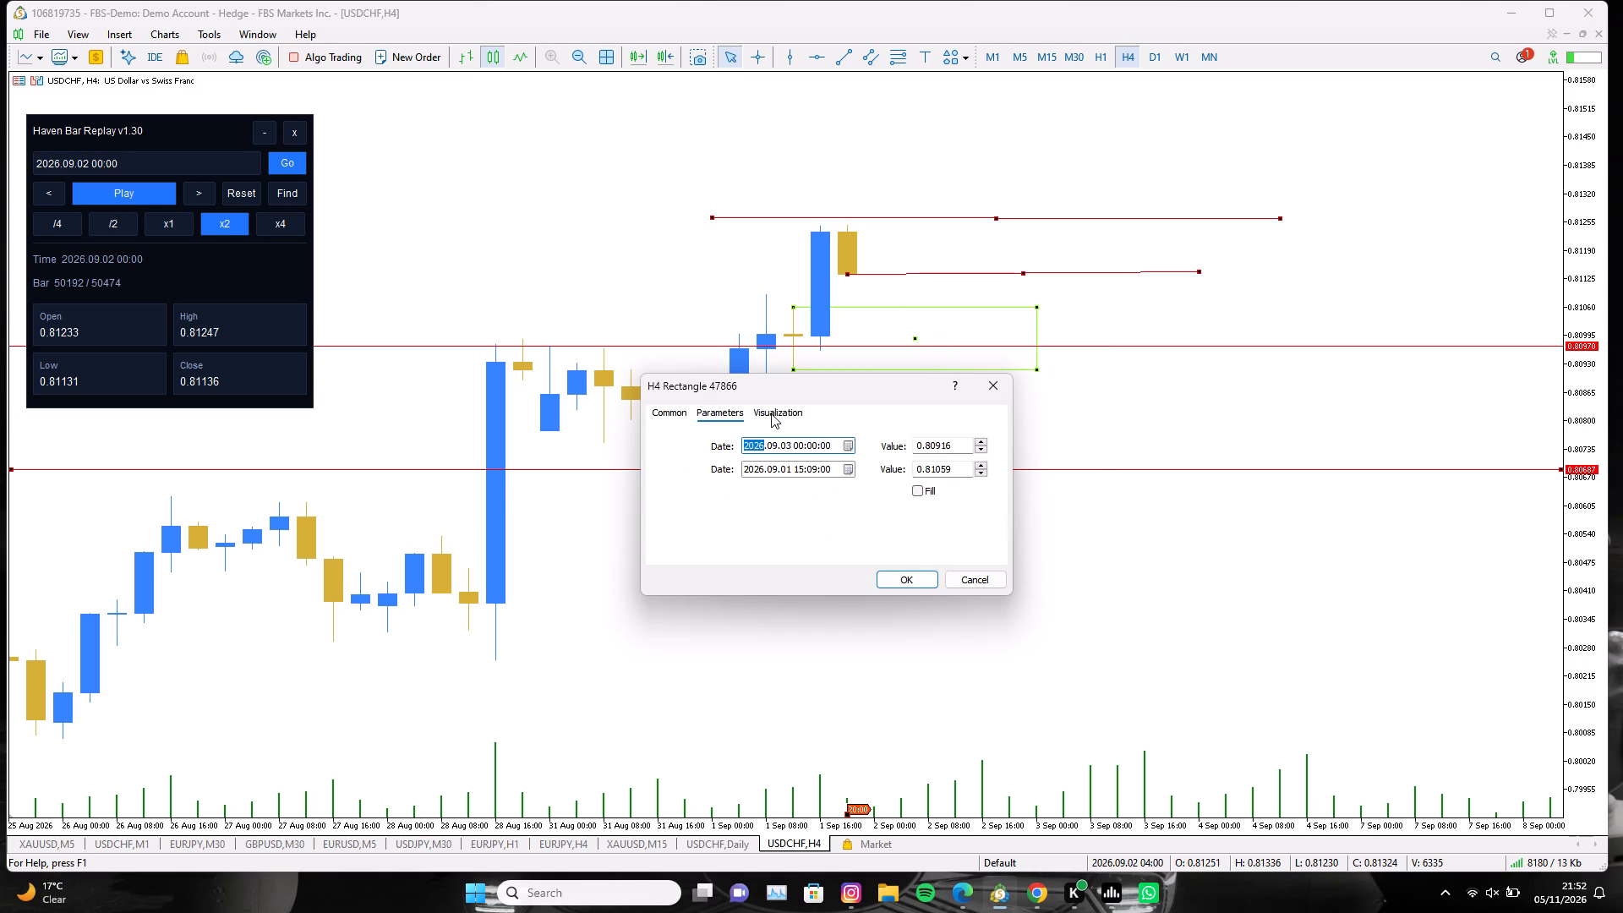
click(771, 413)
click(662, 414)
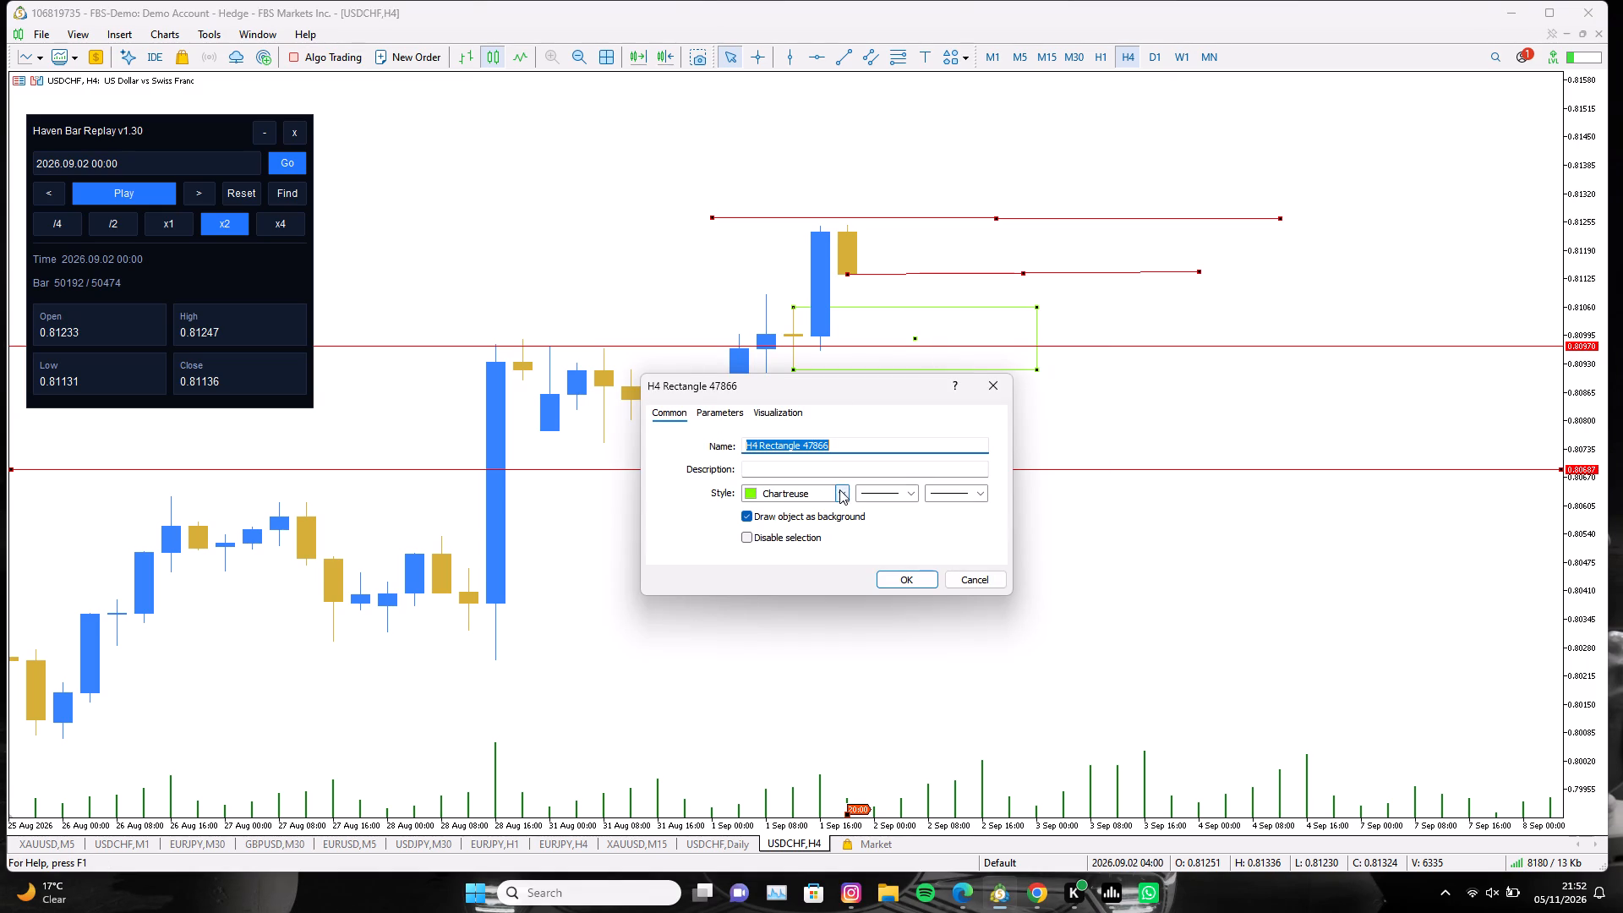
click(838, 488)
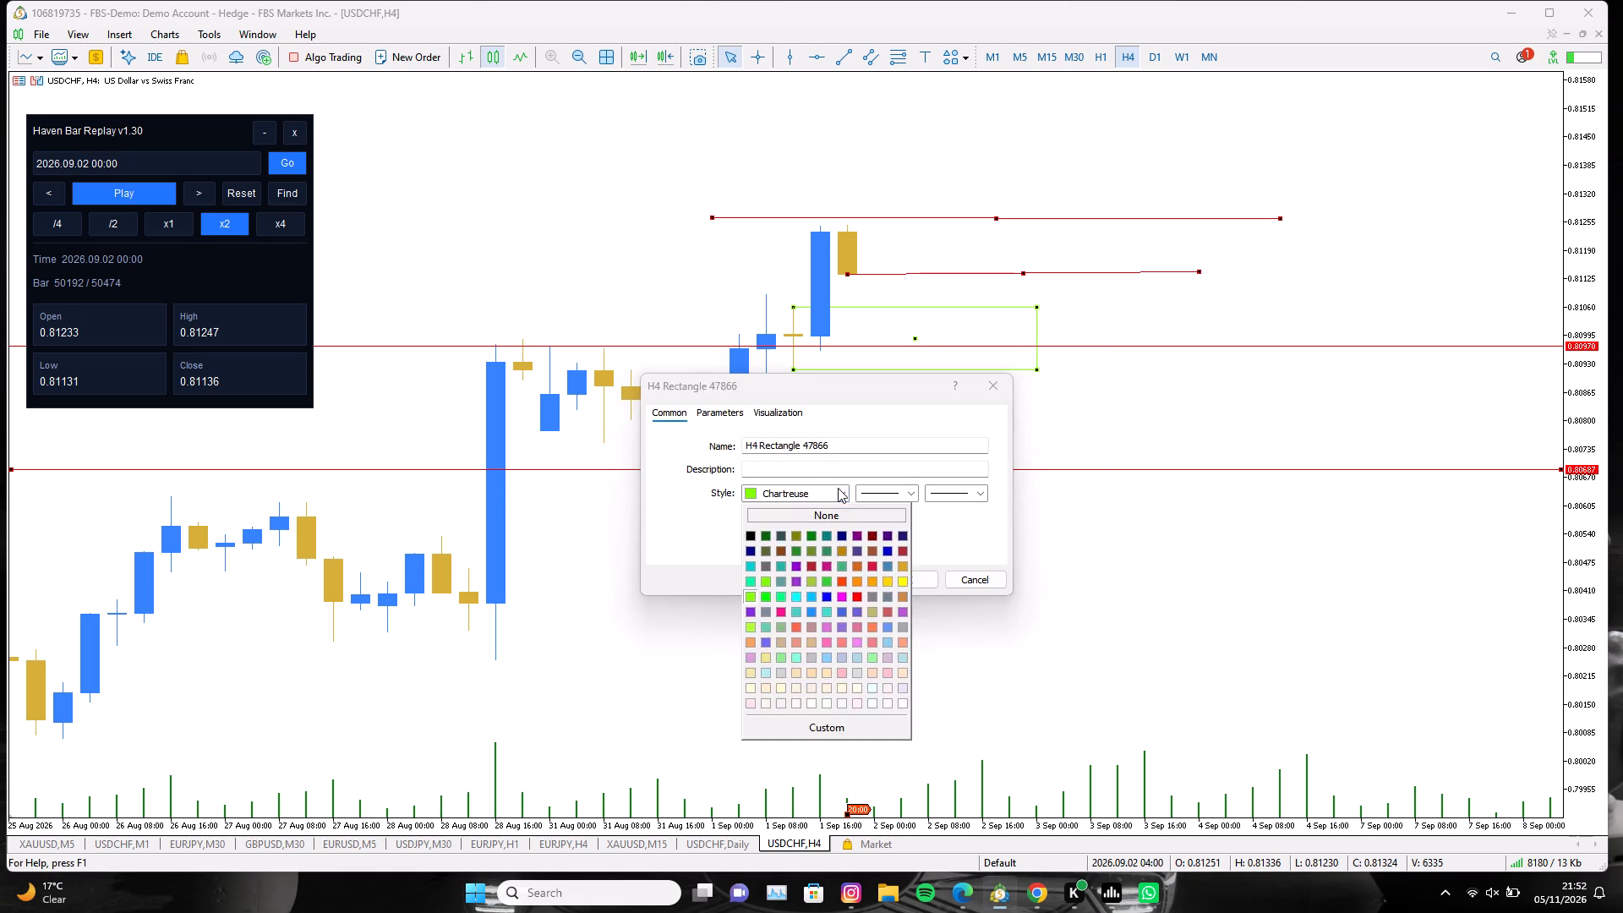
click(752, 539)
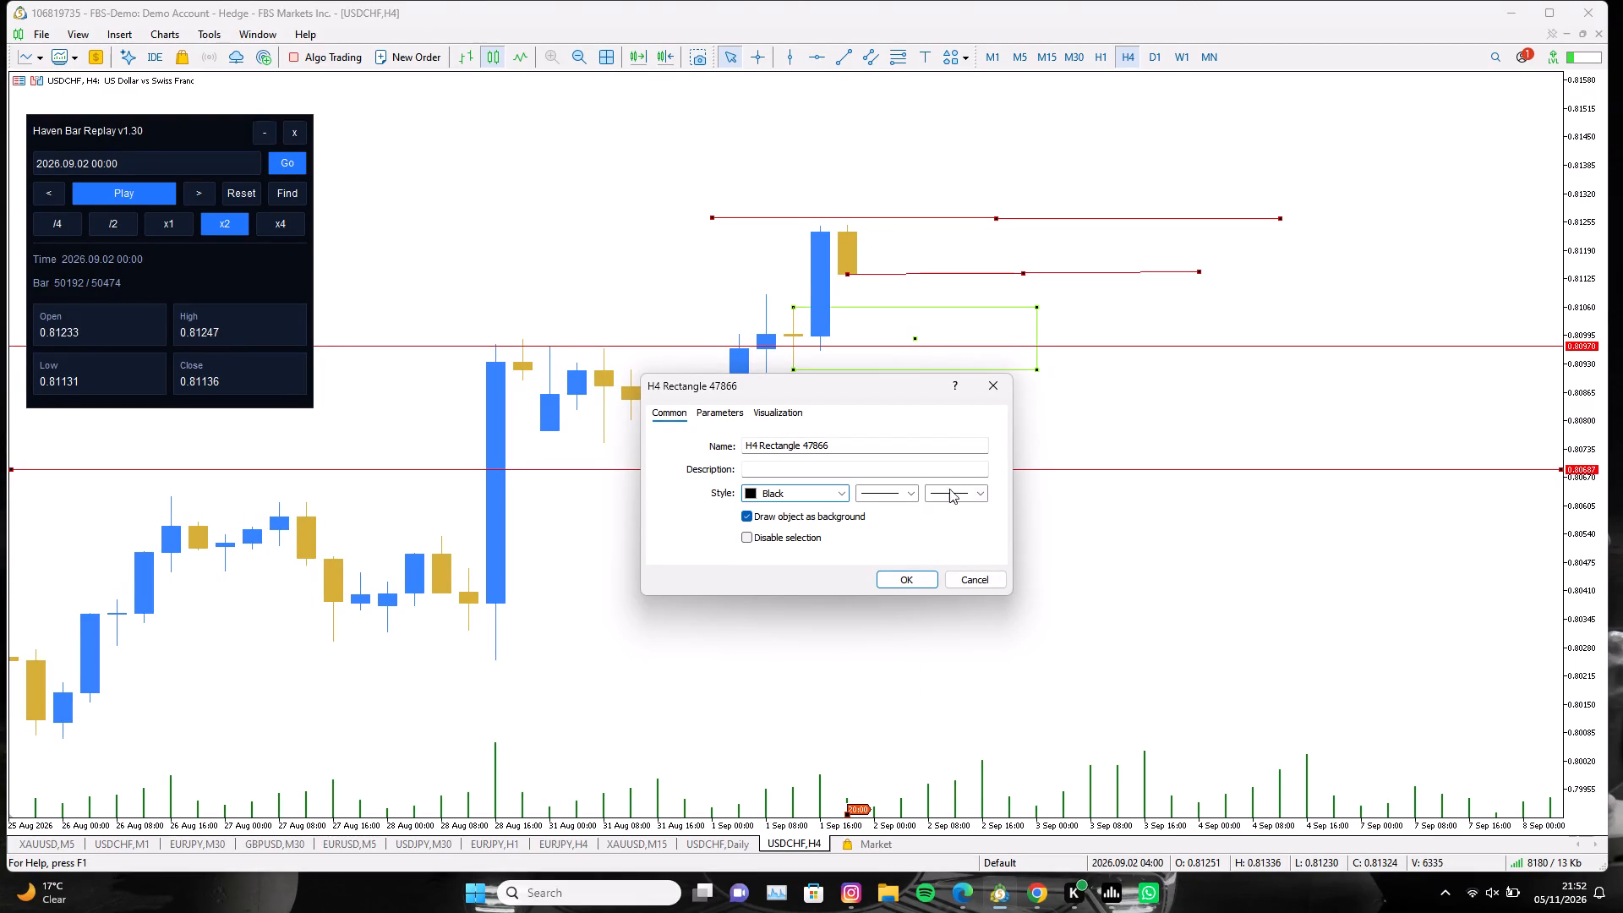
click(922, 579)
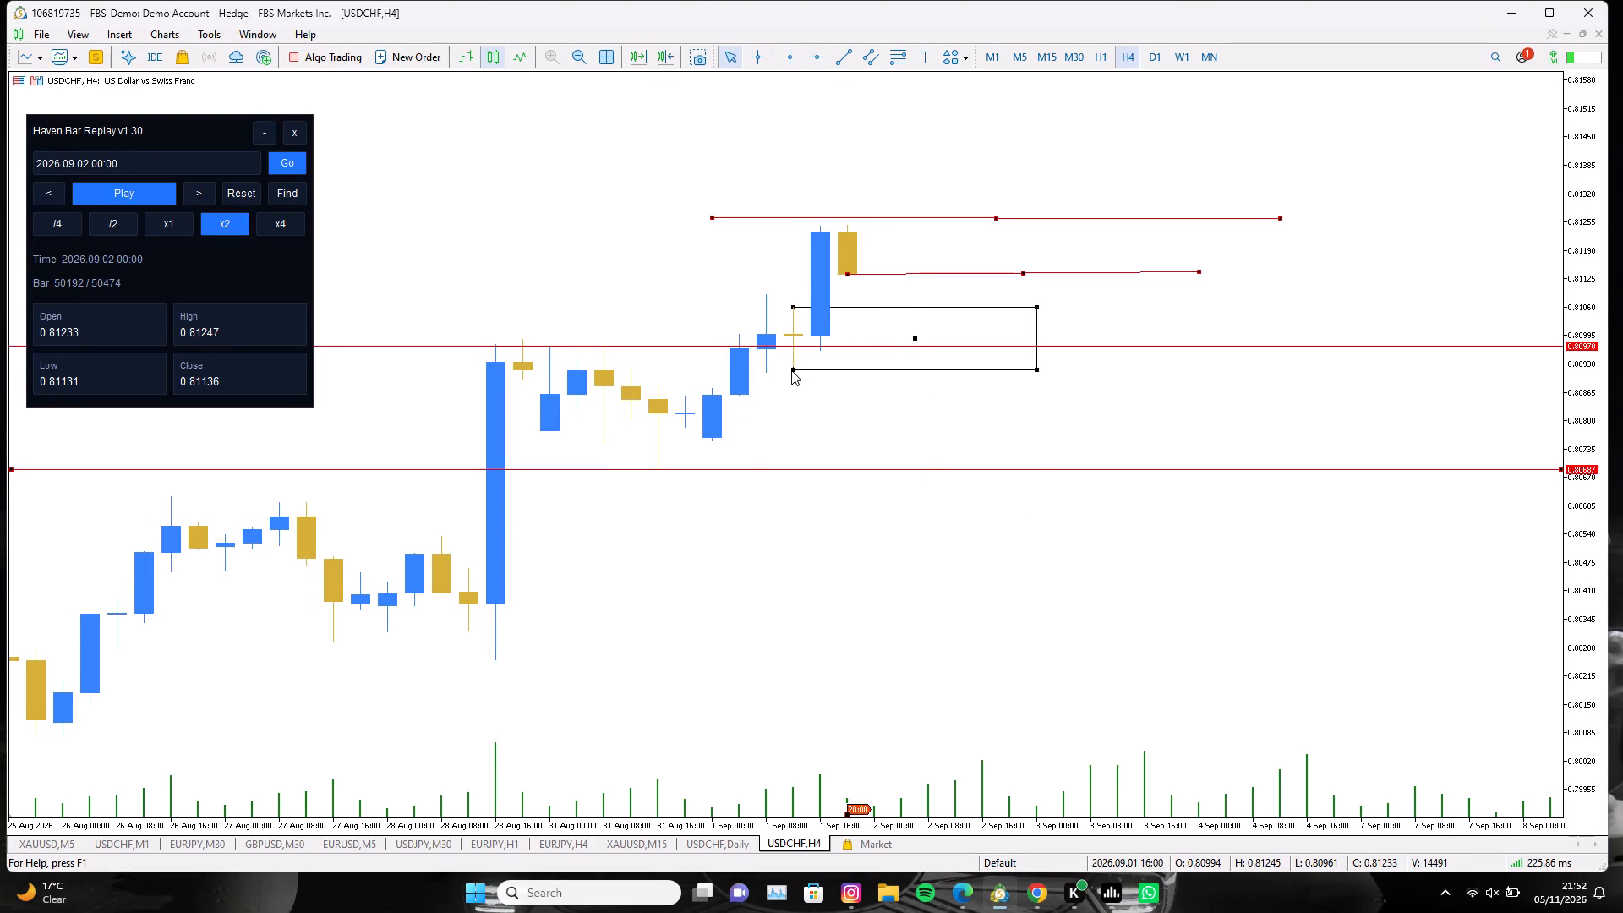
Raise the black rectangle's lower edge to about 0.8099, at the body of the 1 September 12:00 H4 candle.
drag(794, 372, 790, 342)
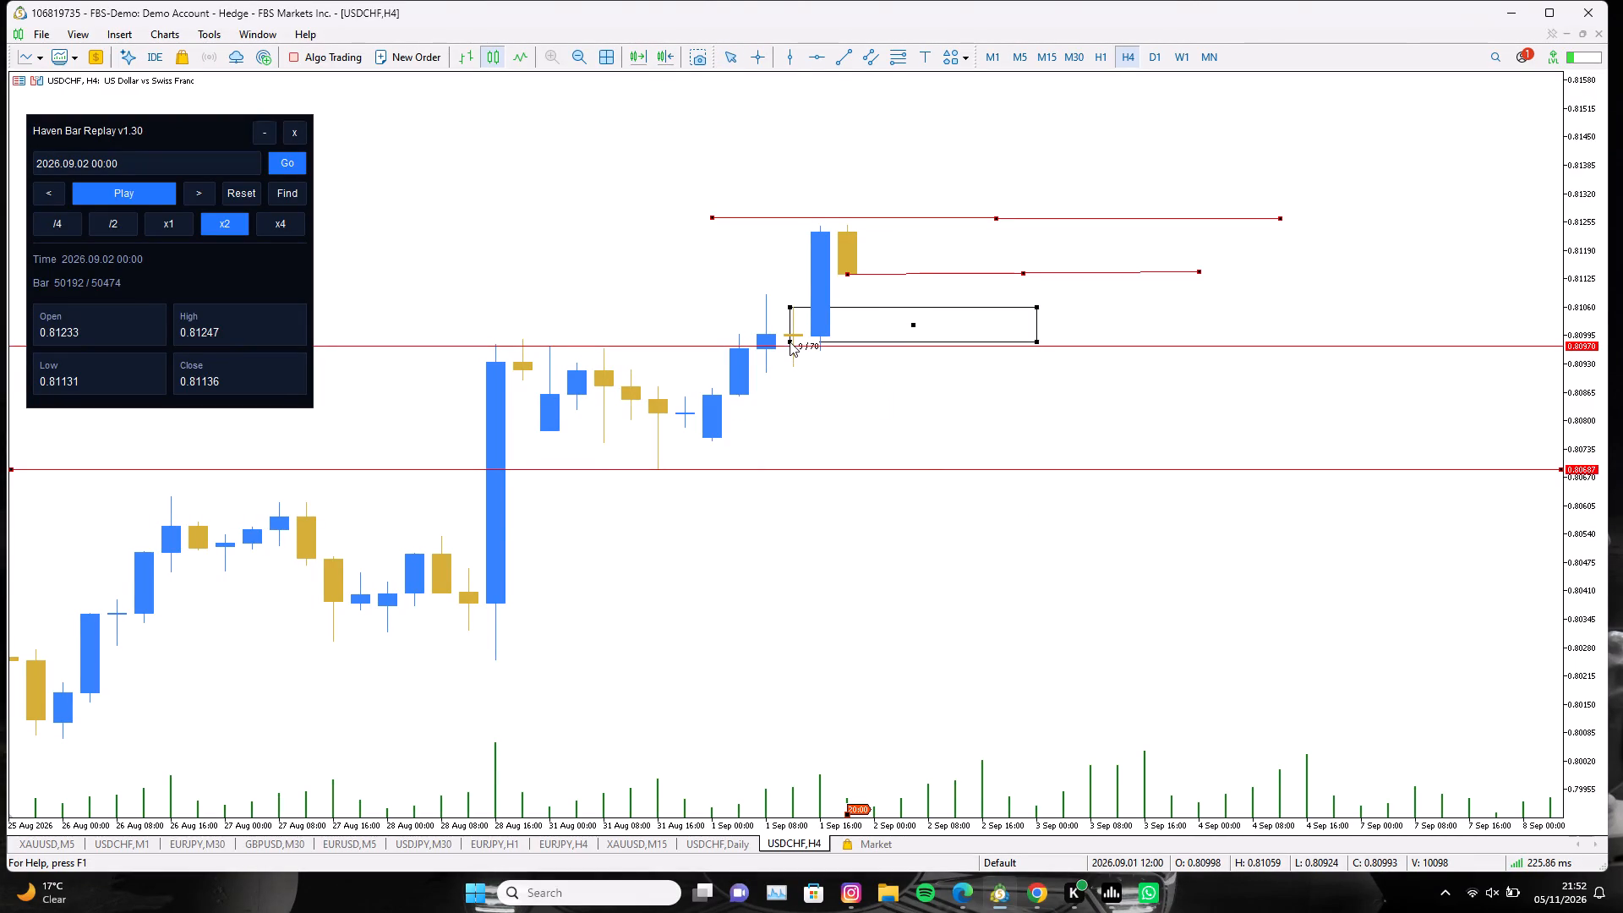
drag(790, 342, 790, 339)
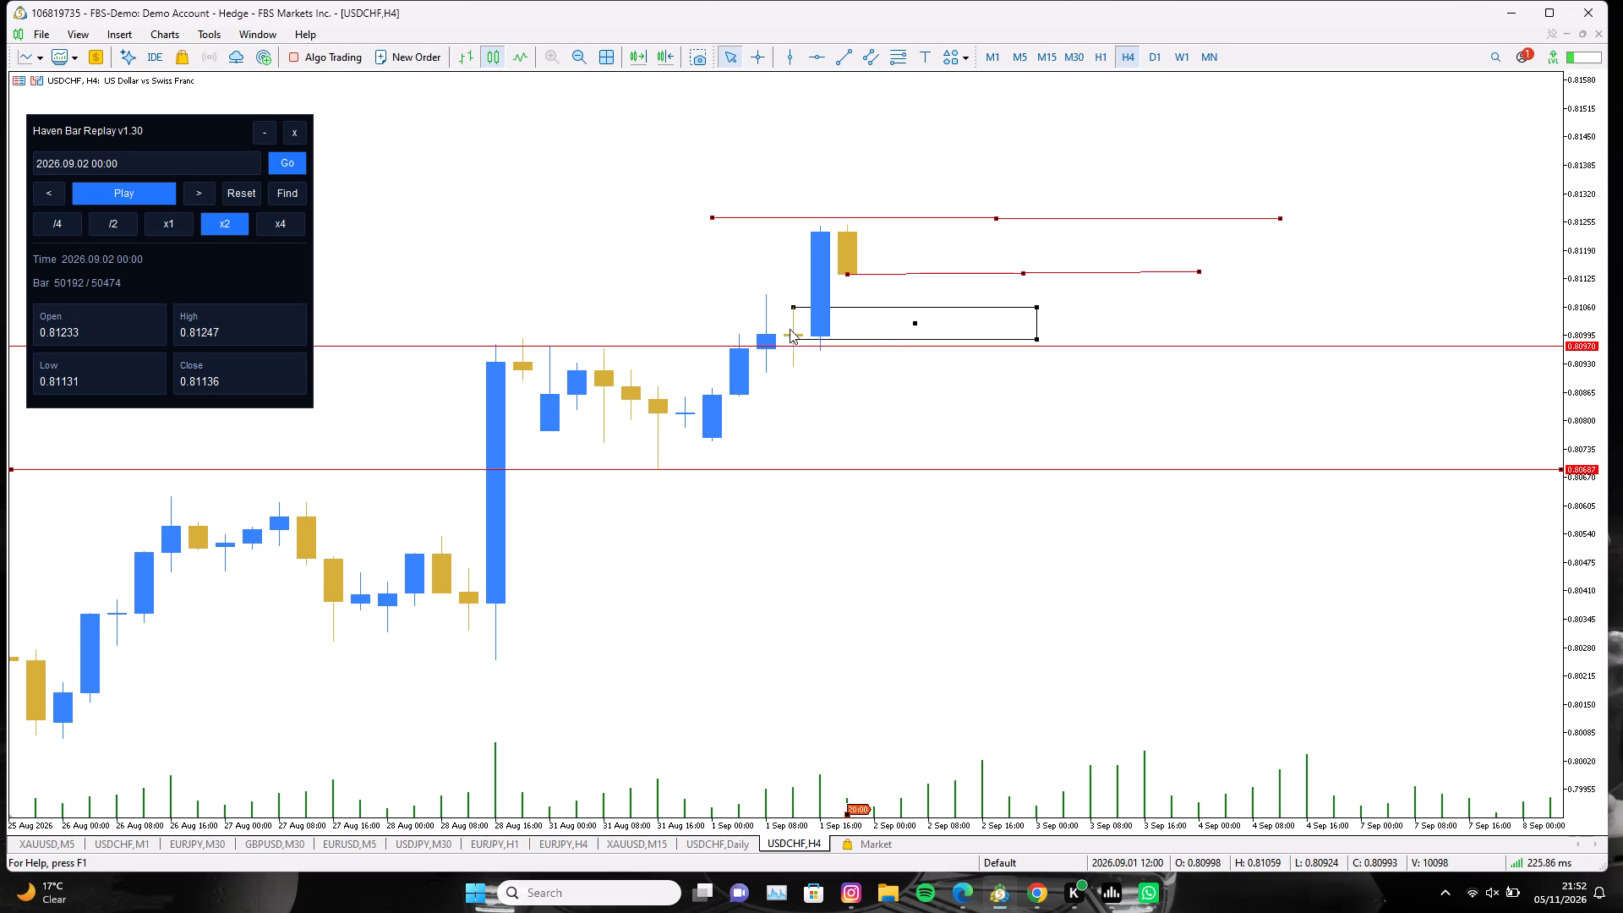
click(793, 306)
drag(795, 340, 784, 336)
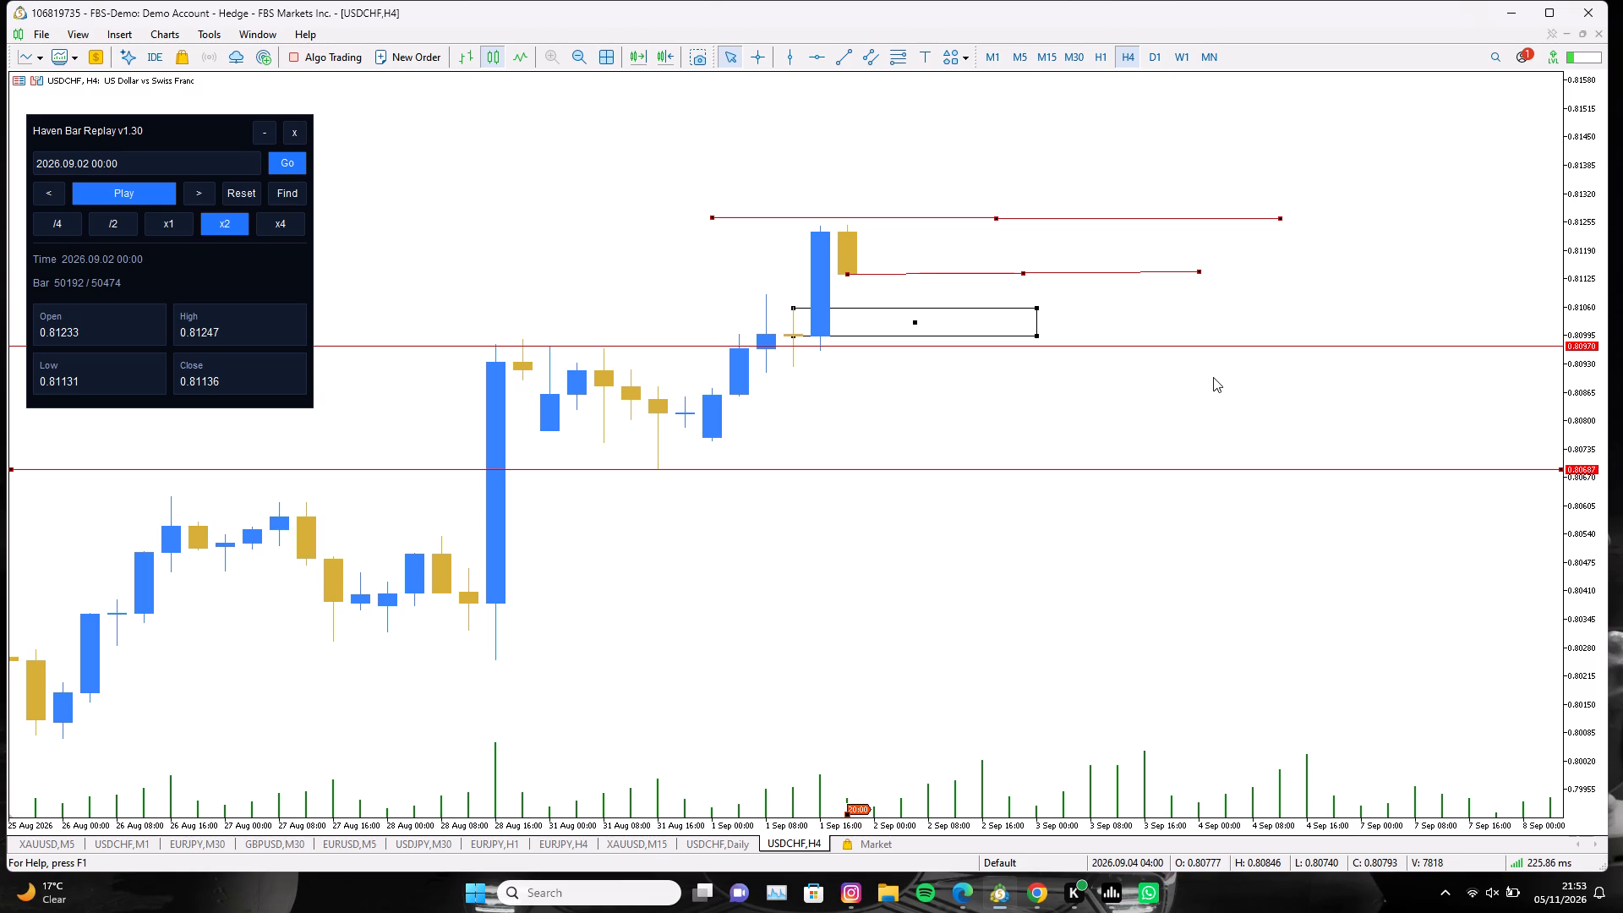
Switch the USDCHF chart to the H1 timeframe at the 1 September candles.
click(1096, 59)
drag(1274, 334, 1240, 335)
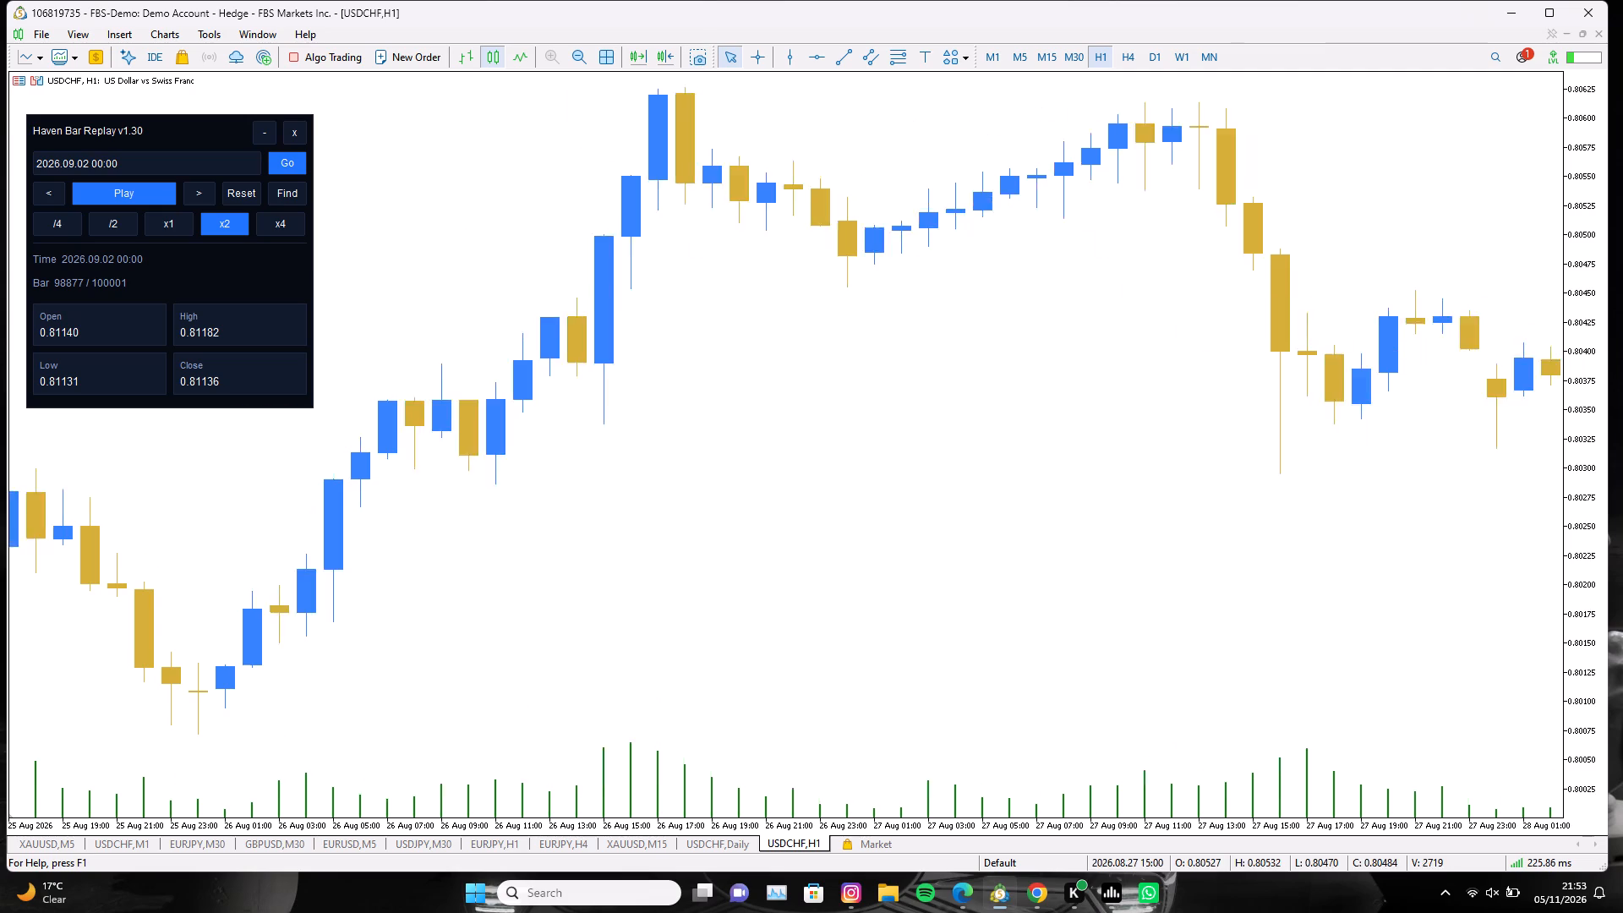
drag(1240, 335, 546, 386)
drag(1338, 412, 648, 442)
drag(1122, 324, 487, 382)
drag(1154, 300, 708, 364)
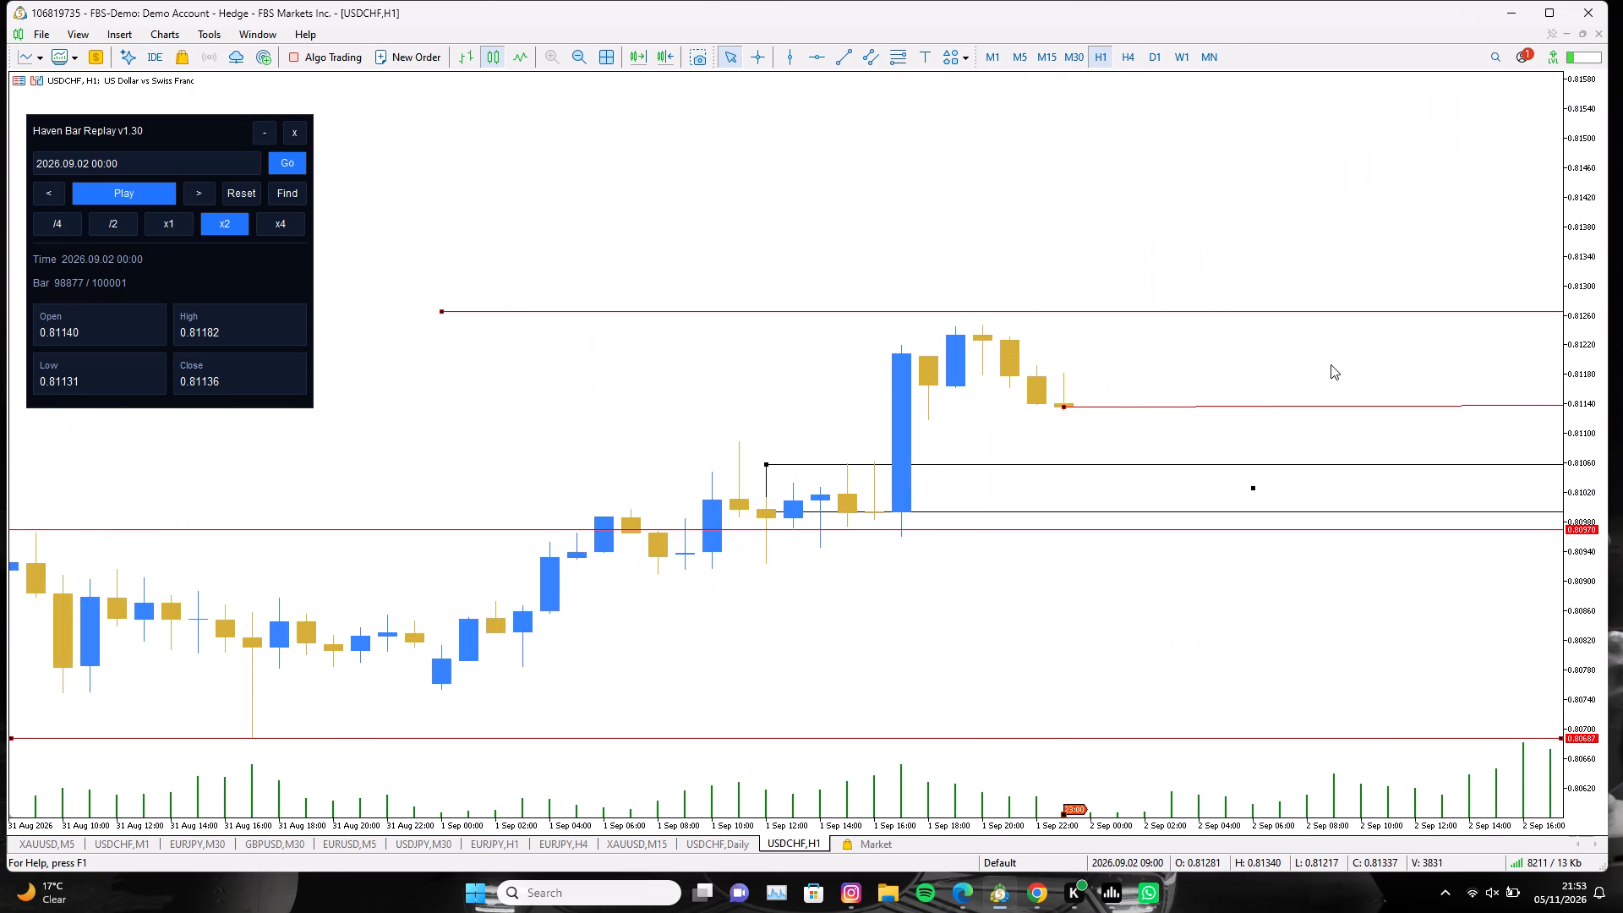
drag(1350, 353, 1238, 325)
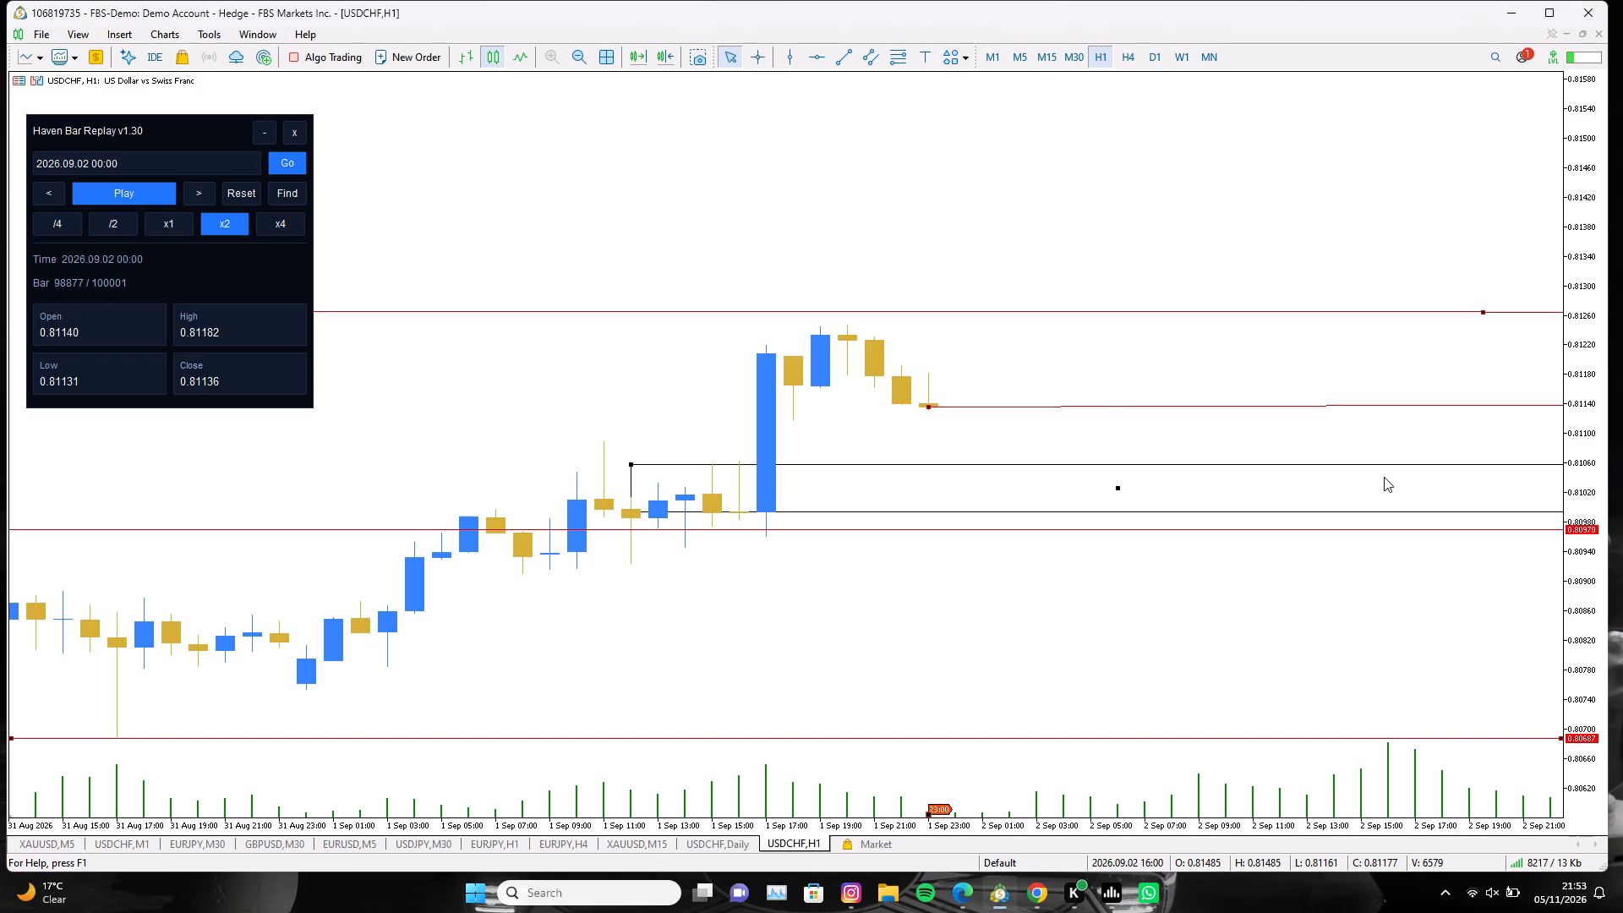
Draw a rectangle on the H1 chart from the 1 September 16:00 candle to the 23:00 candle, between about 0.8112 and 0.8106.
click(121, 34)
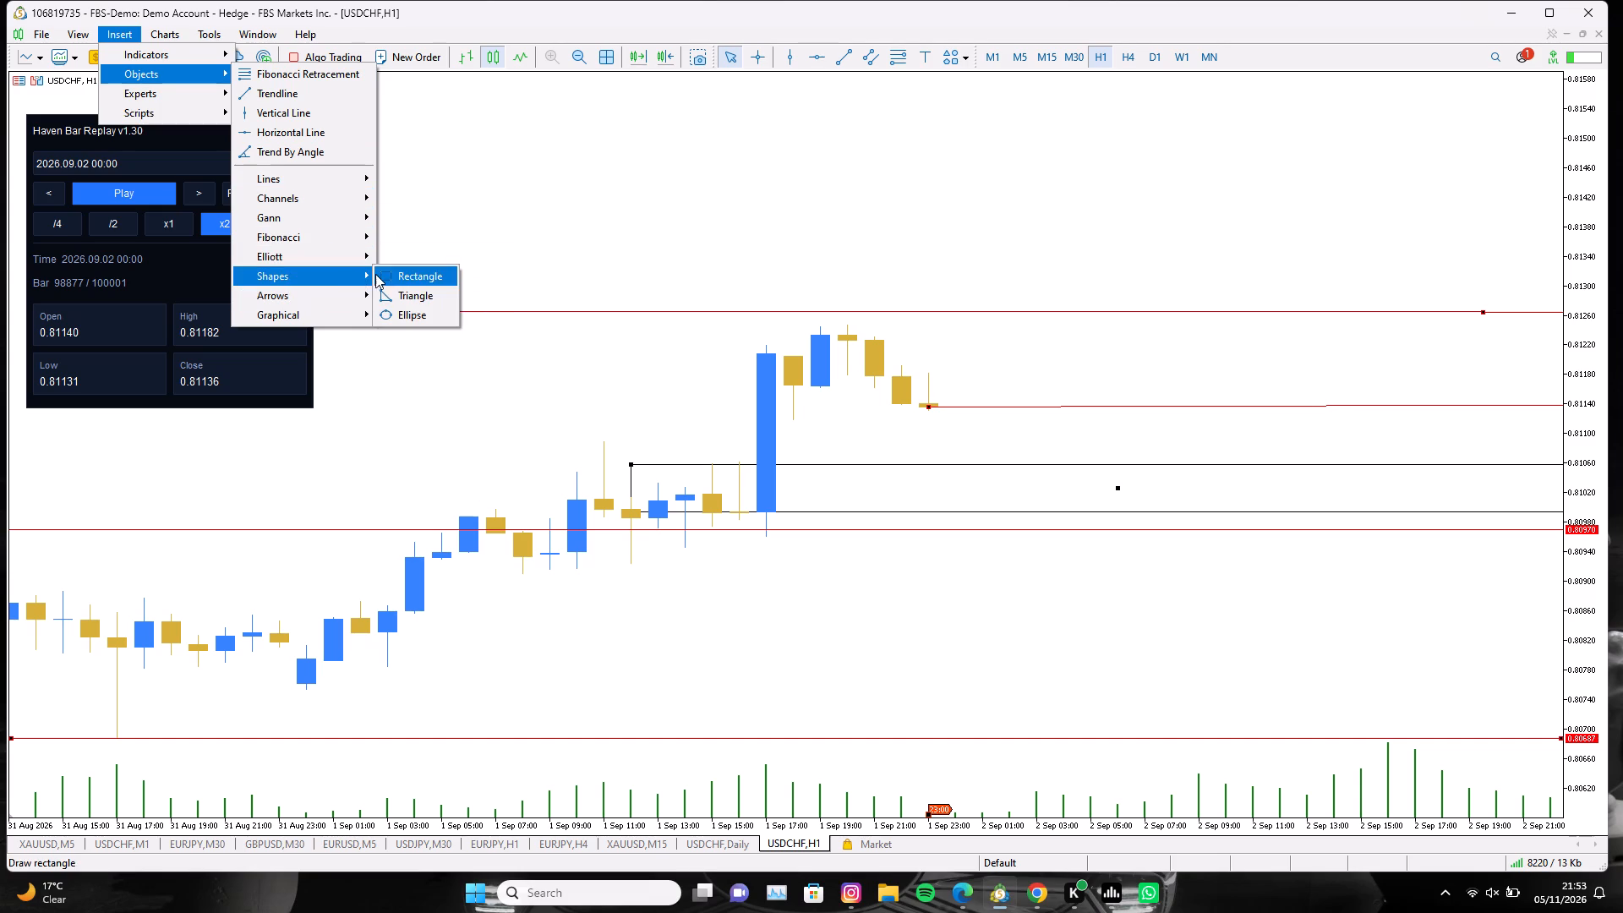
click(380, 274)
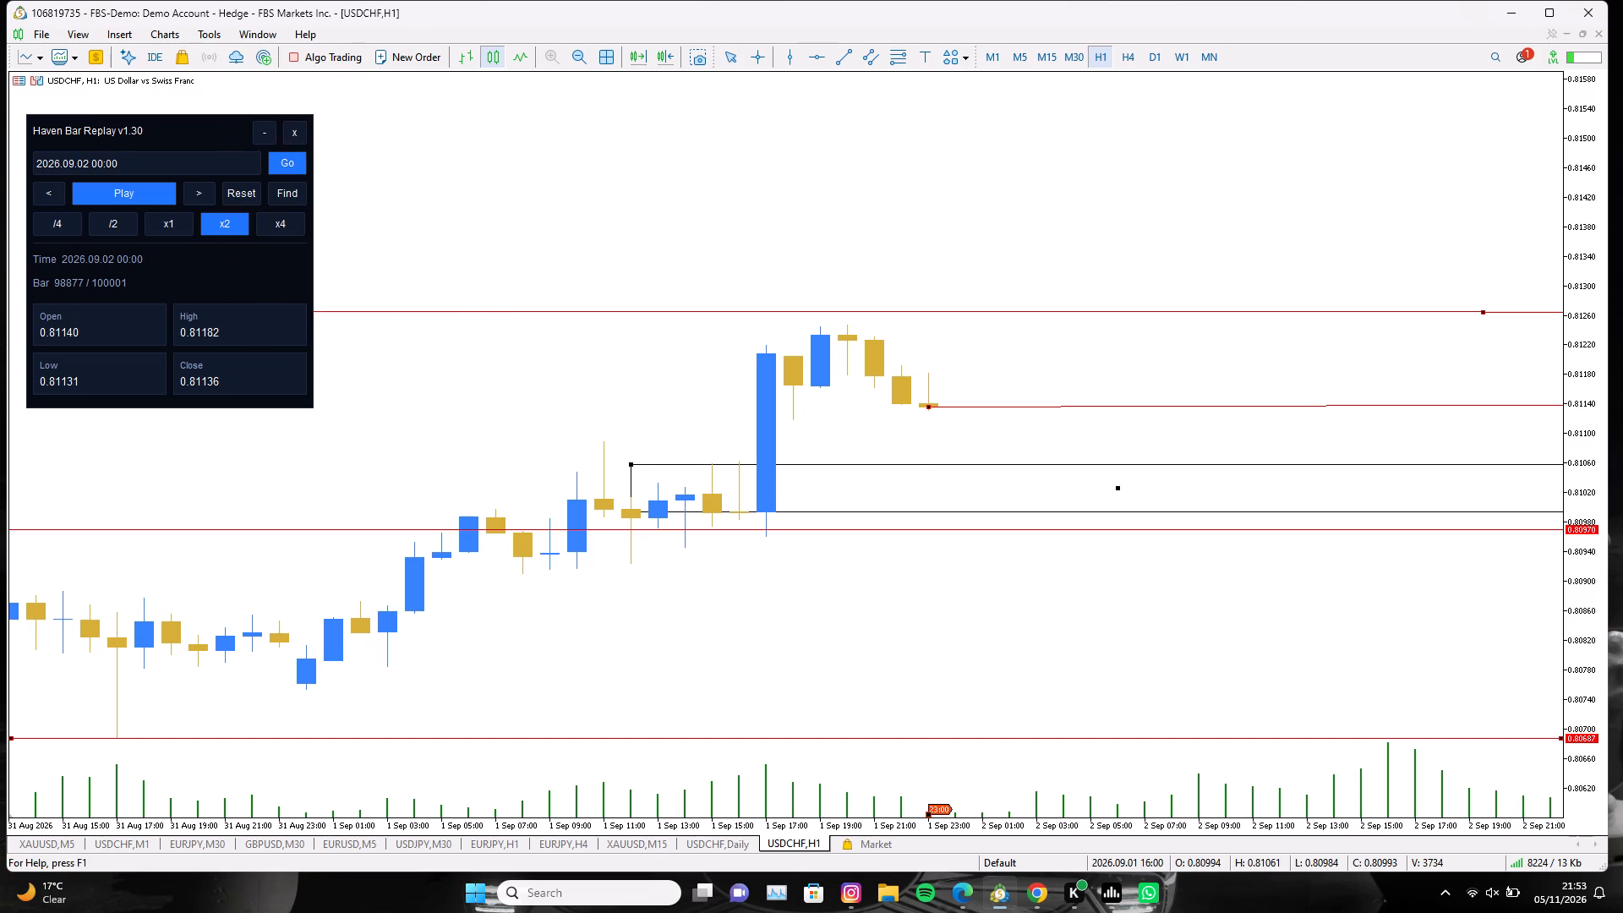
drag(745, 422, 917, 460)
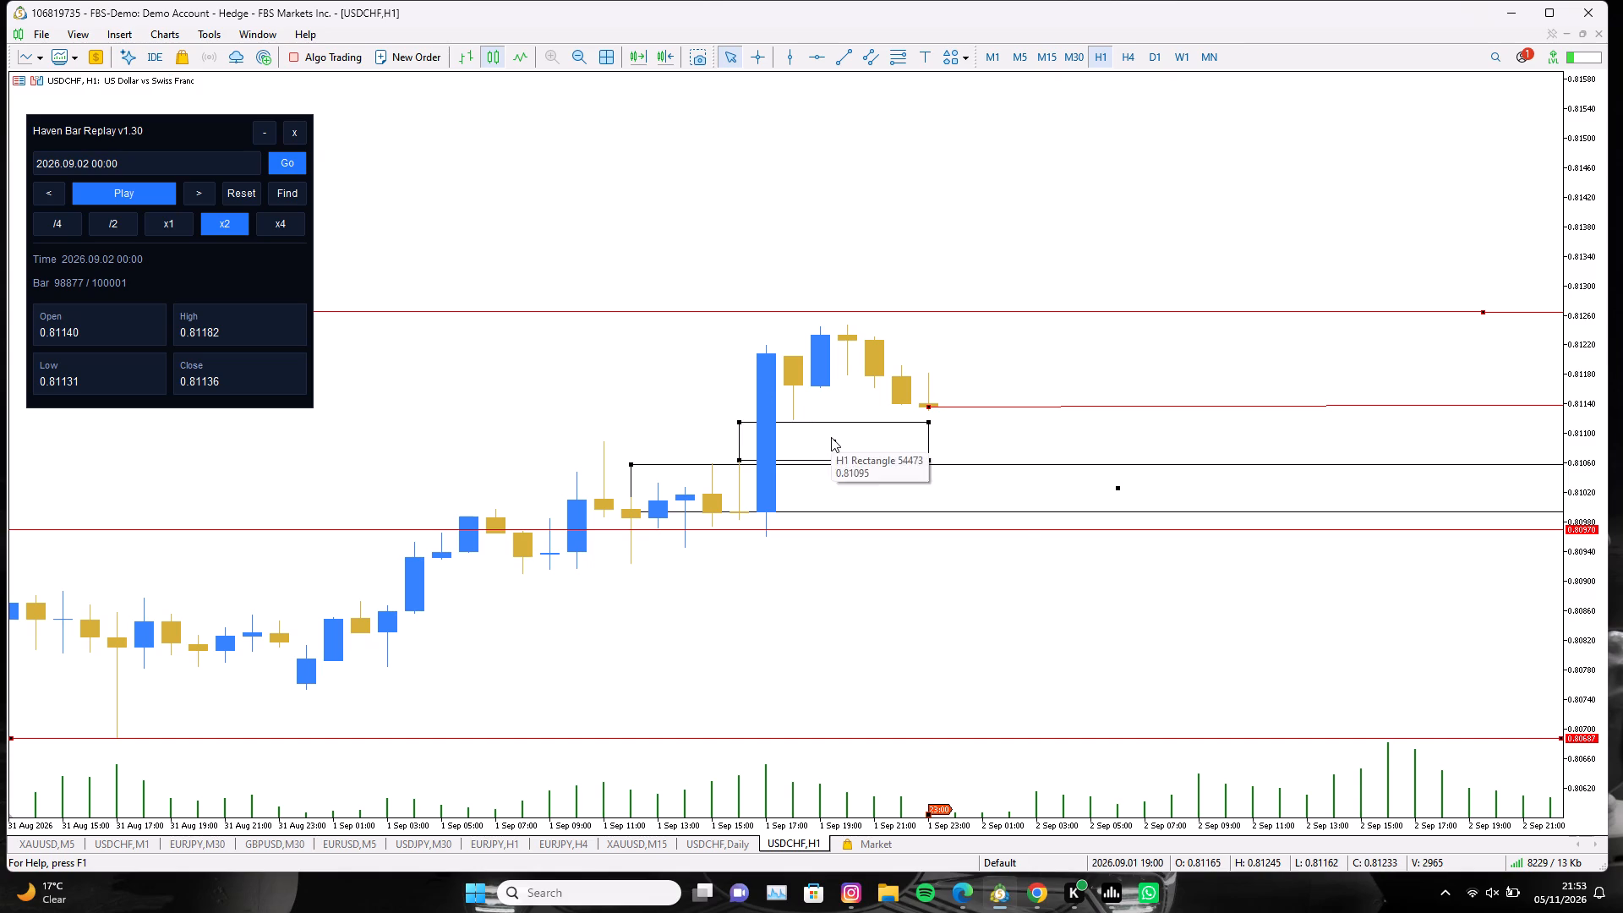
Change the new H1 rectangle's colour to Aqua and turn on its fill.
right_click(832, 438)
click(895, 455)
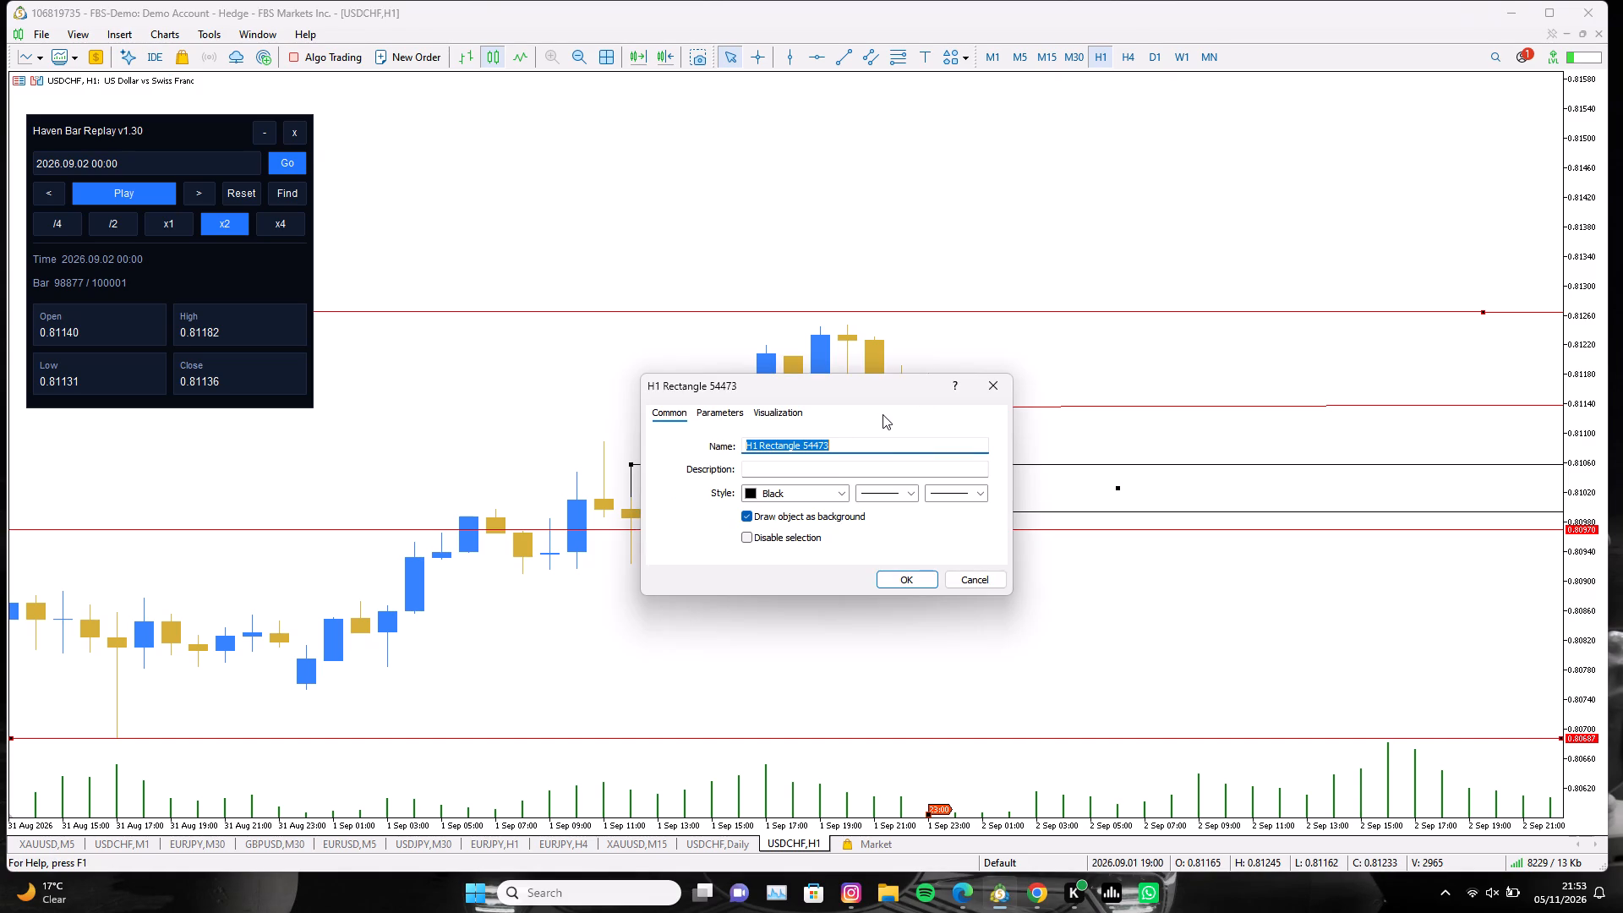
click(844, 495)
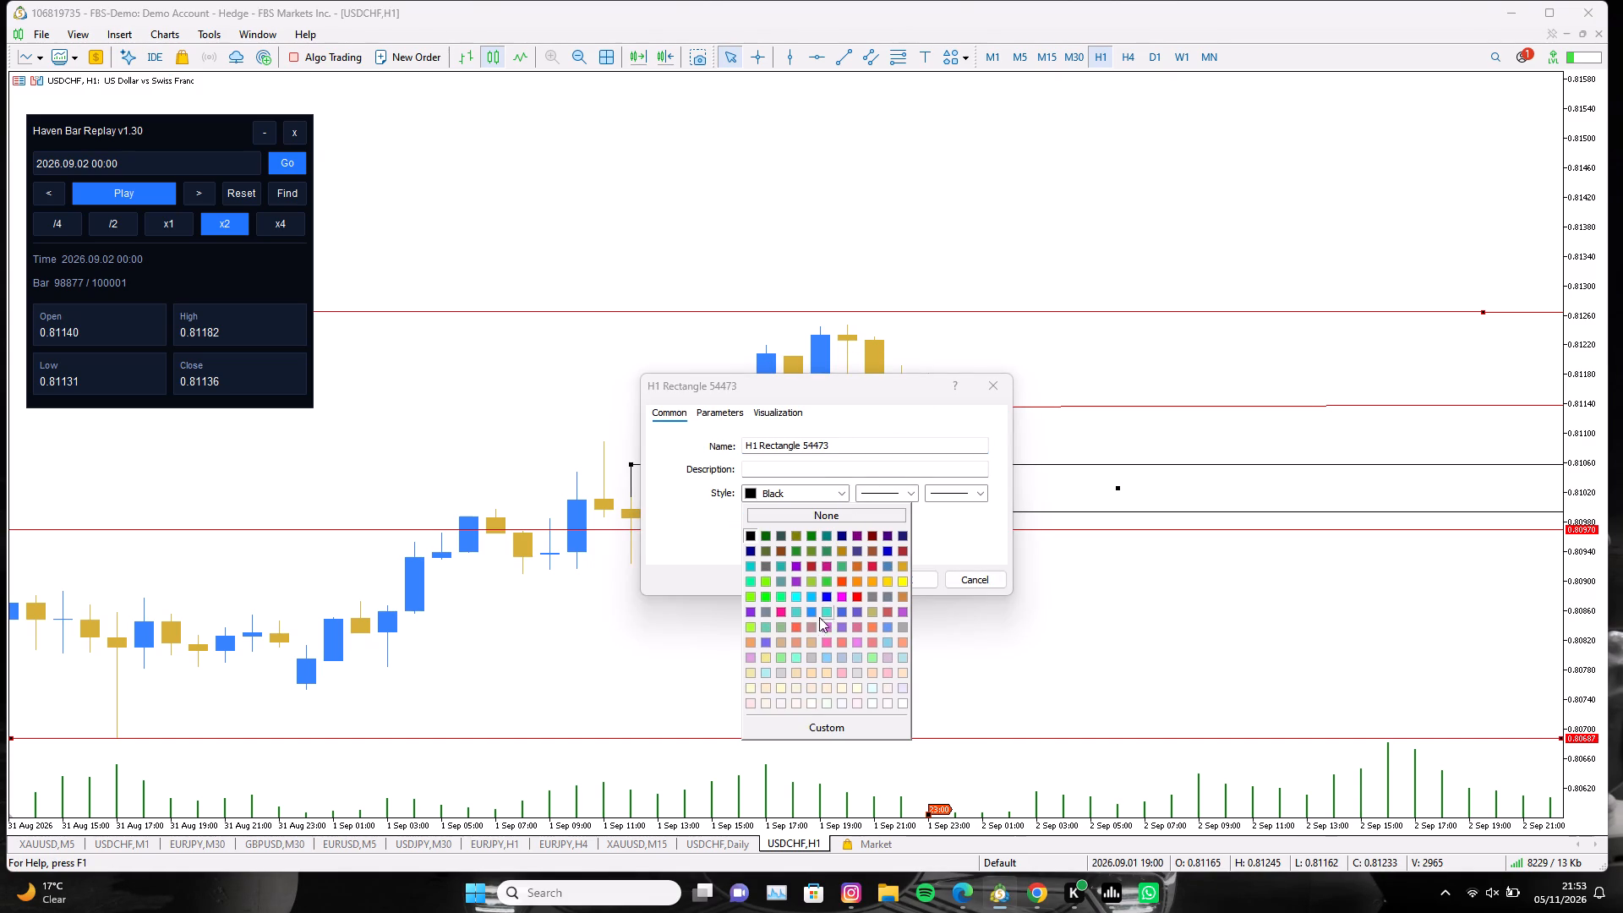
click(797, 595)
click(706, 407)
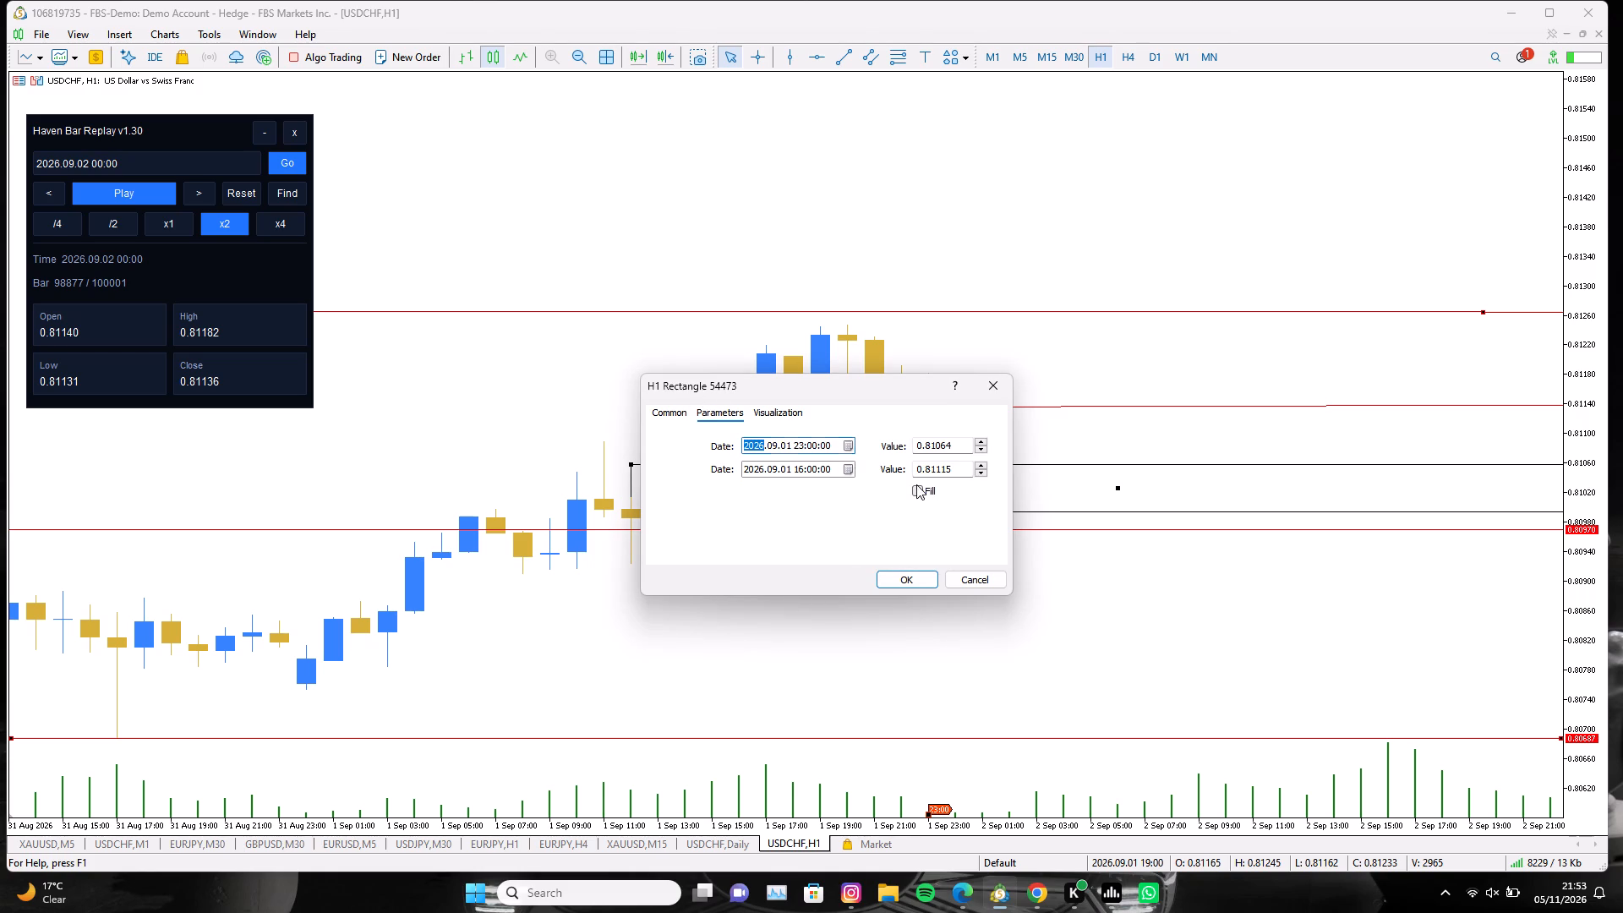
click(916, 484)
click(909, 581)
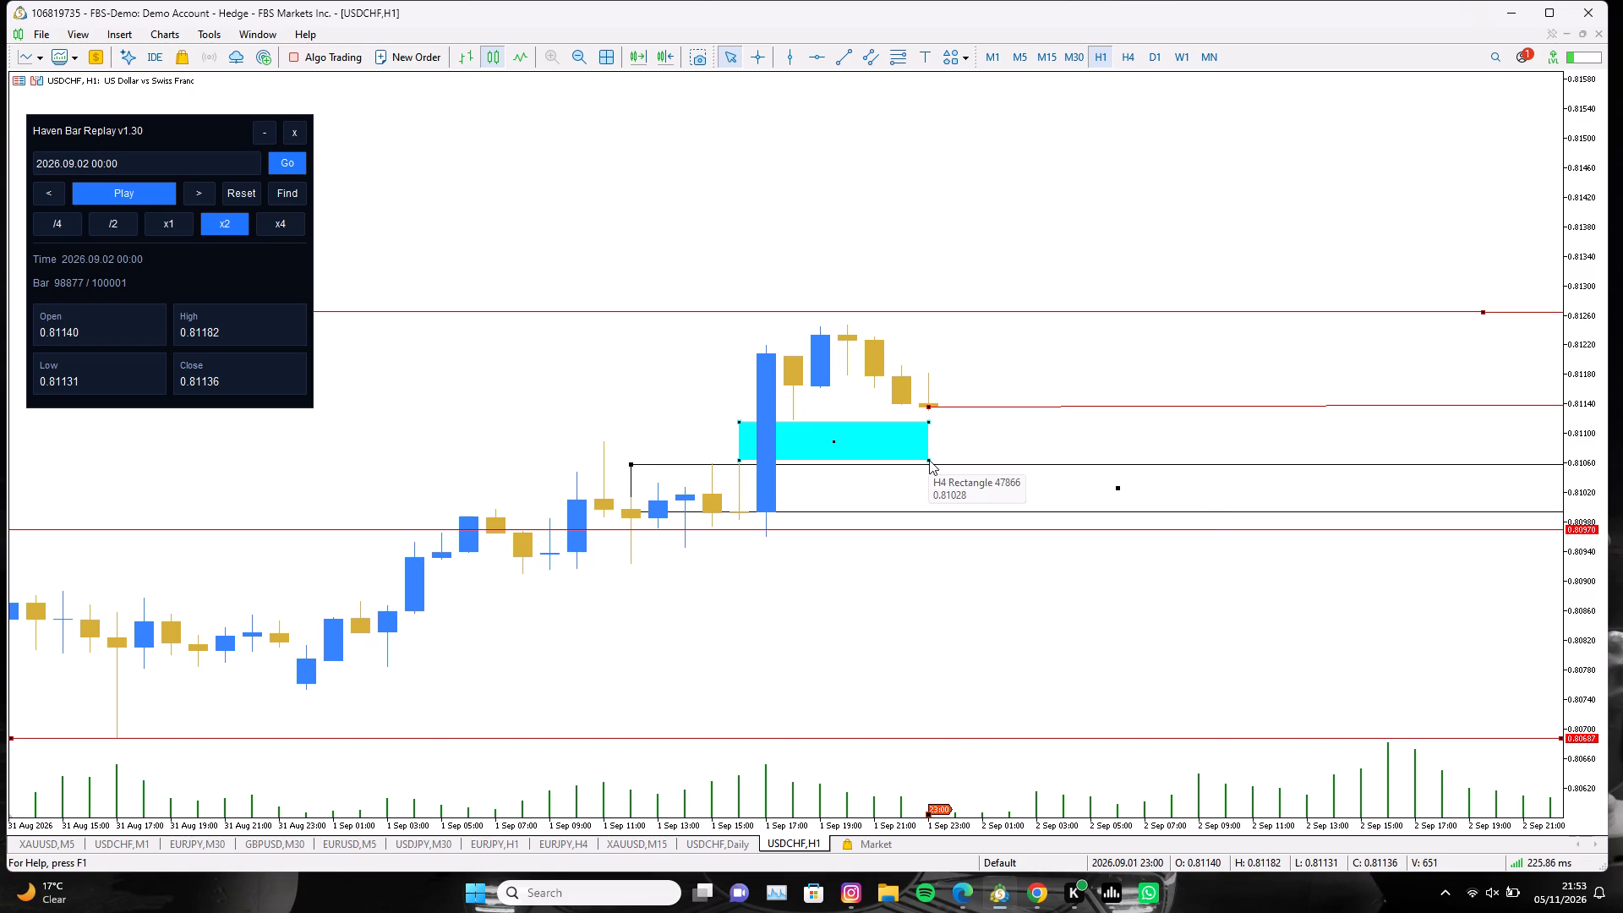
Extend the aqua rectangle to the 2 September 11:00 candle and raise its upper edge to about 0.8112.
drag(926, 461, 1265, 465)
click(1252, 423)
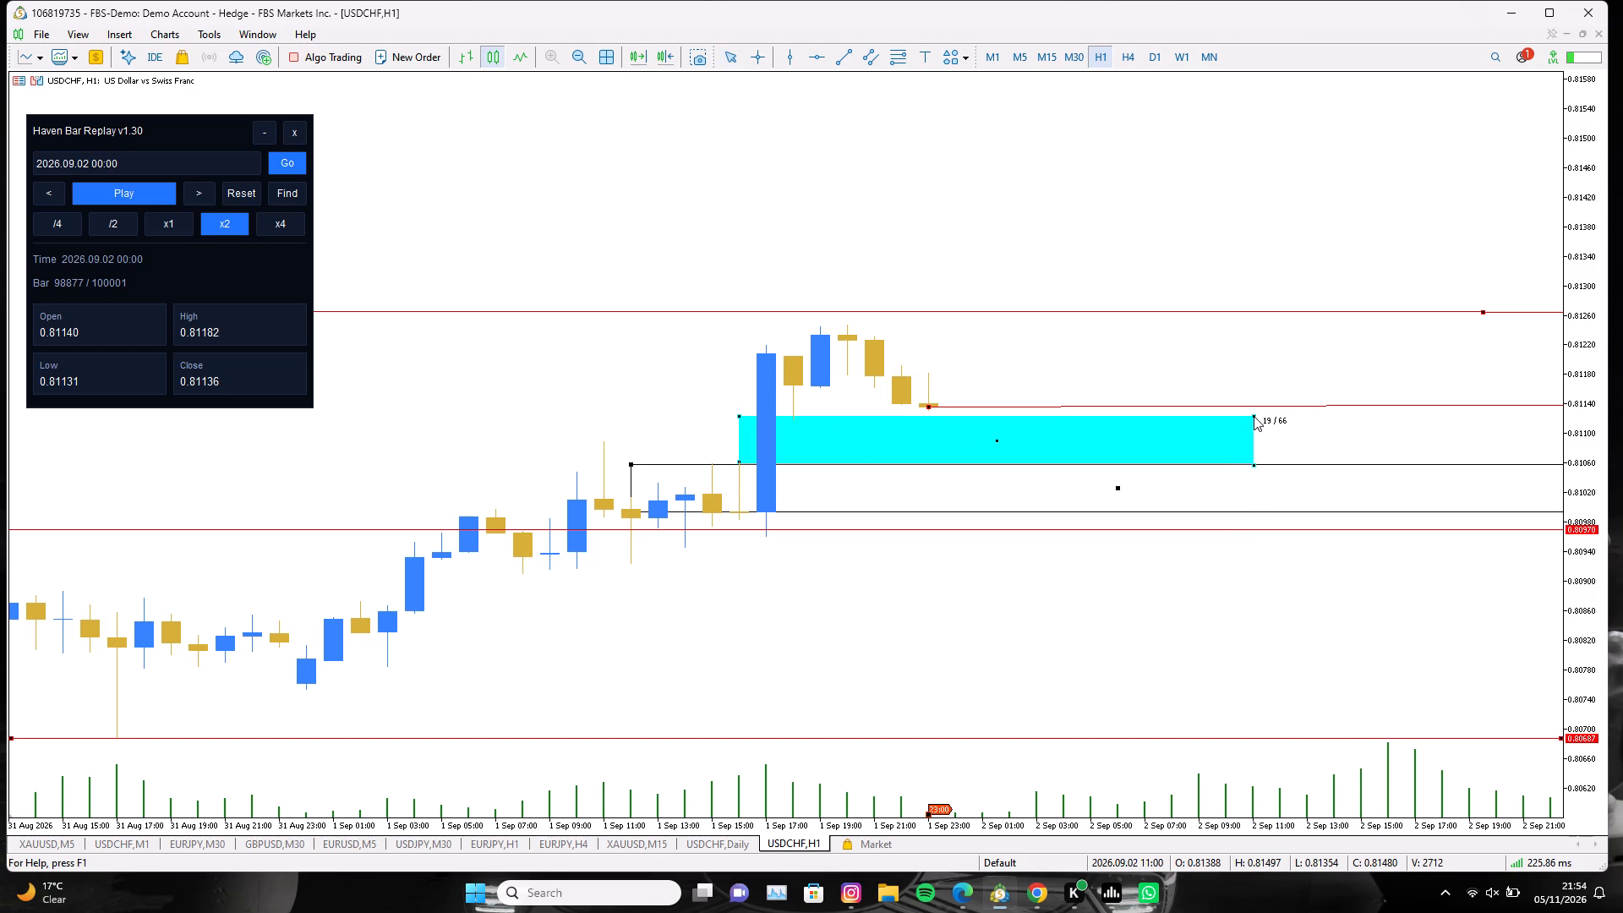
click(1150, 205)
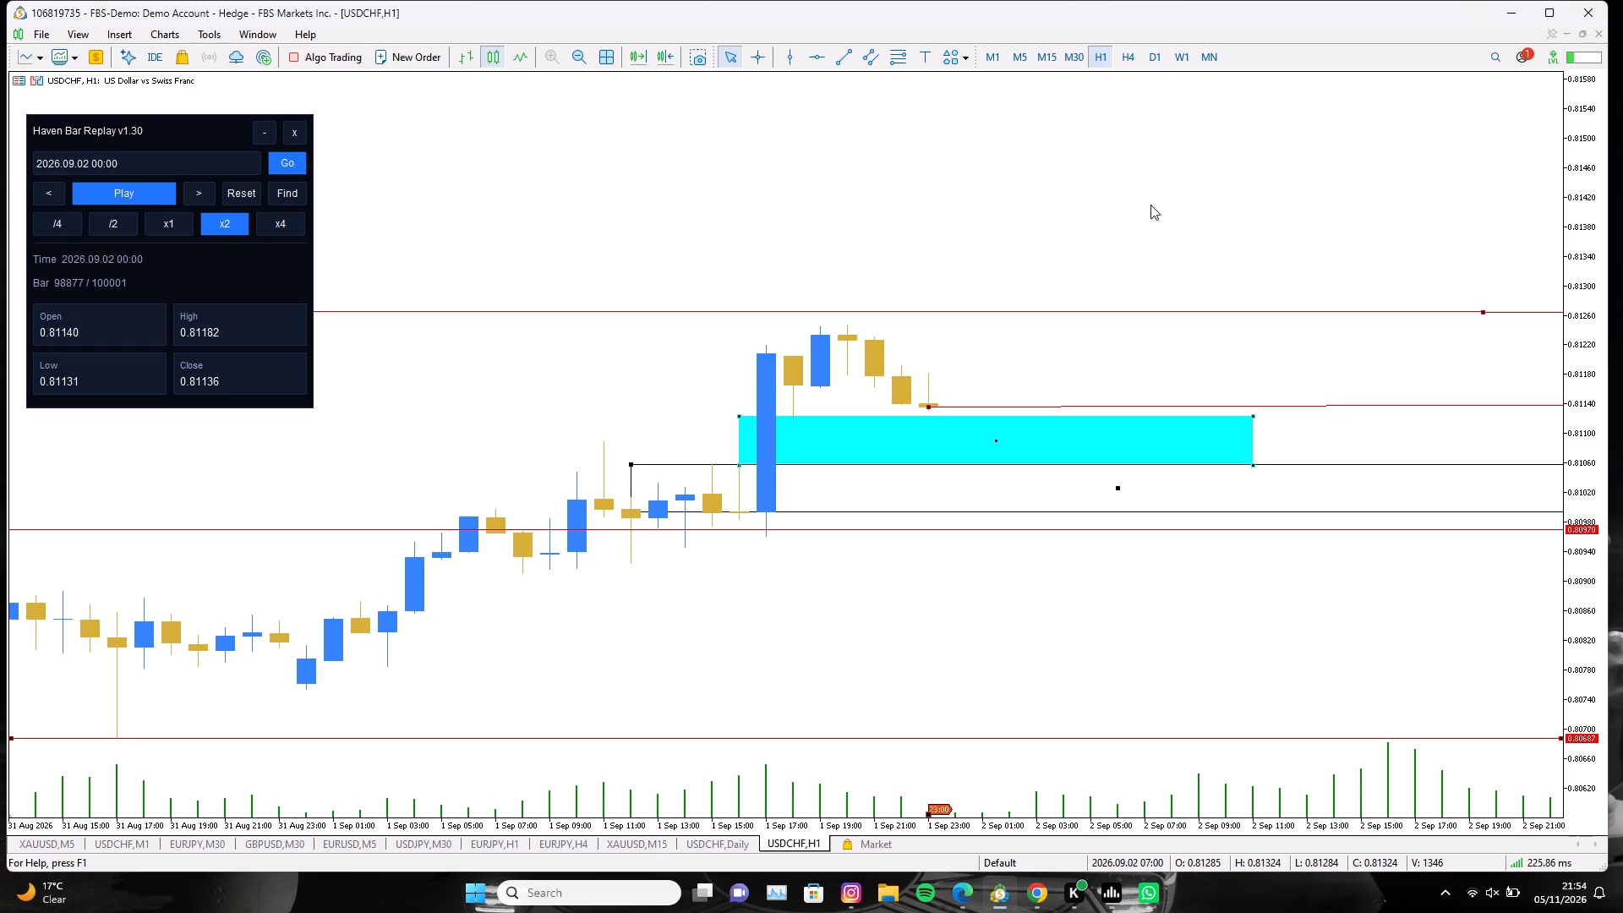
Measure with the crosshair from the aqua rectangle's upper edge to the red line above the 1 September highs.
click(758, 61)
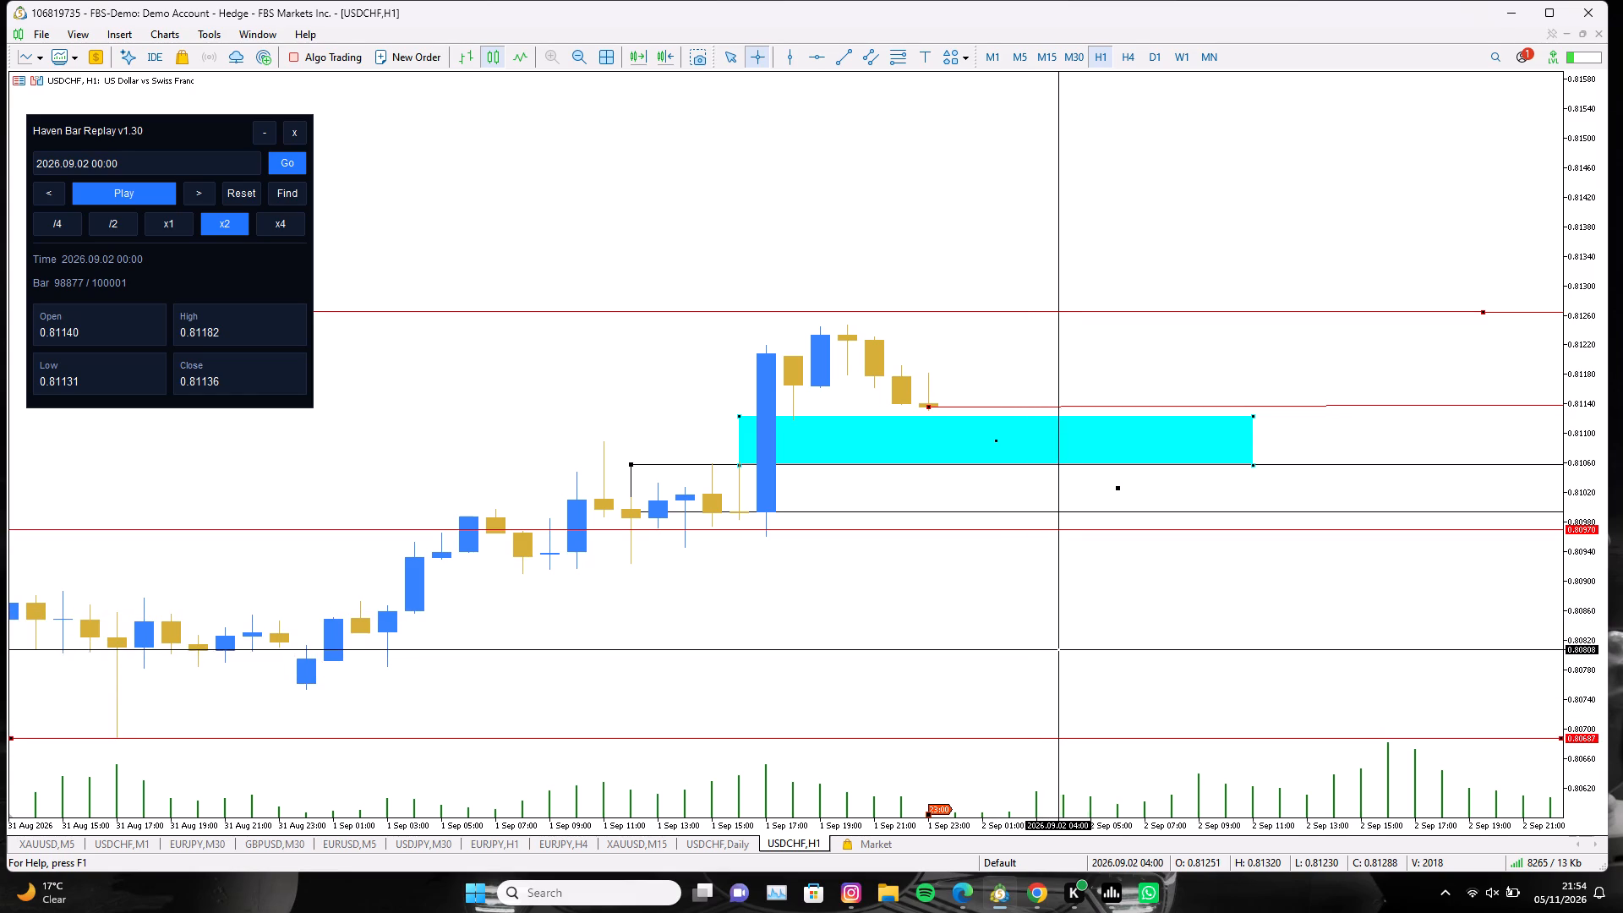
scroll(1061, 663, down, 7)
scroll(1061, 668, up, 7)
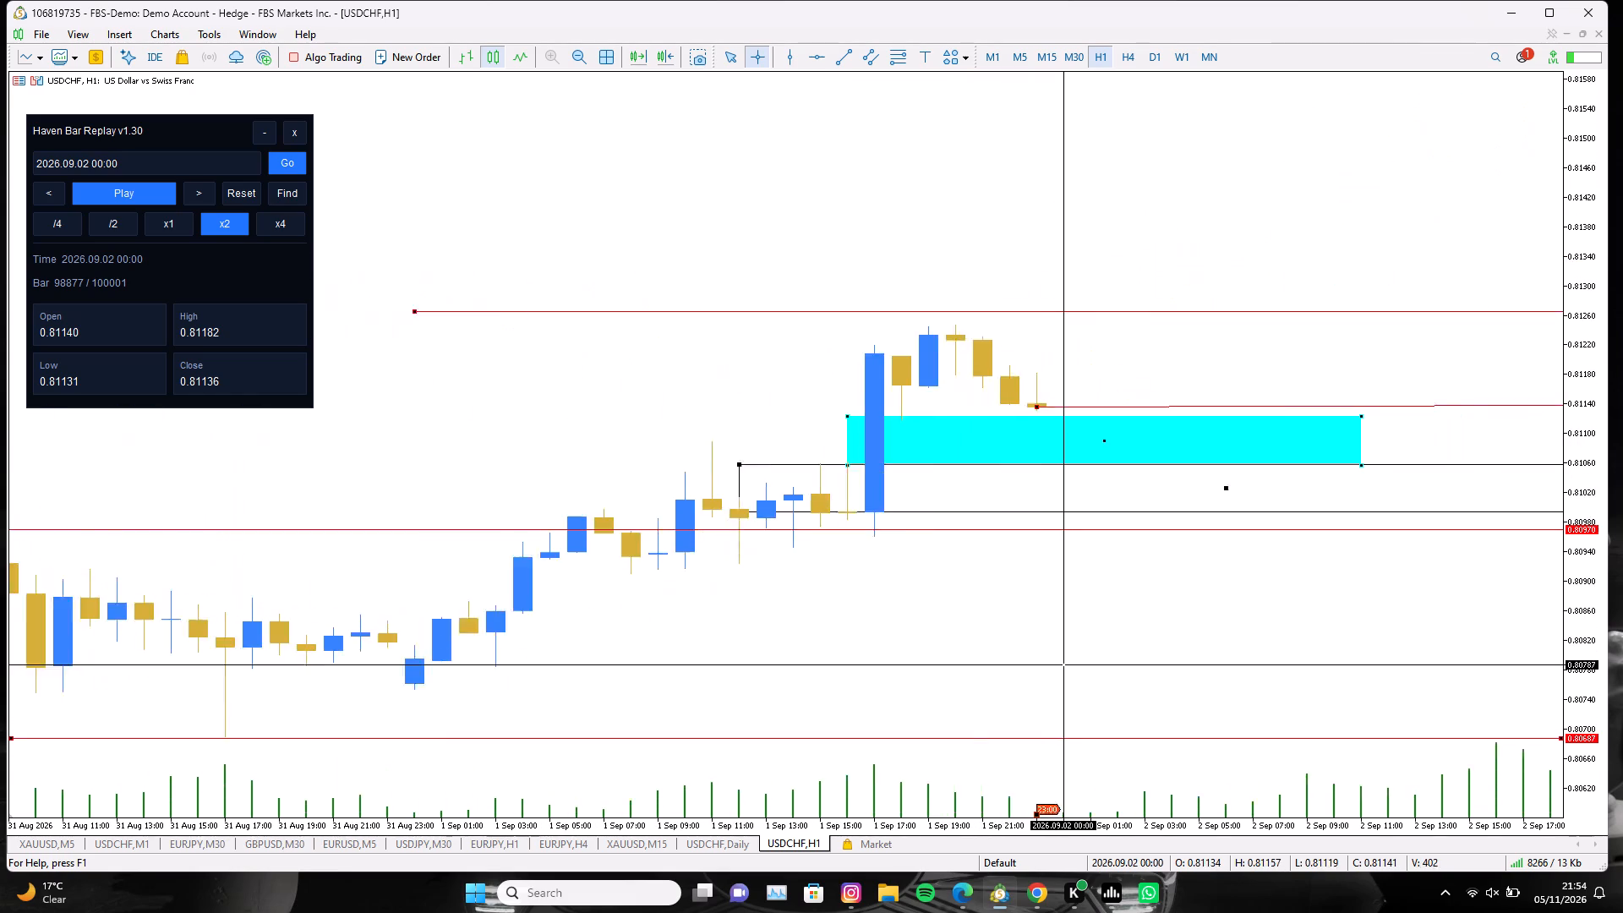
scroll(1063, 664, up, 1)
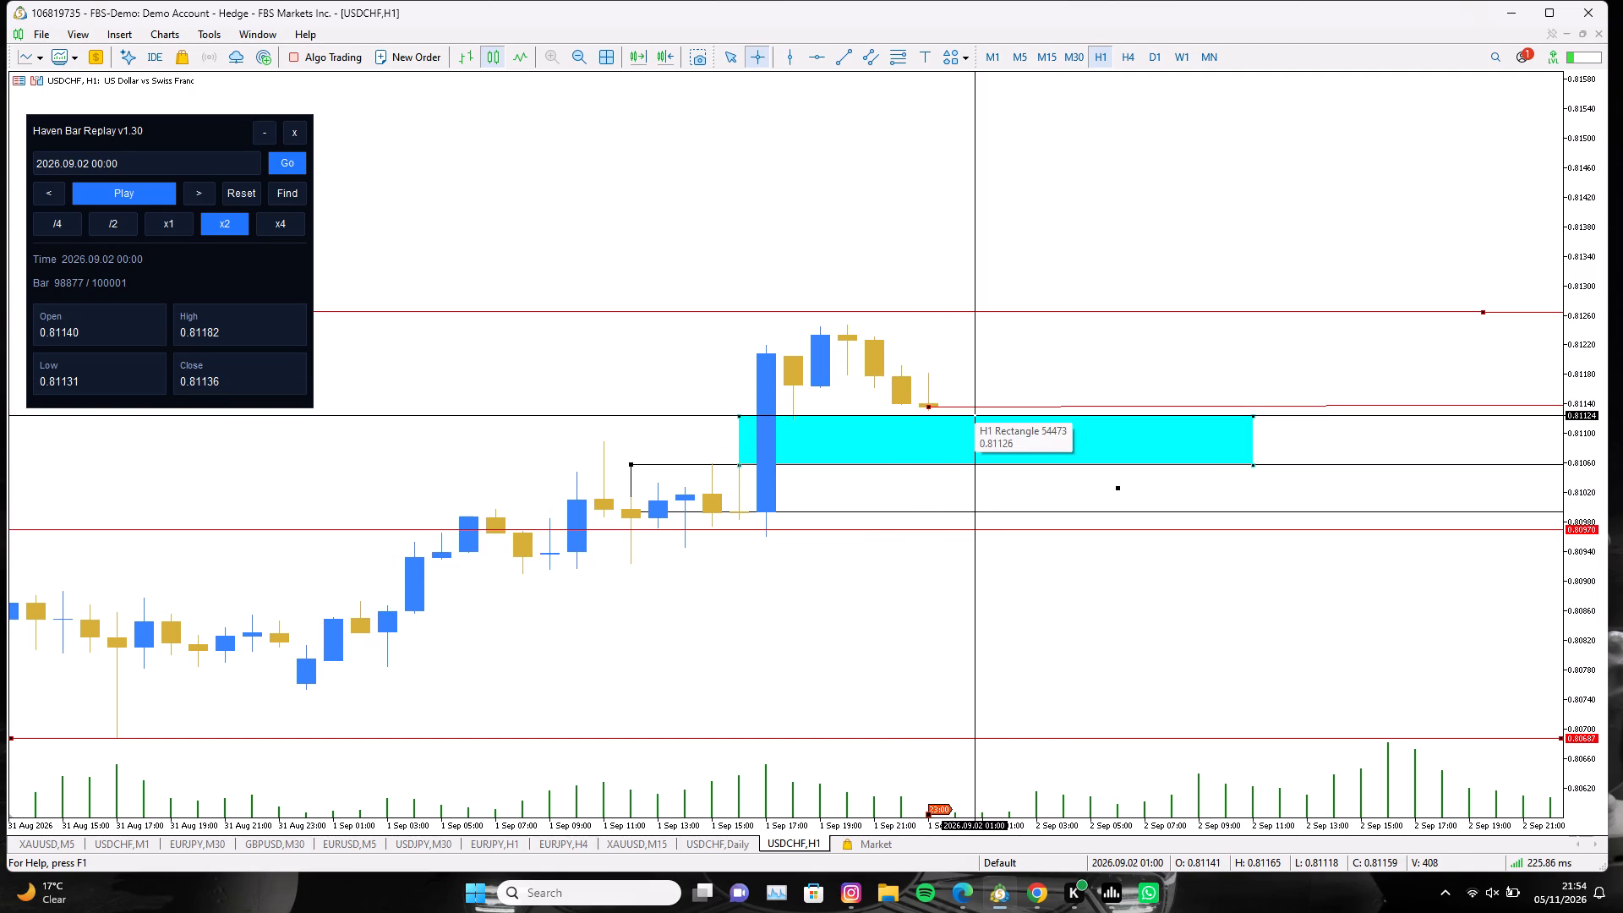
drag(975, 415, 1078, 334)
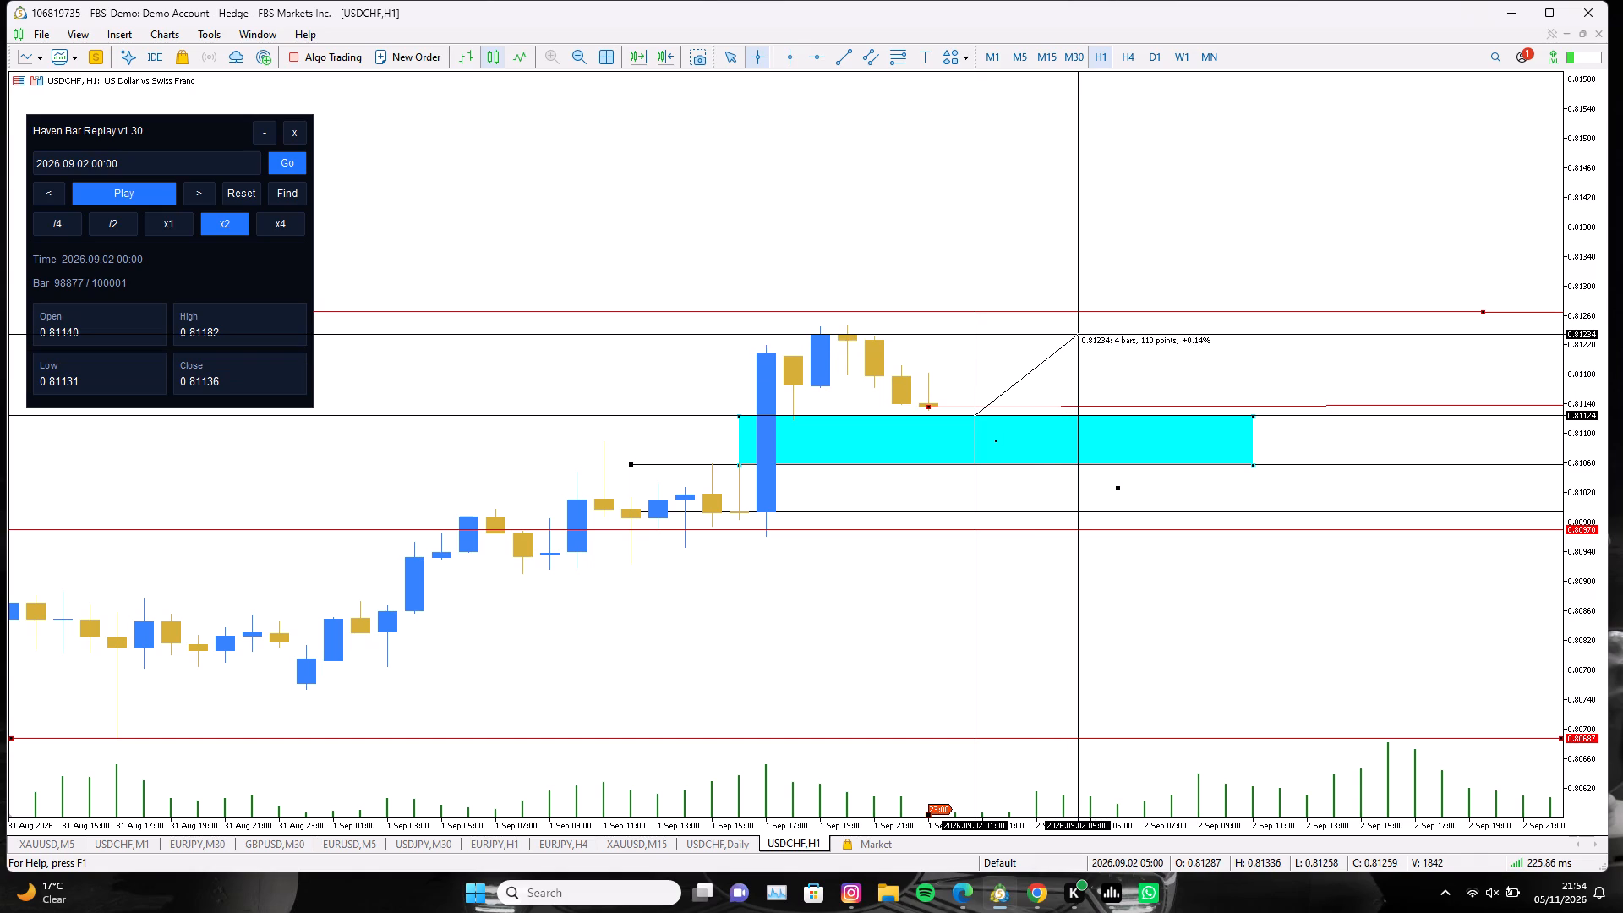
drag(1078, 334, 1082, 325)
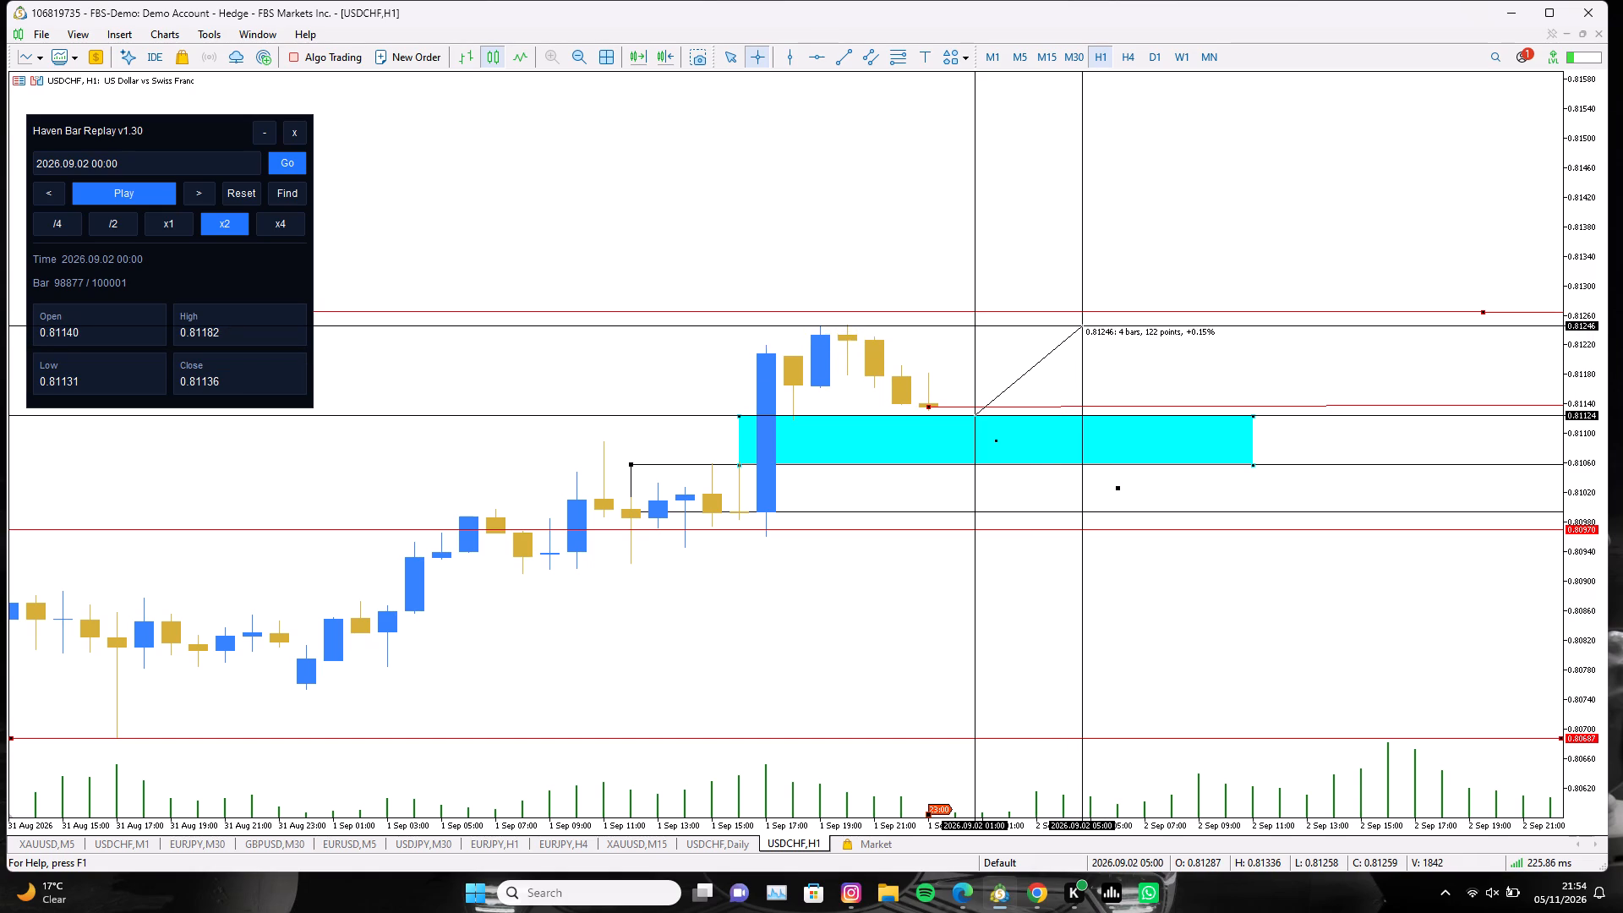
drag(1082, 325, 1088, 312)
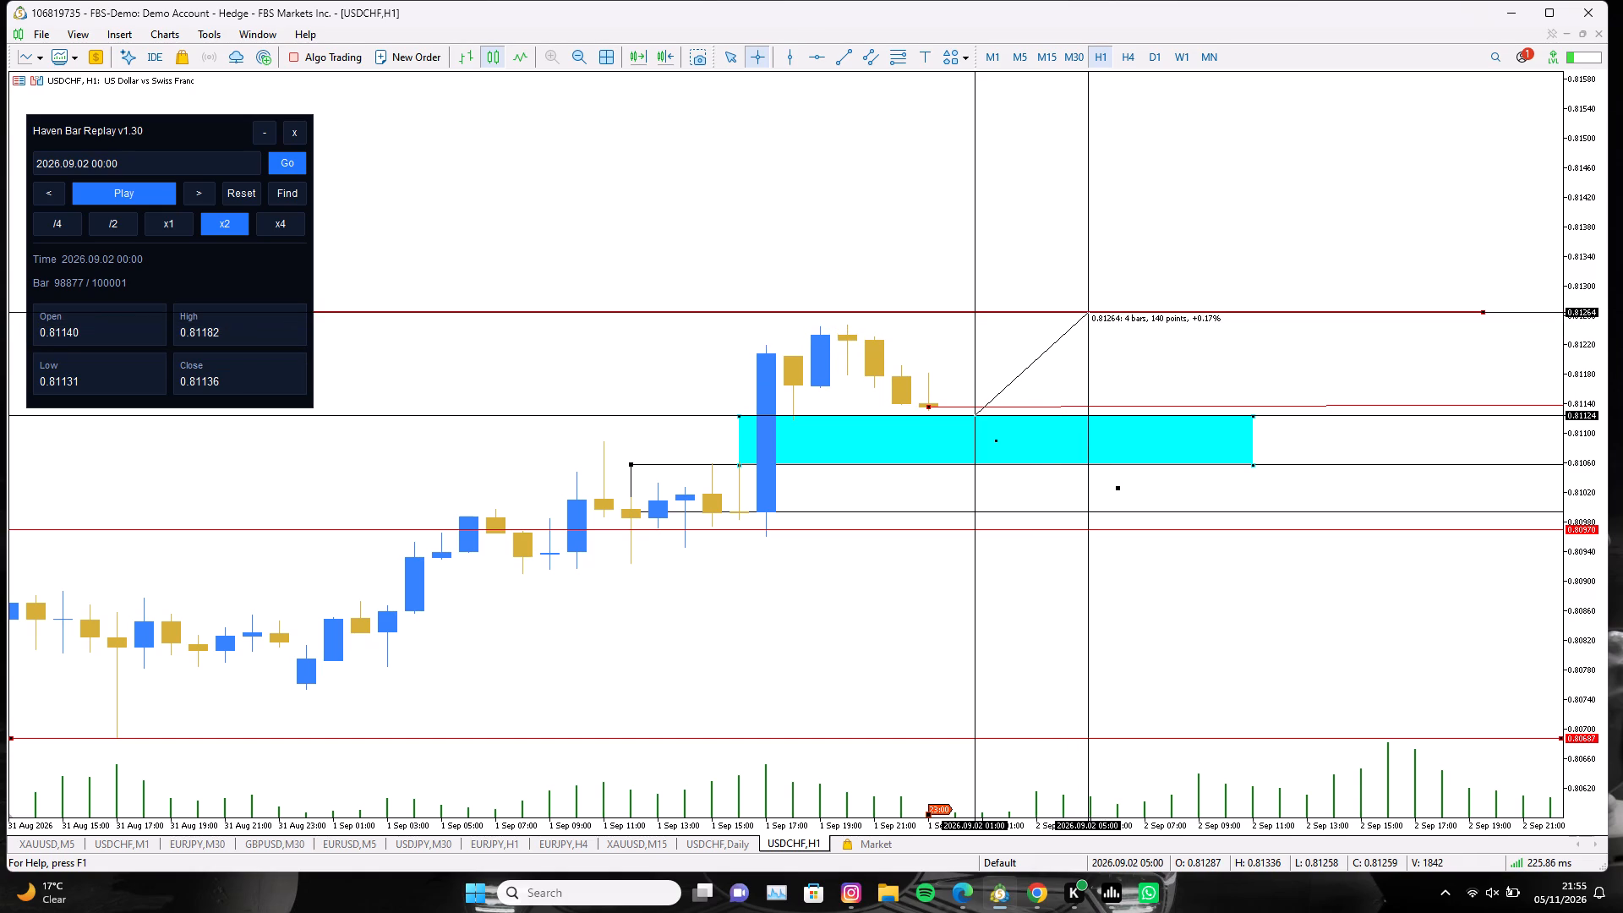
drag(1088, 312, 1088, 310)
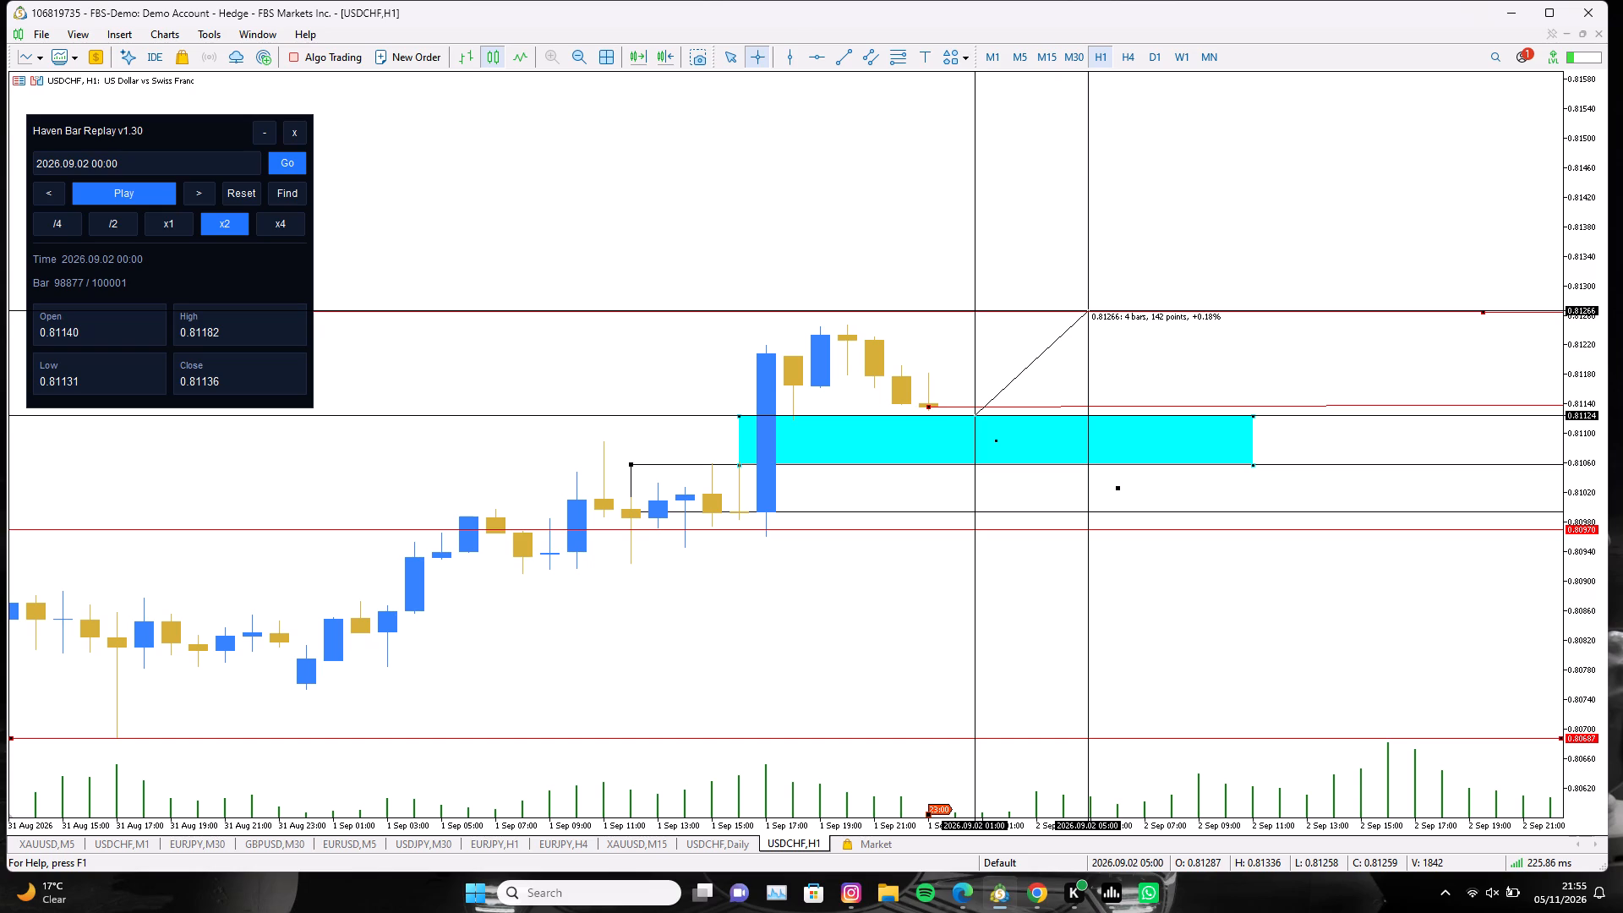
drag(1088, 310, 1088, 309)
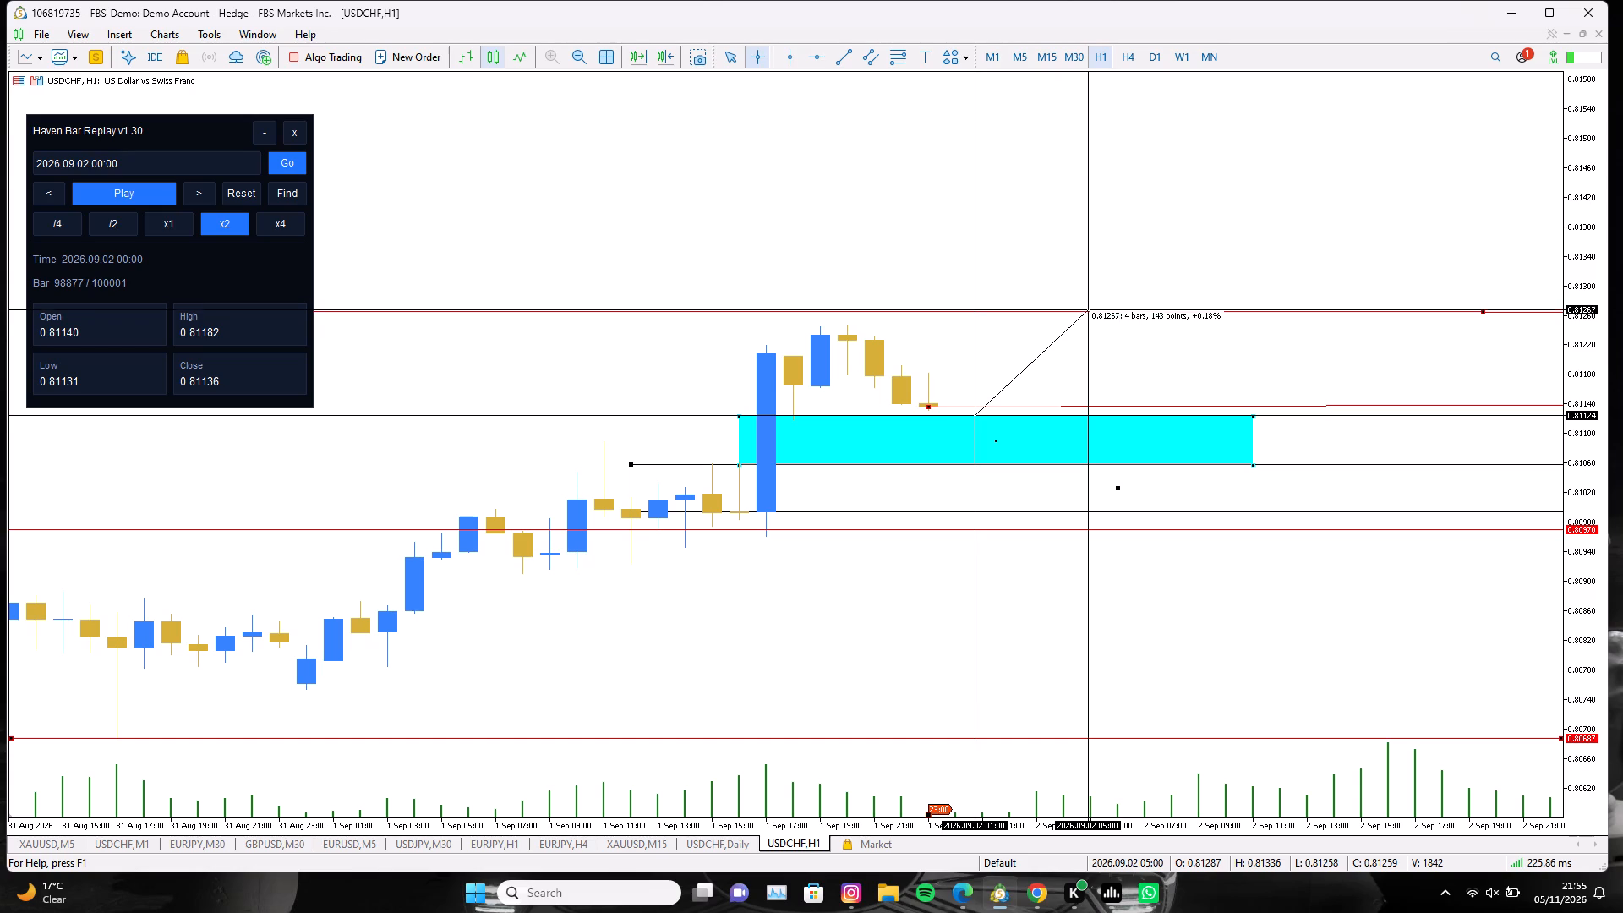
drag(1088, 309, 1096, 313)
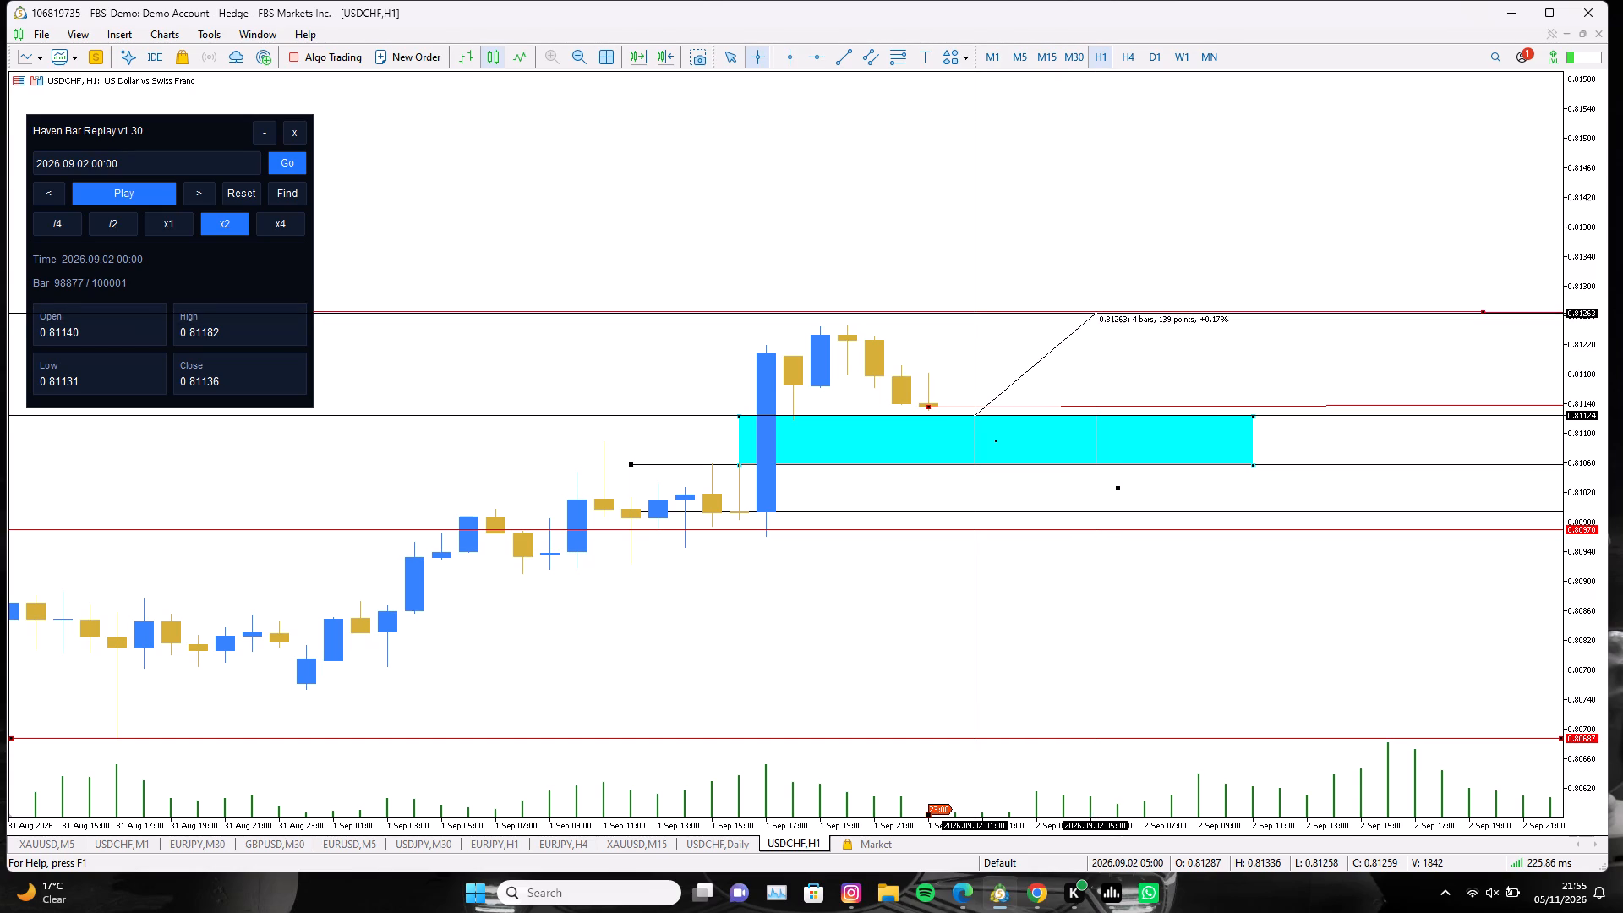
drag(1096, 313, 1095, 309)
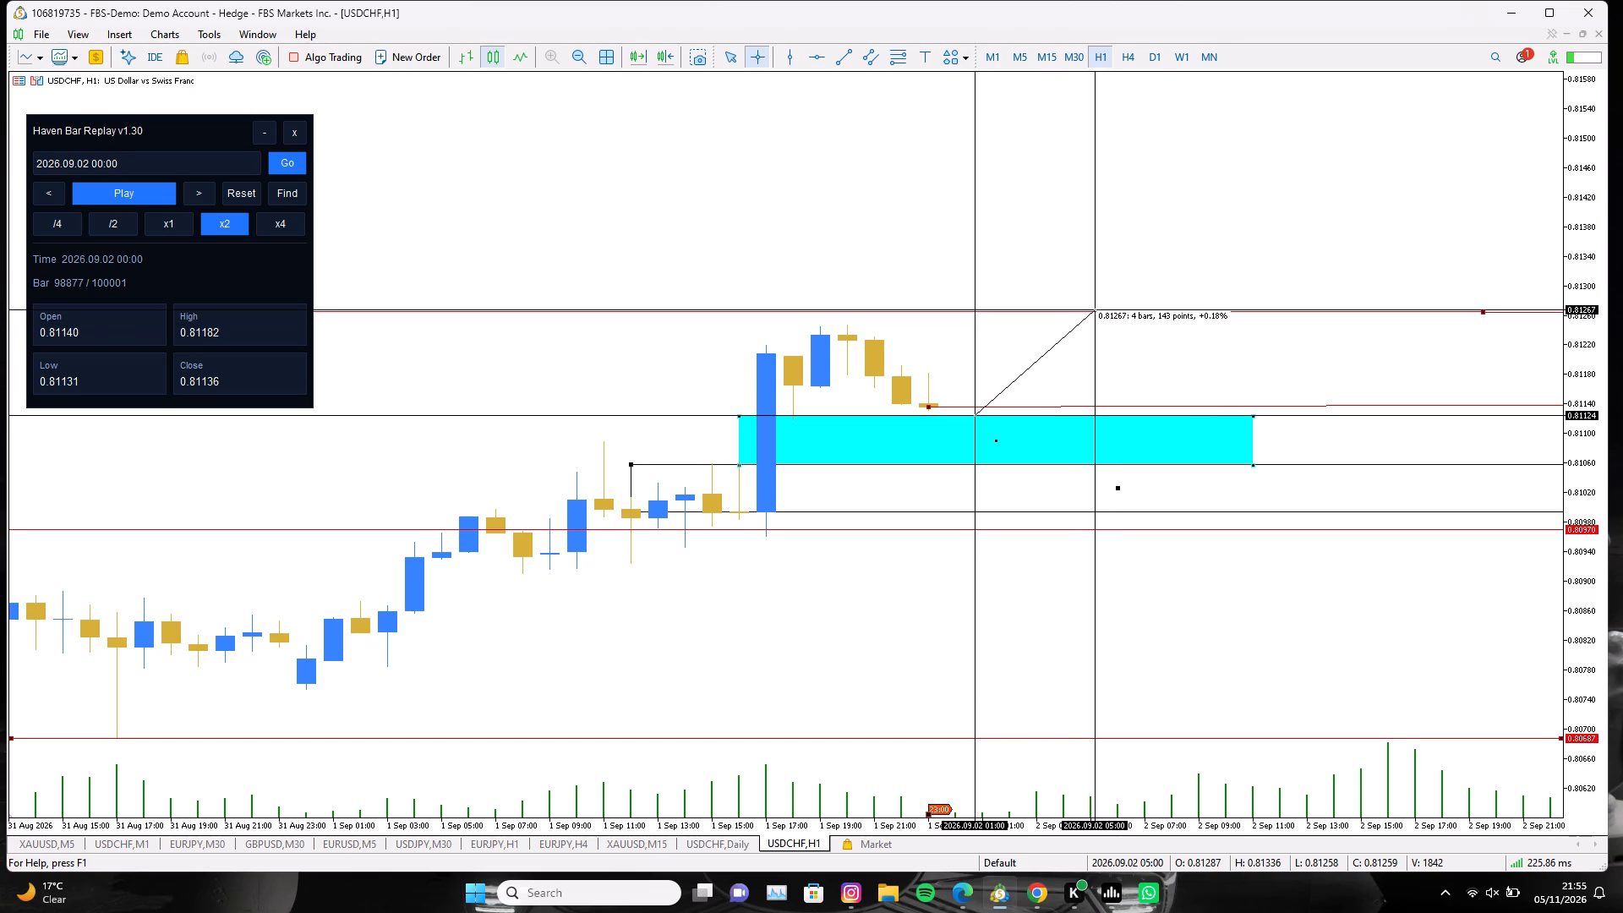
drag(1095, 309, 1095, 312)
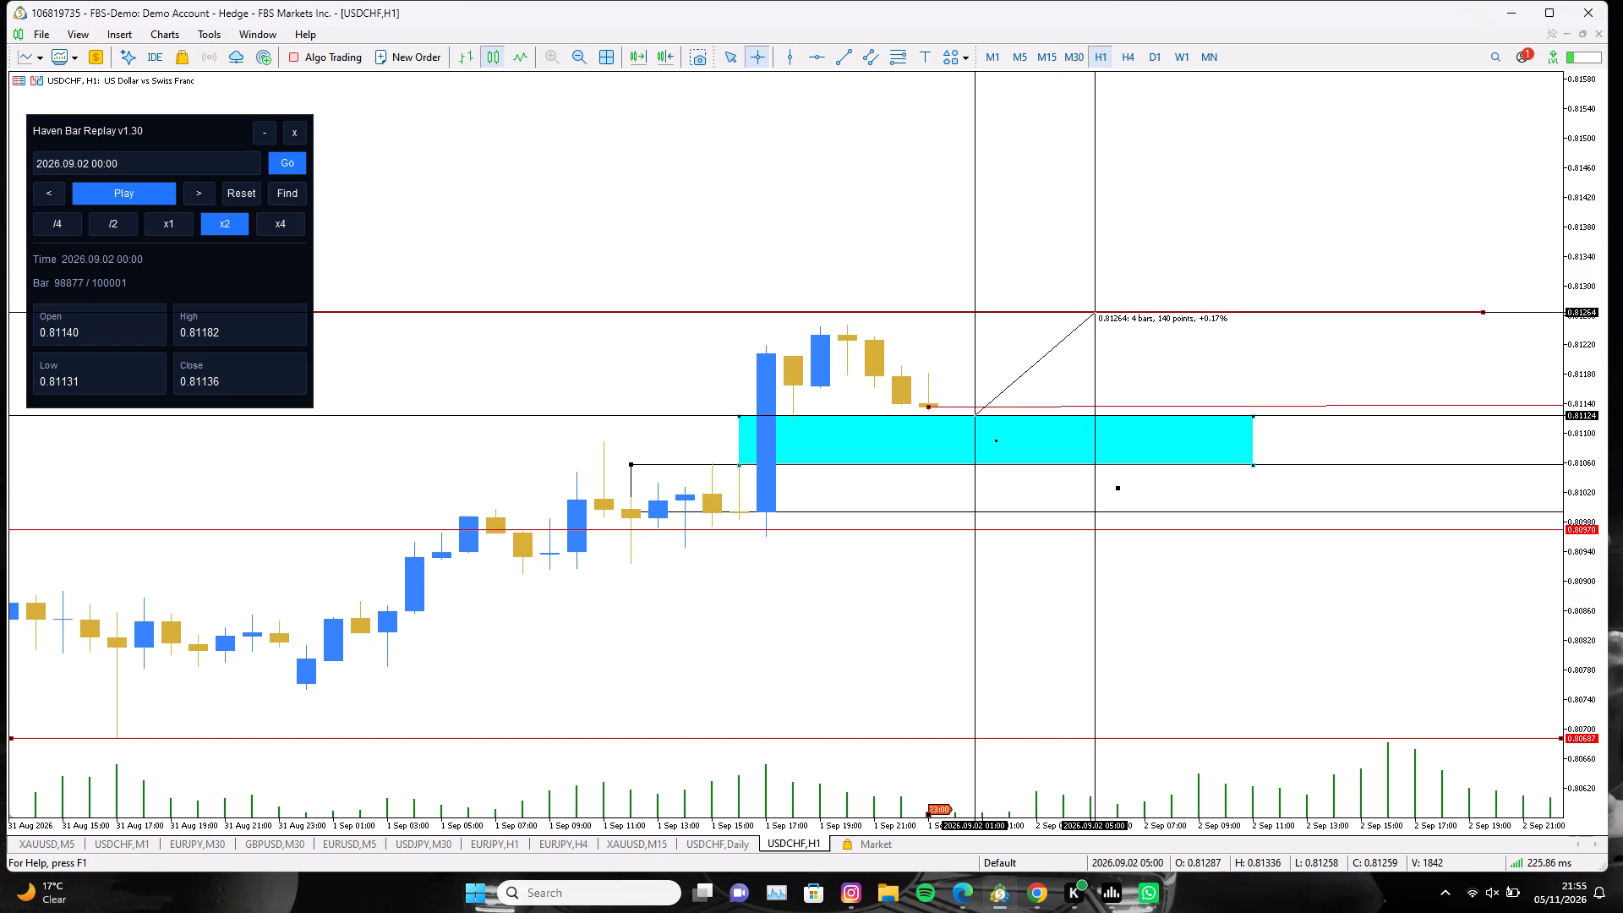
drag(1095, 312, 1088, 318)
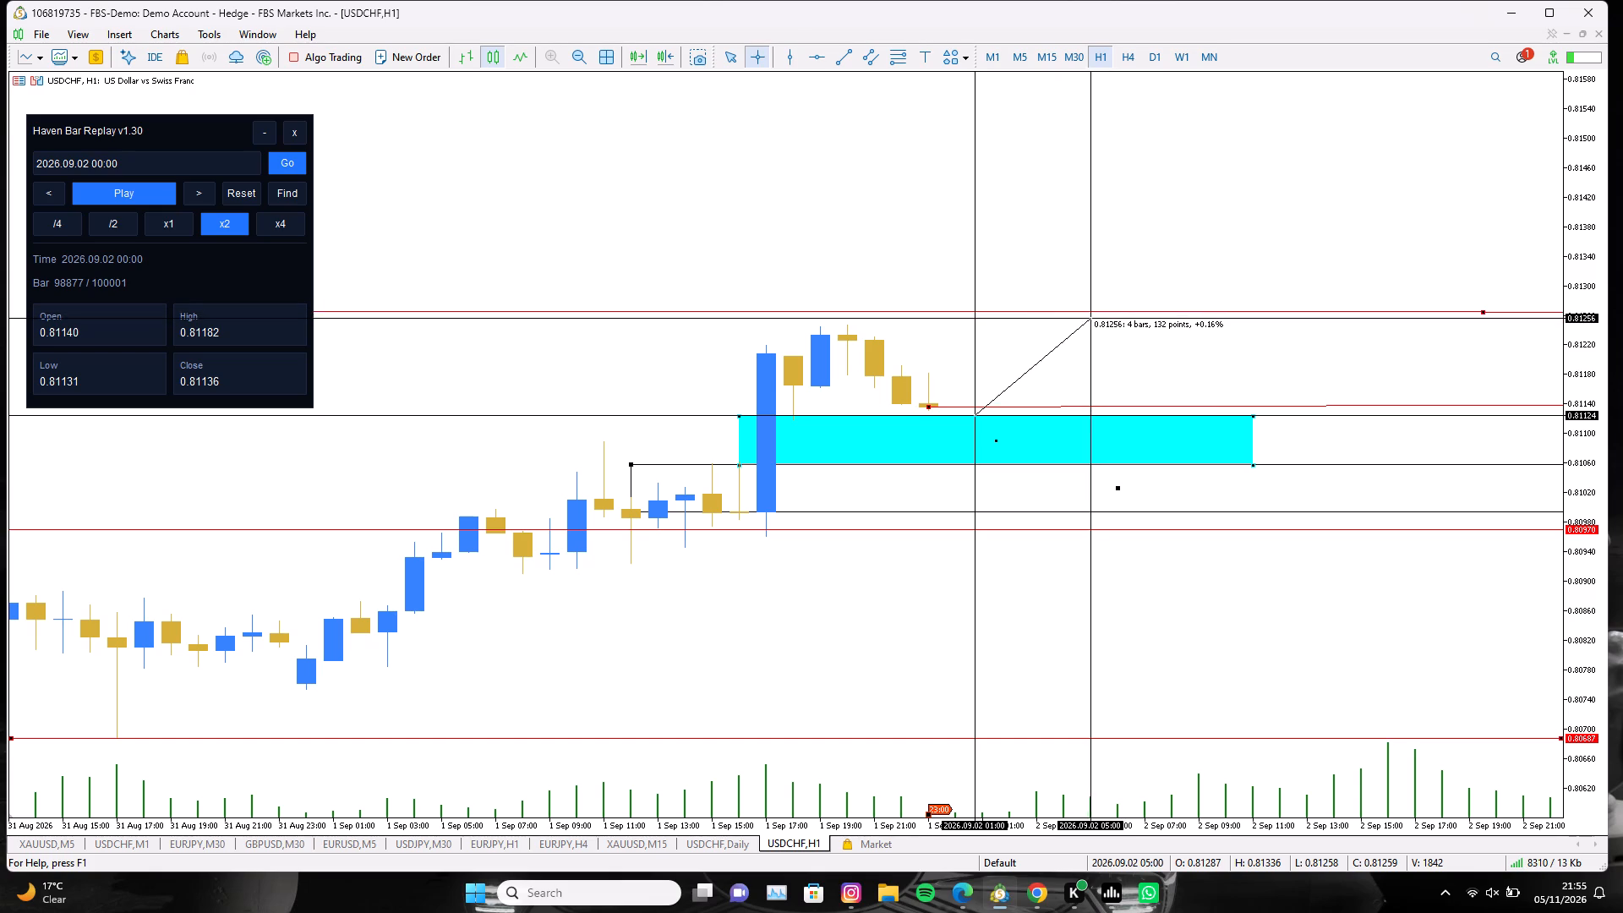
drag(1088, 318, 1045, 309)
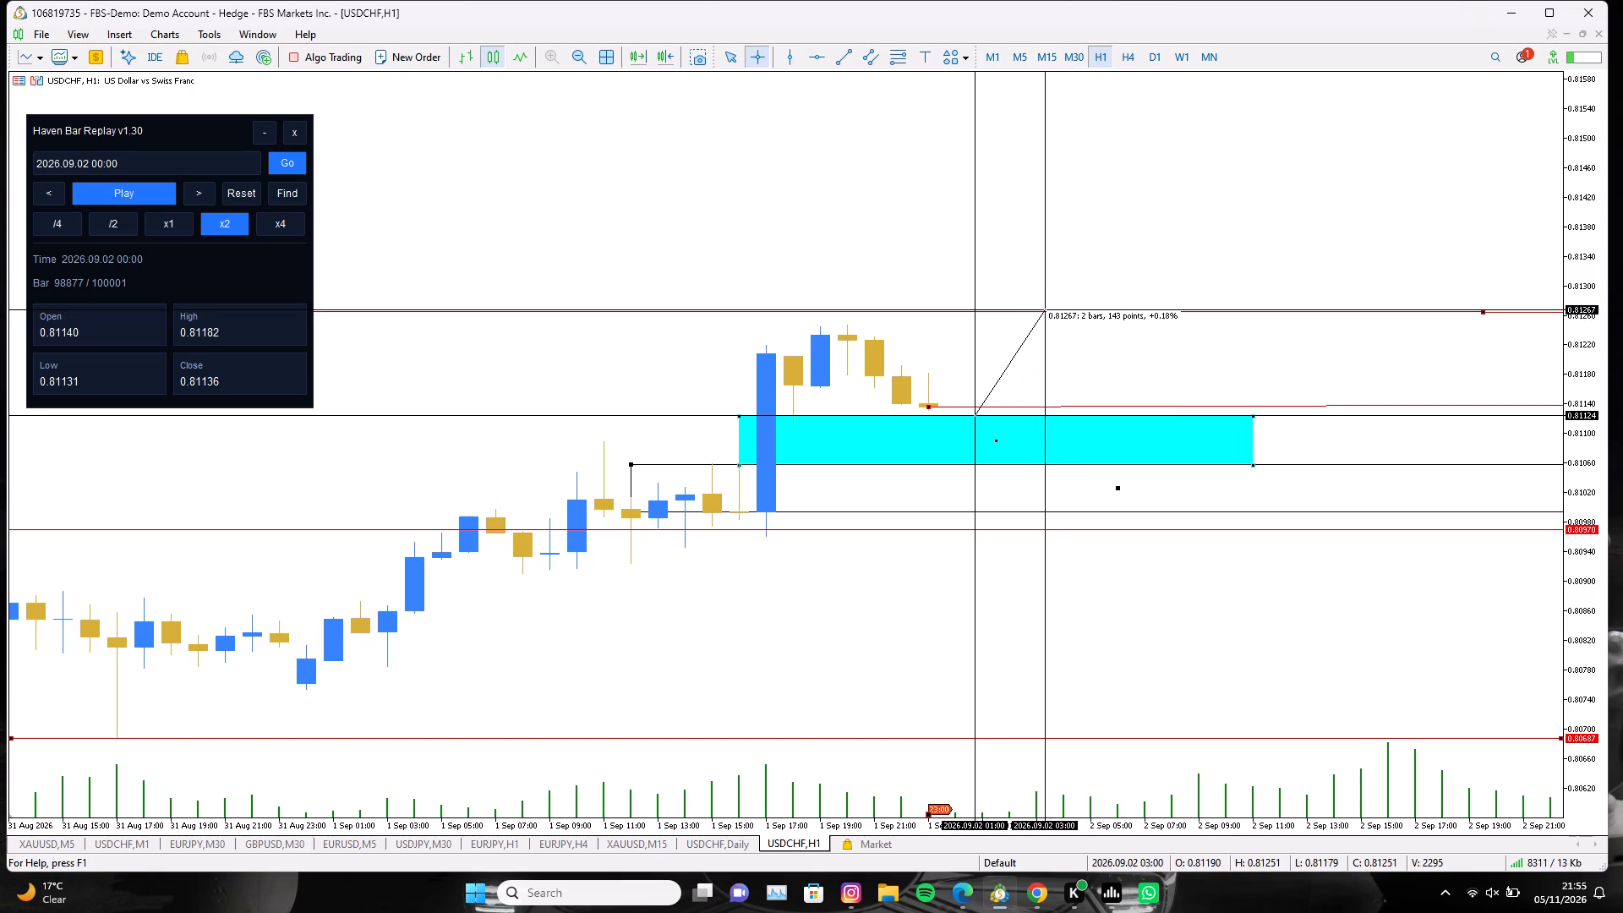
drag(1045, 309, 1025, 455)
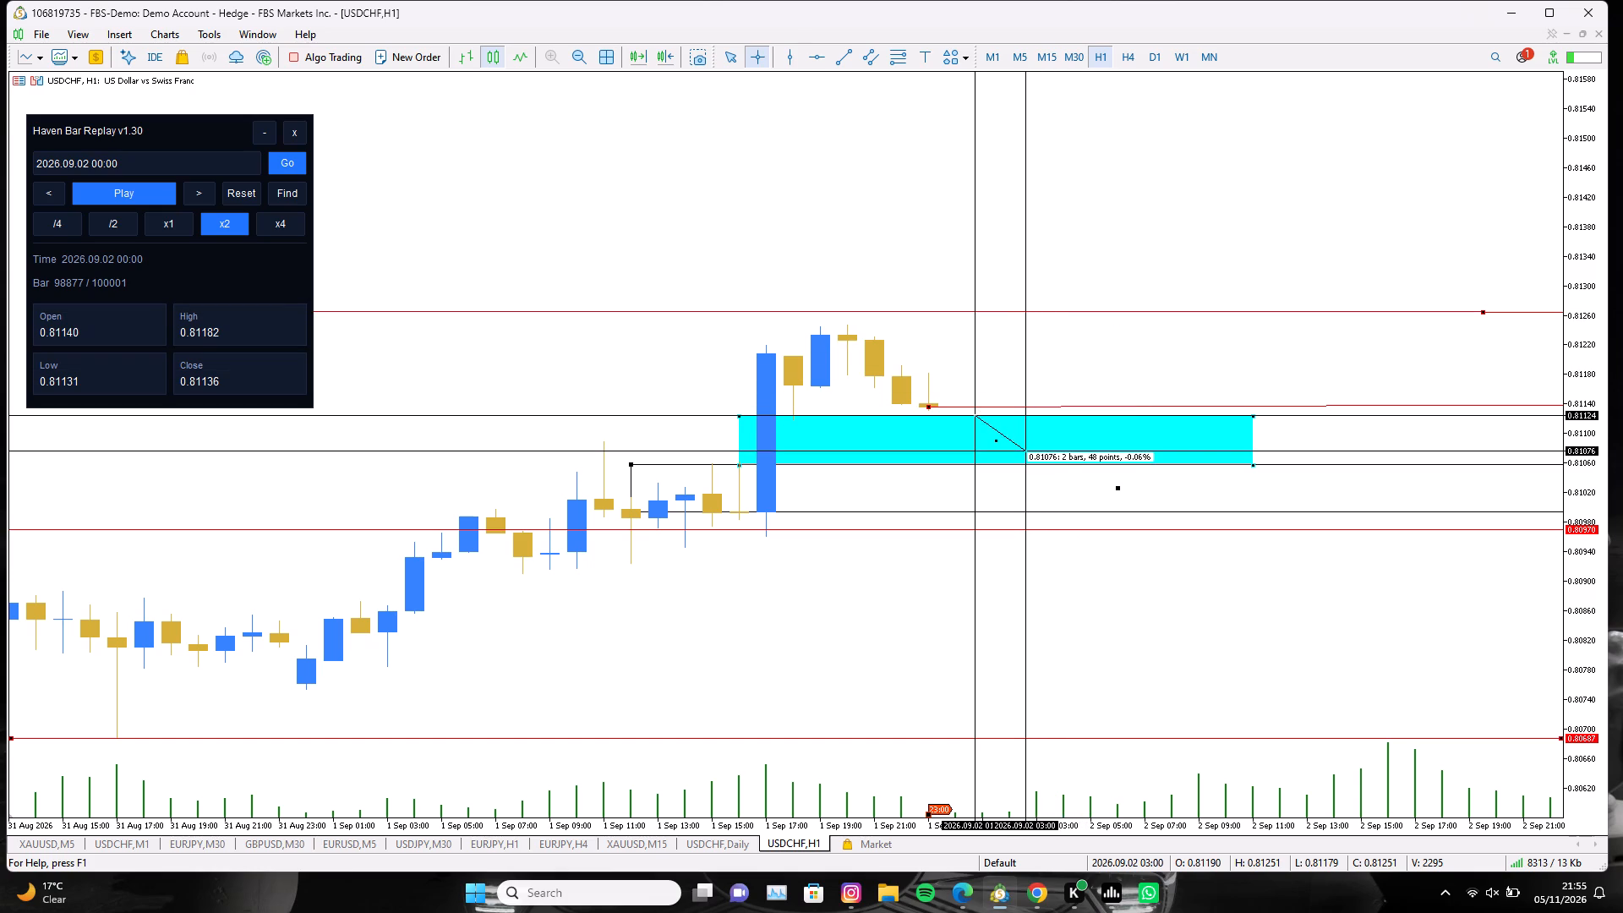
drag(1025, 455, 1039, 305)
Measure with the crosshair from the aqua rectangle's lower edge to the red line above the 1 September highs.
click(758, 61)
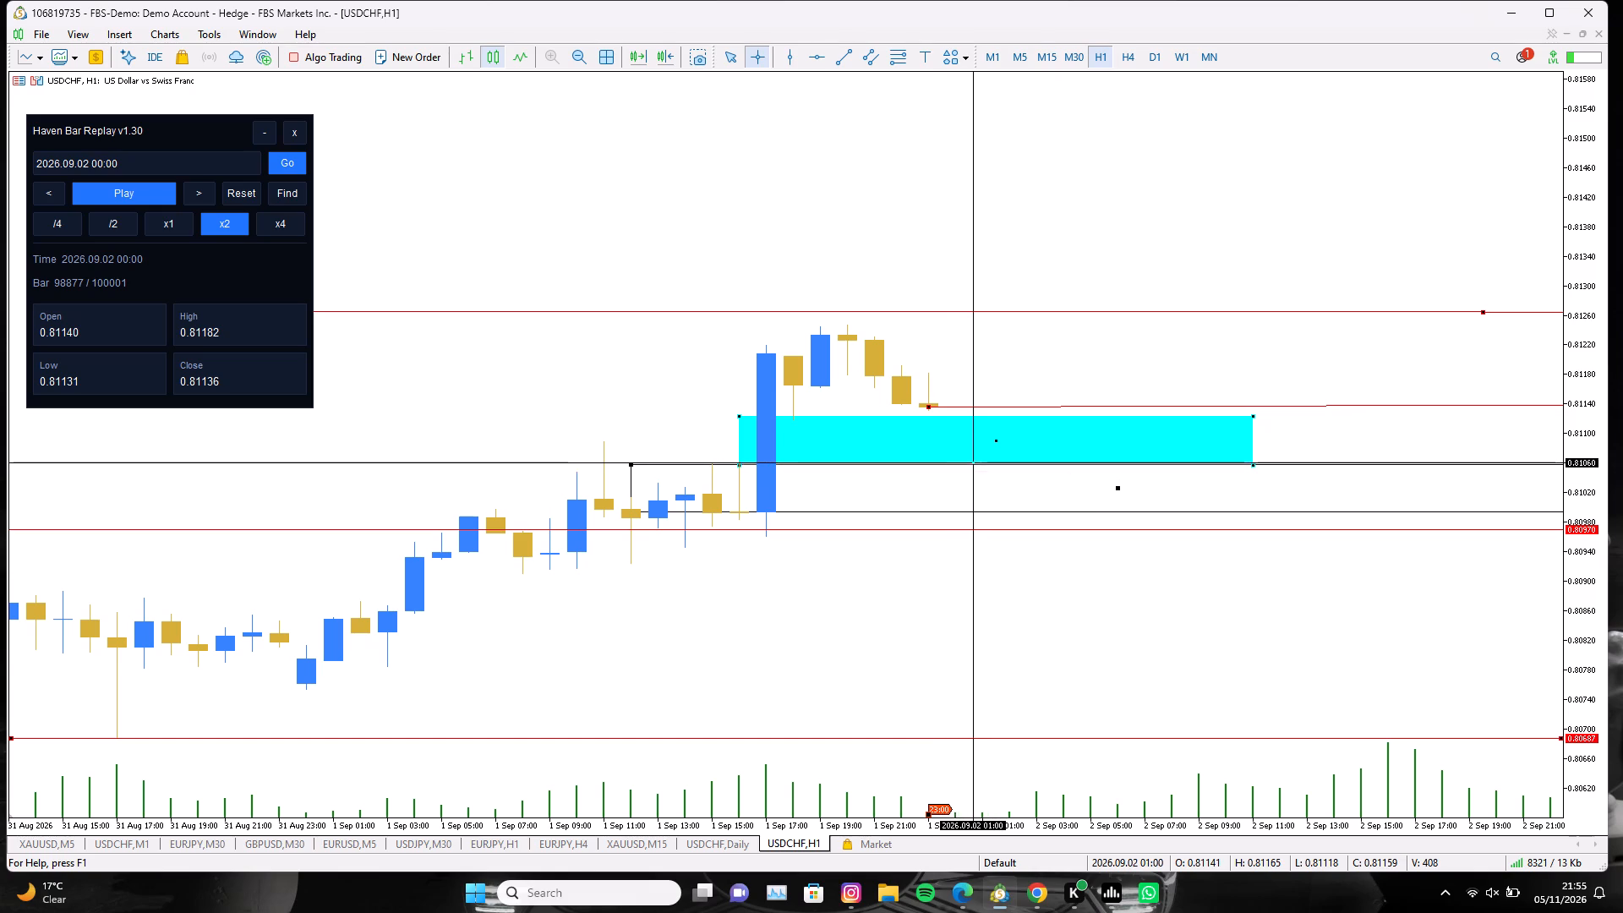
drag(981, 463, 1017, 310)
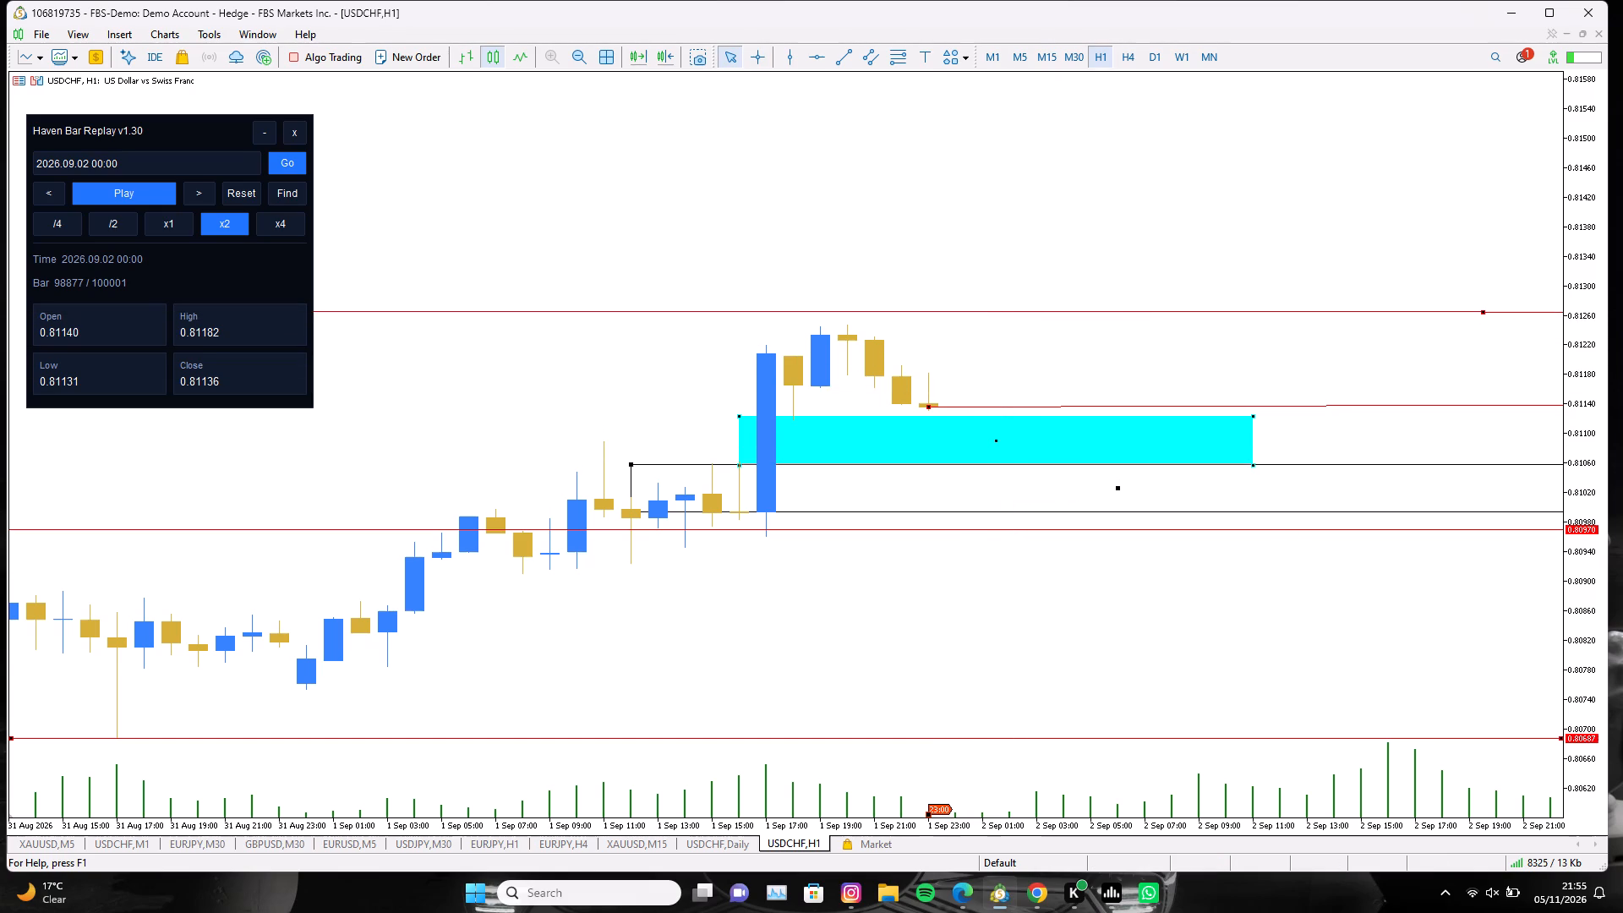
Switch the USDCHF chart to the M15 timeframe, framing the 1 September candles and both rectangles.
drag(1595, 678, 1554, 265)
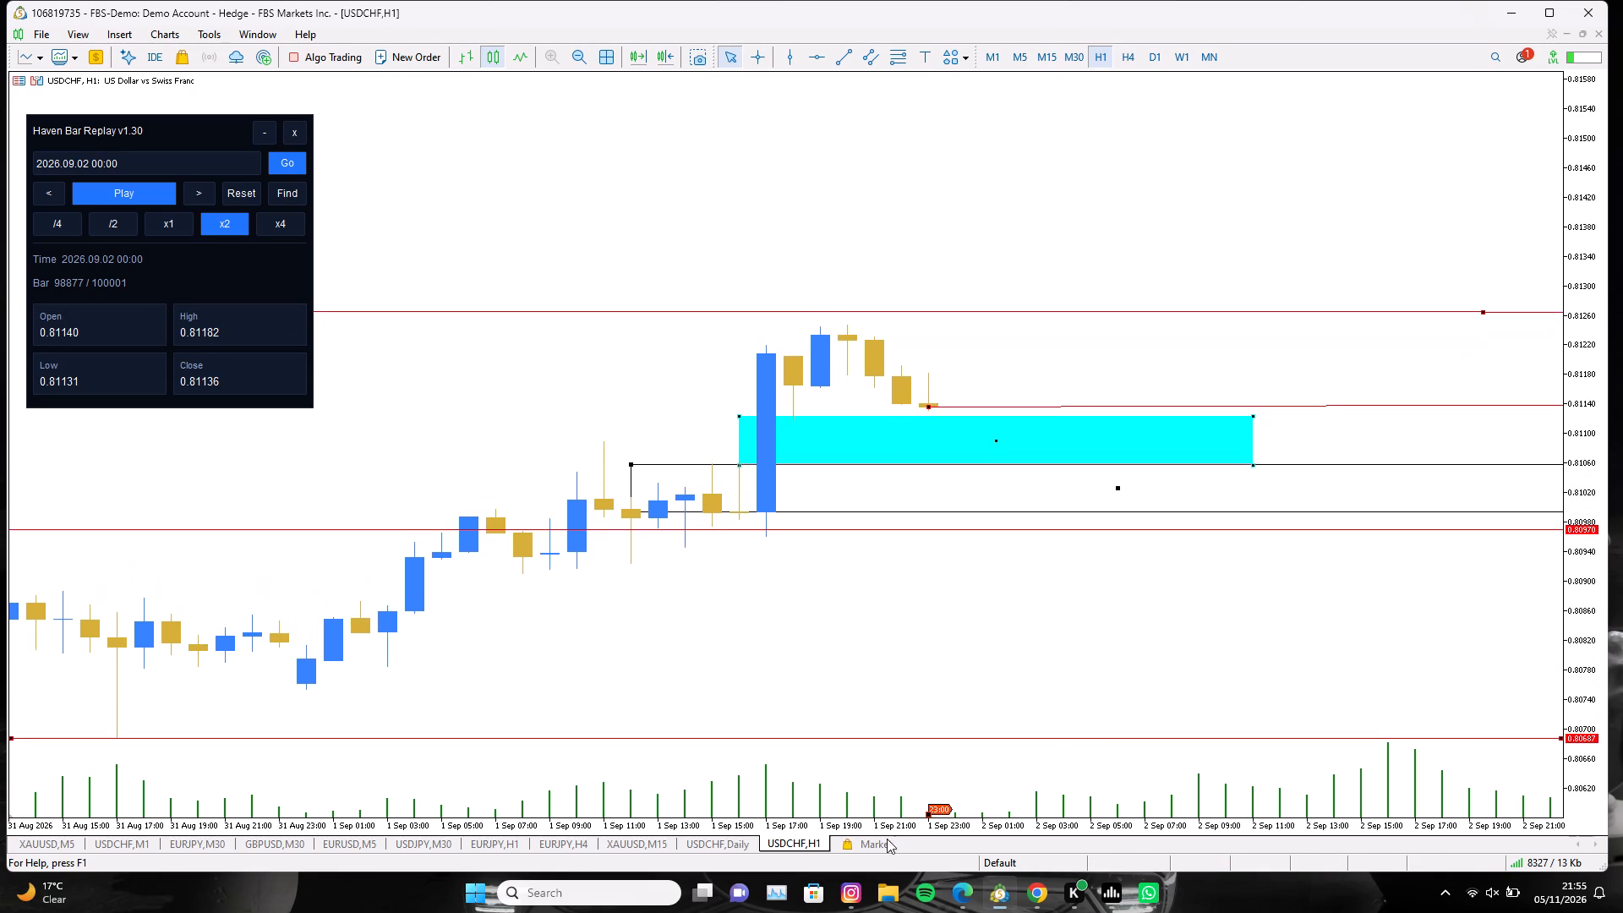
drag(884, 827, 884, 820)
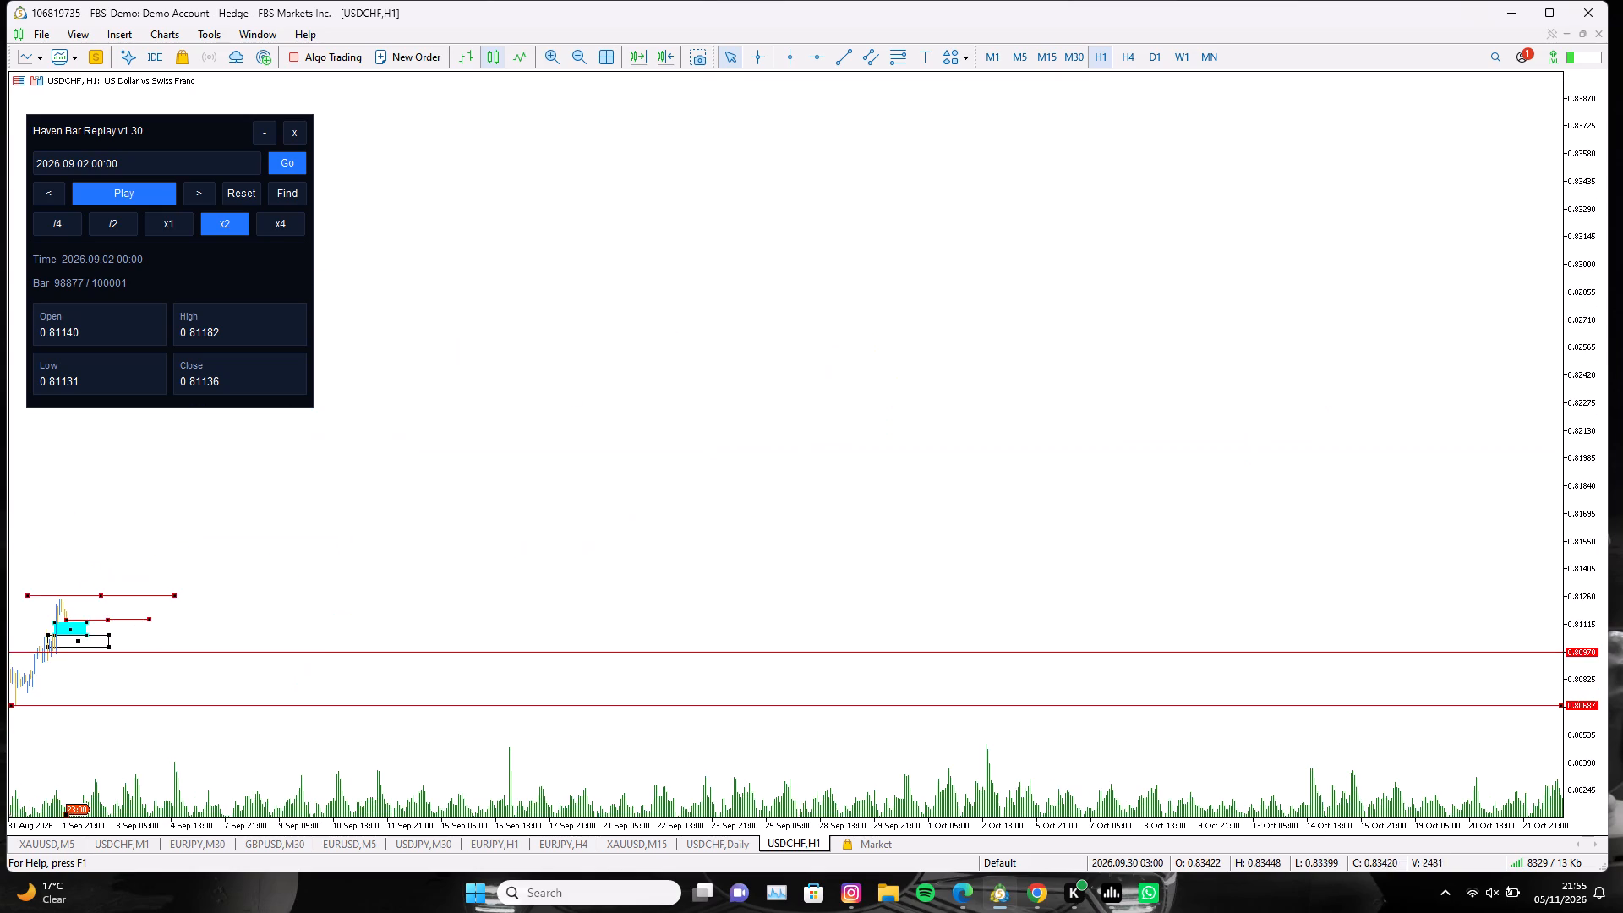
drag(884, 820, 883, 814)
drag(517, 653, 877, 654)
click(1045, 54)
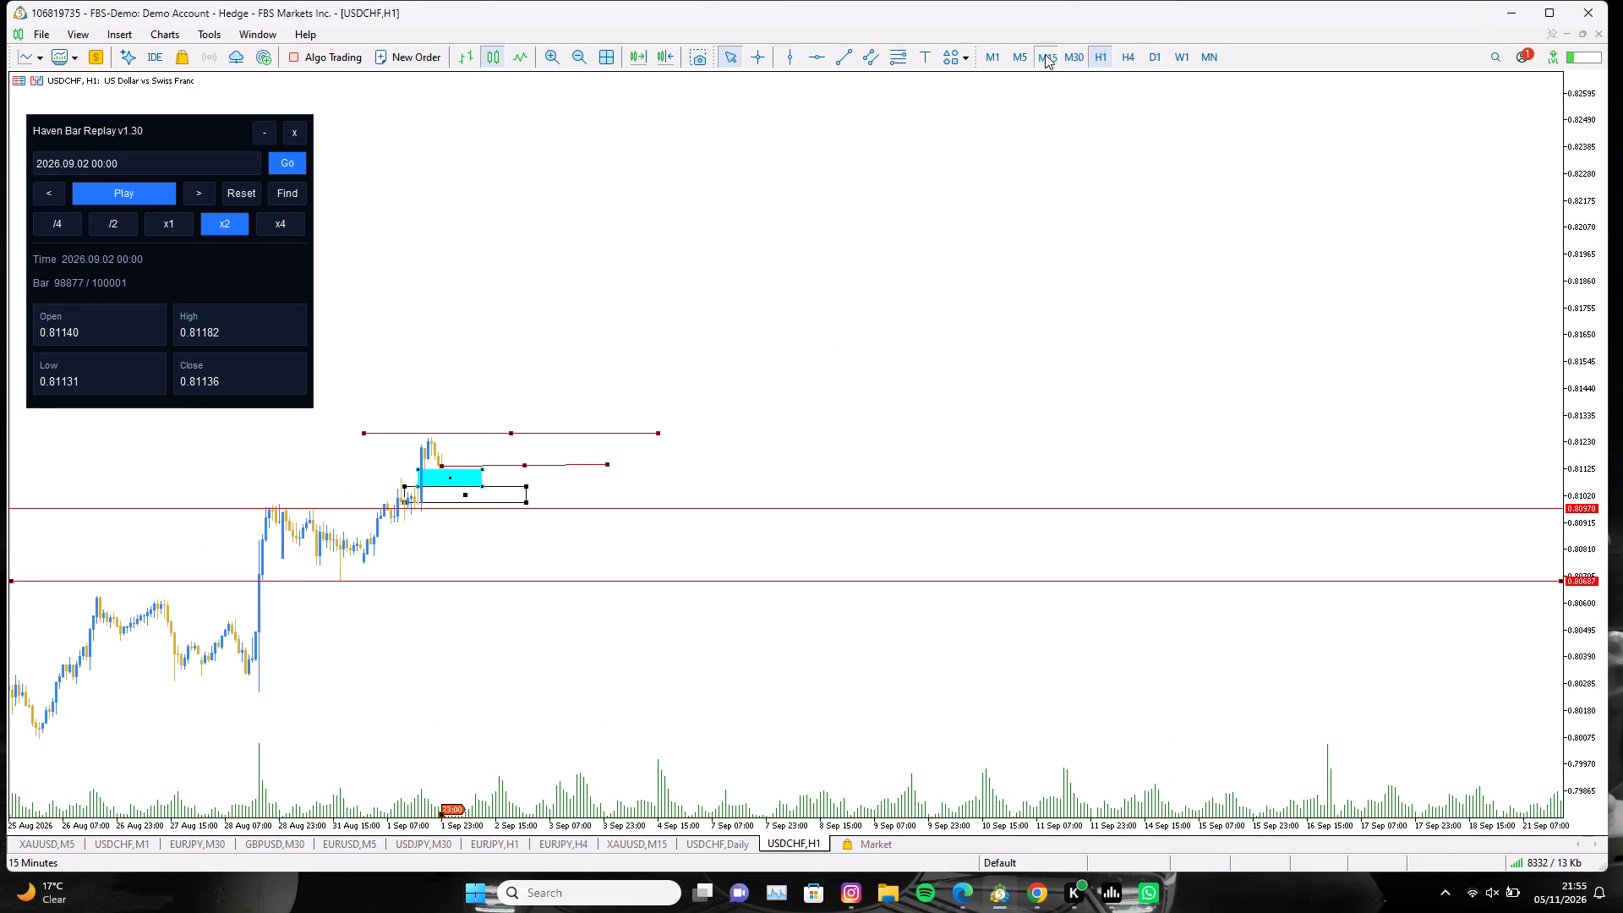
drag(1297, 462, 377, 653)
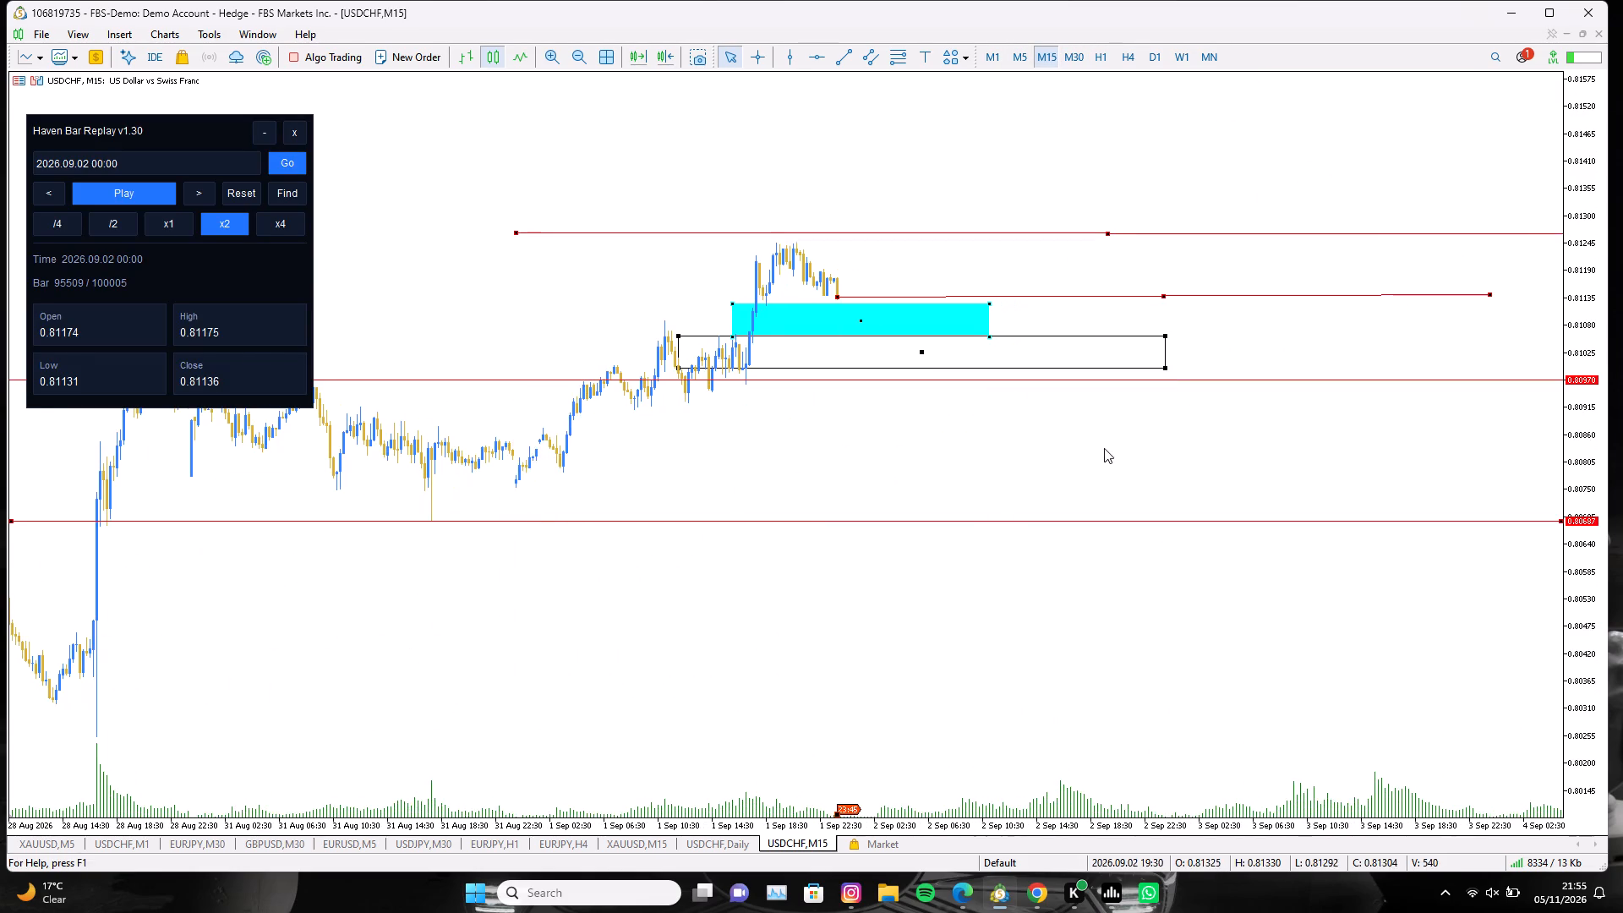
drag(1028, 431, 933, 535)
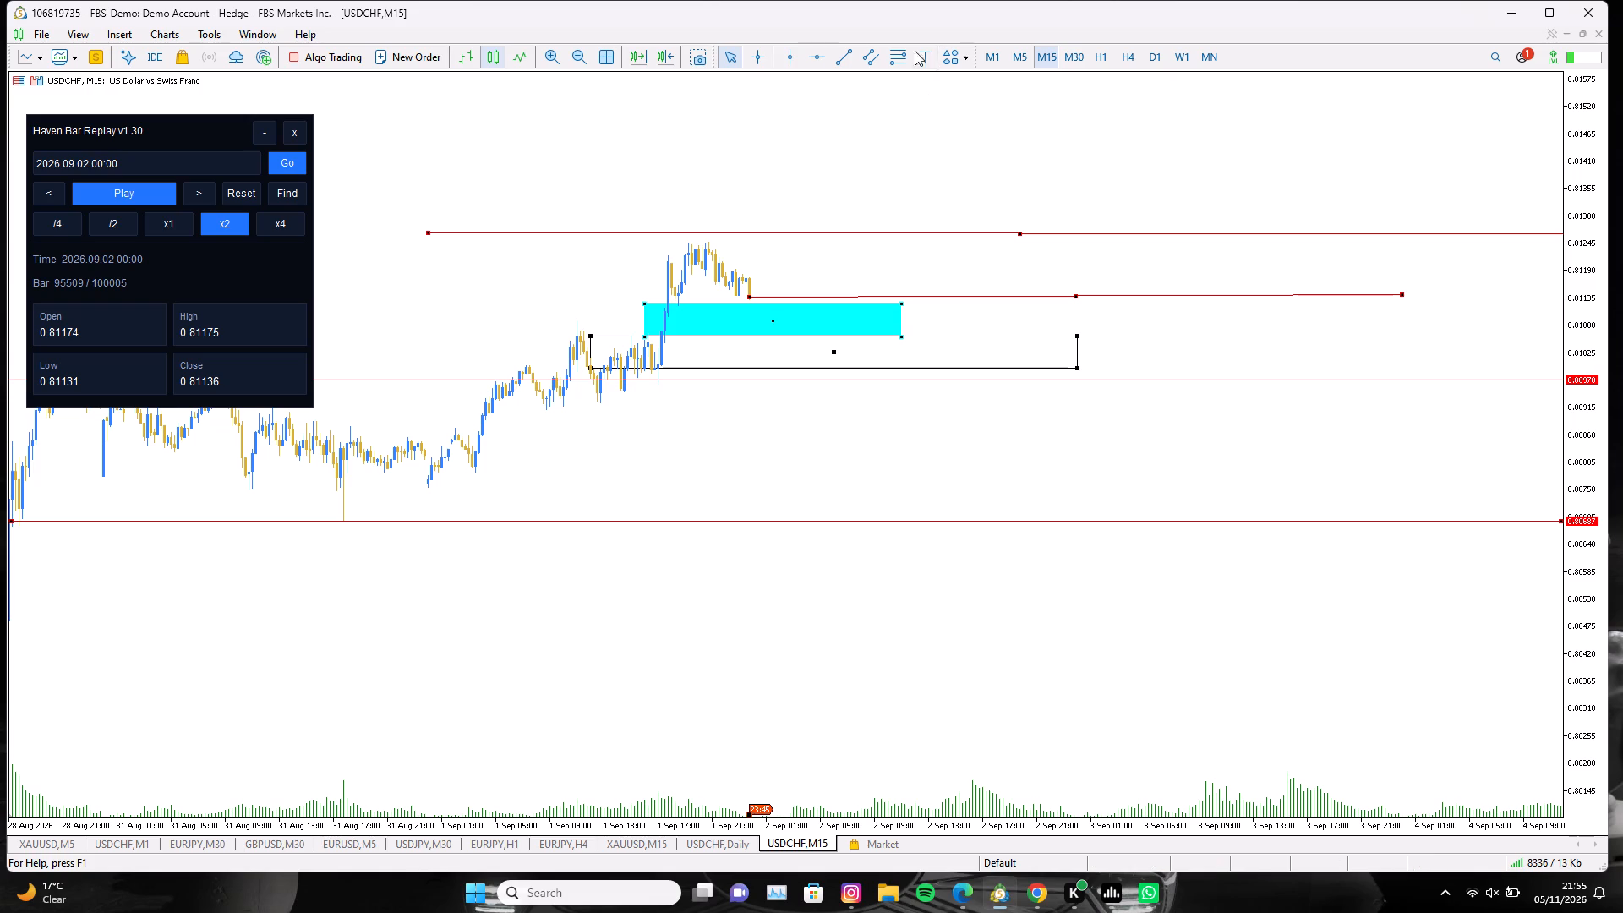
drag(882, 828, 884, 828)
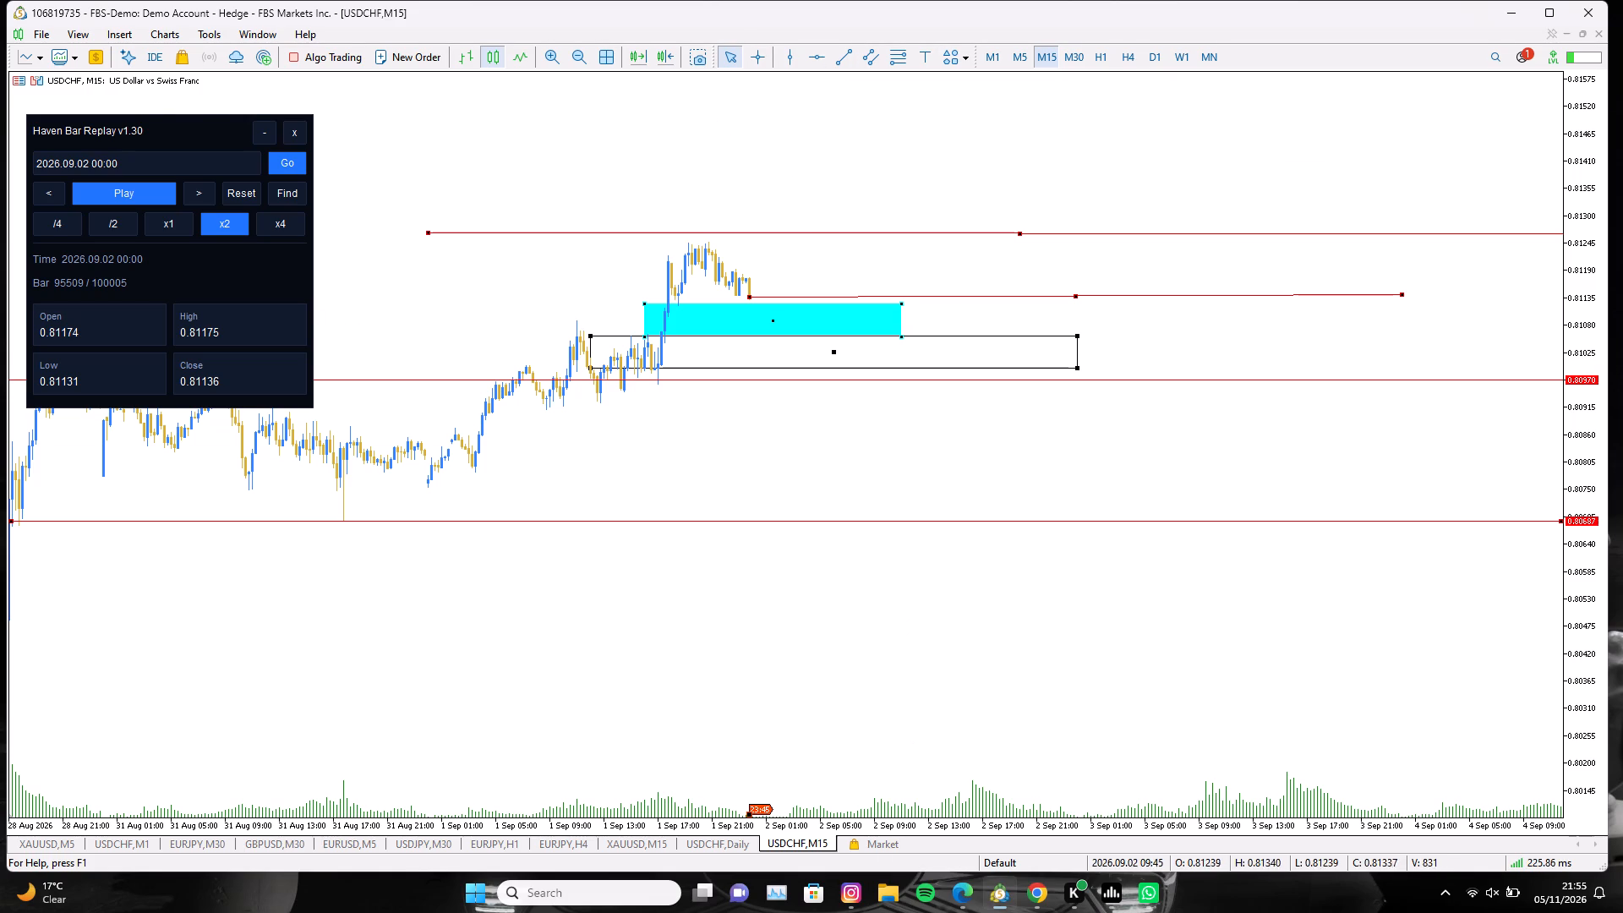
drag(884, 828, 883, 820)
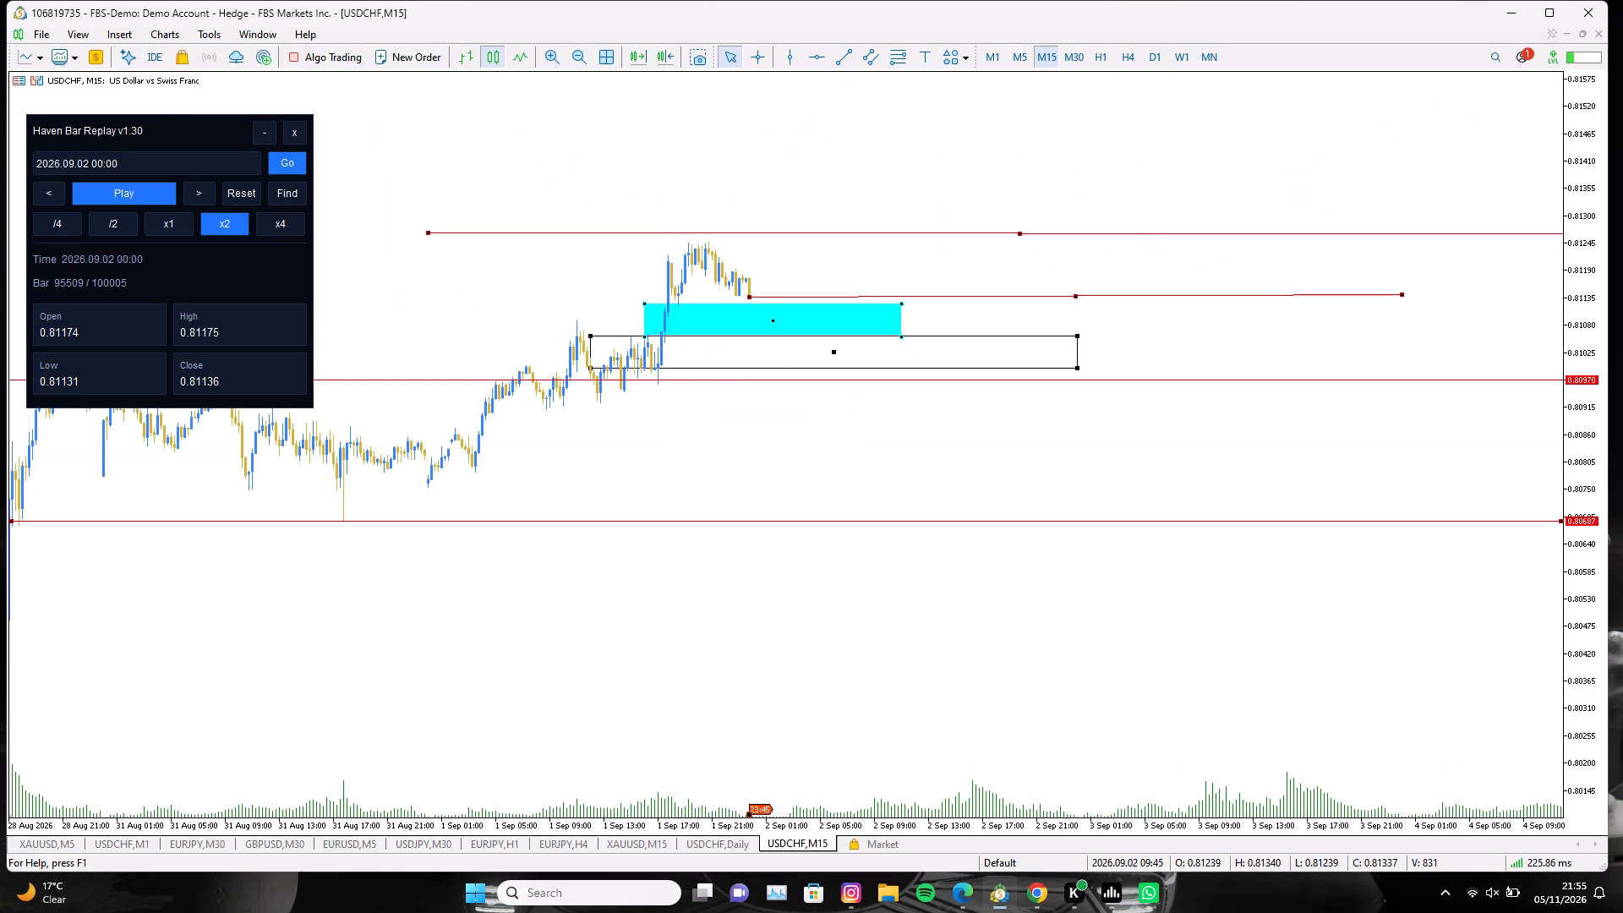
drag(883, 820, 888, 818)
drag(944, 648, 593, 703)
drag(947, 602, 708, 648)
drag(881, 637, 724, 633)
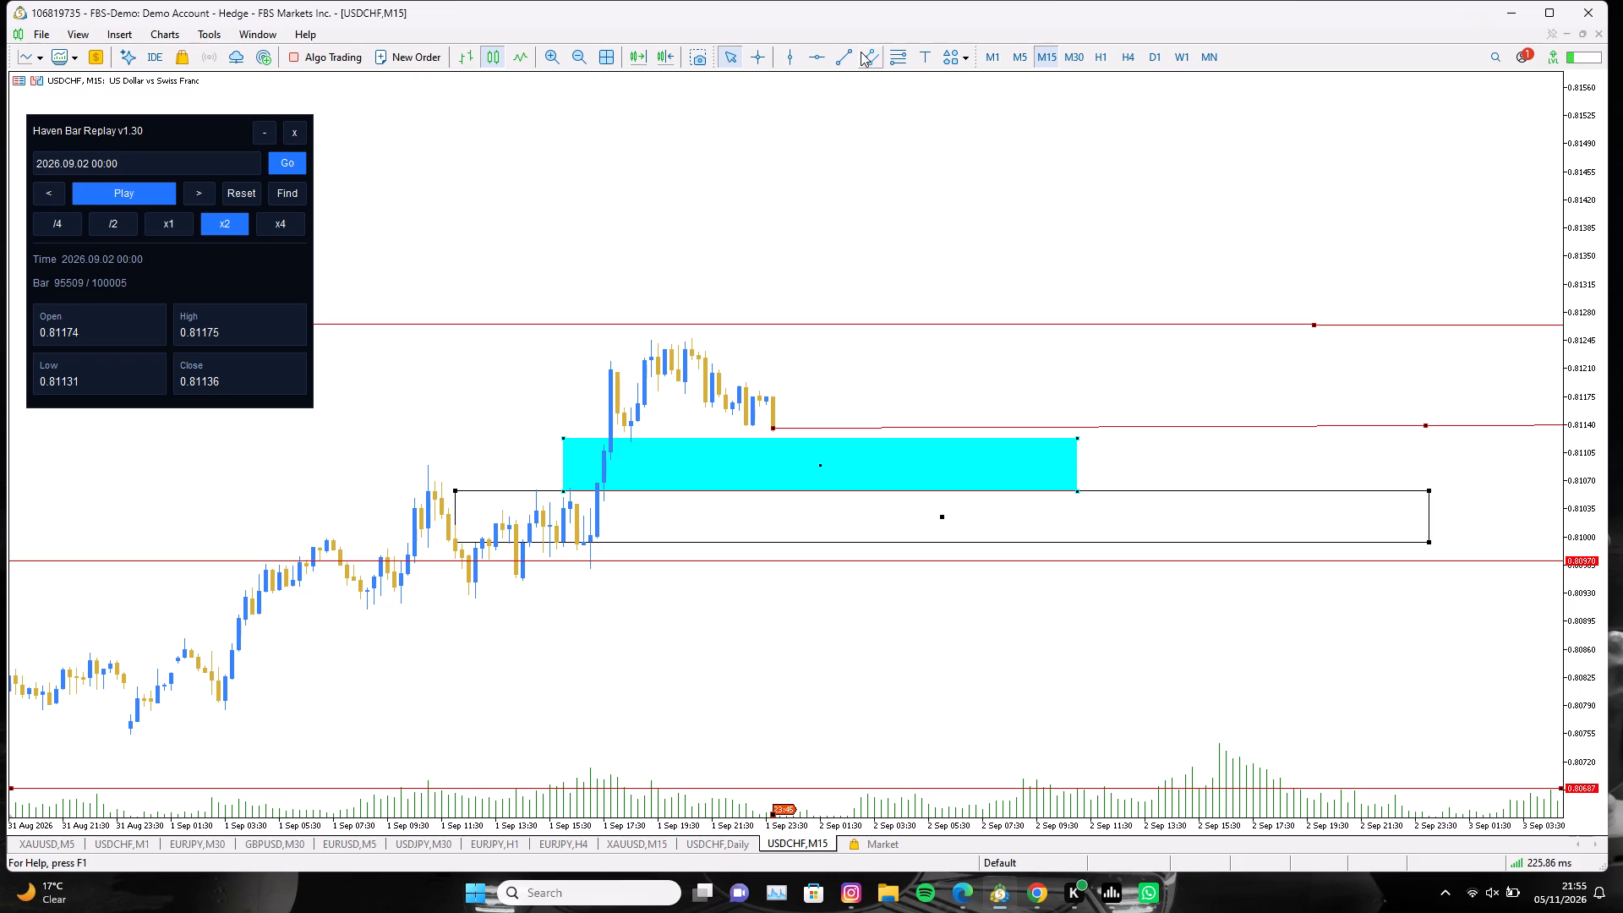
Measure on the M15 chart from the aqua rectangle's lower edge to the red line above the 1 September highs.
click(757, 63)
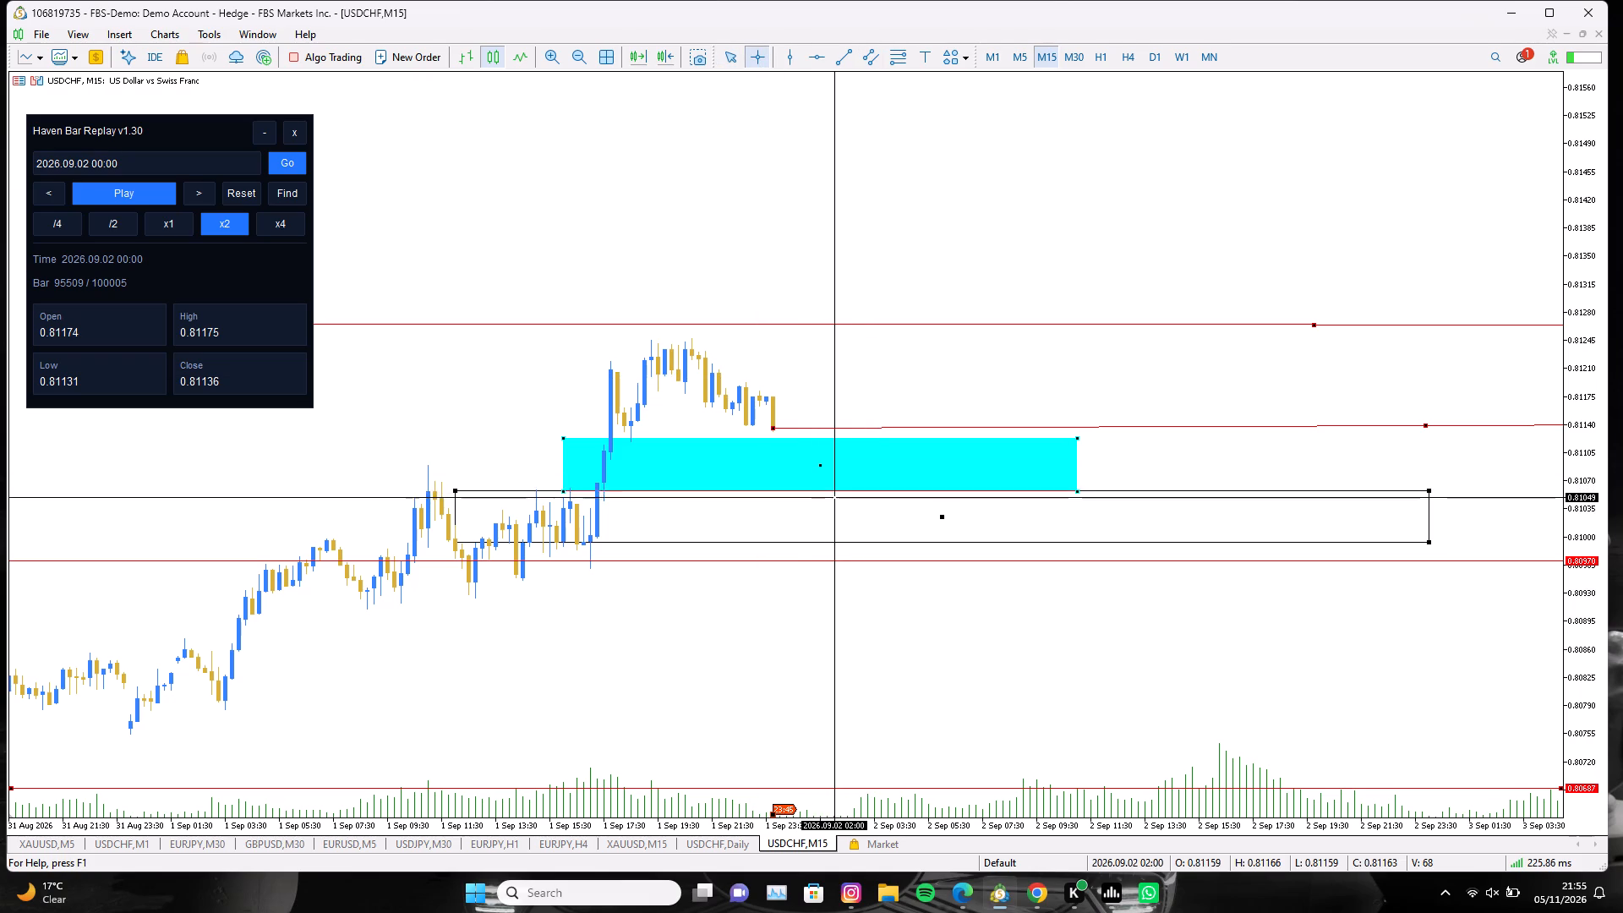
drag(835, 490, 866, 339)
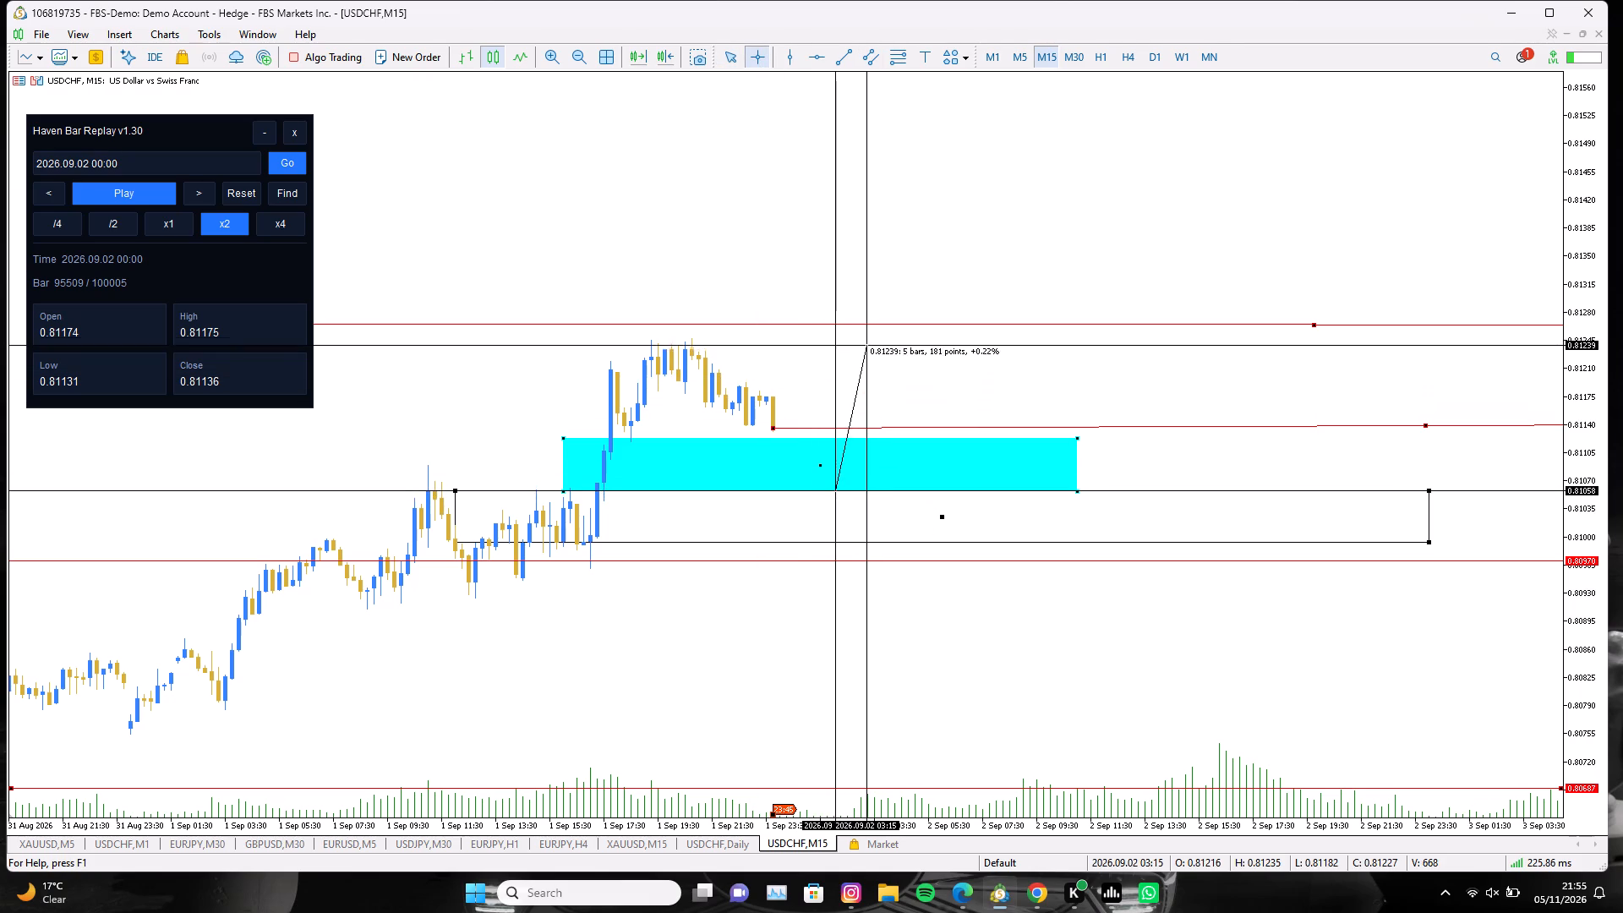
drag(866, 339, 913, 323)
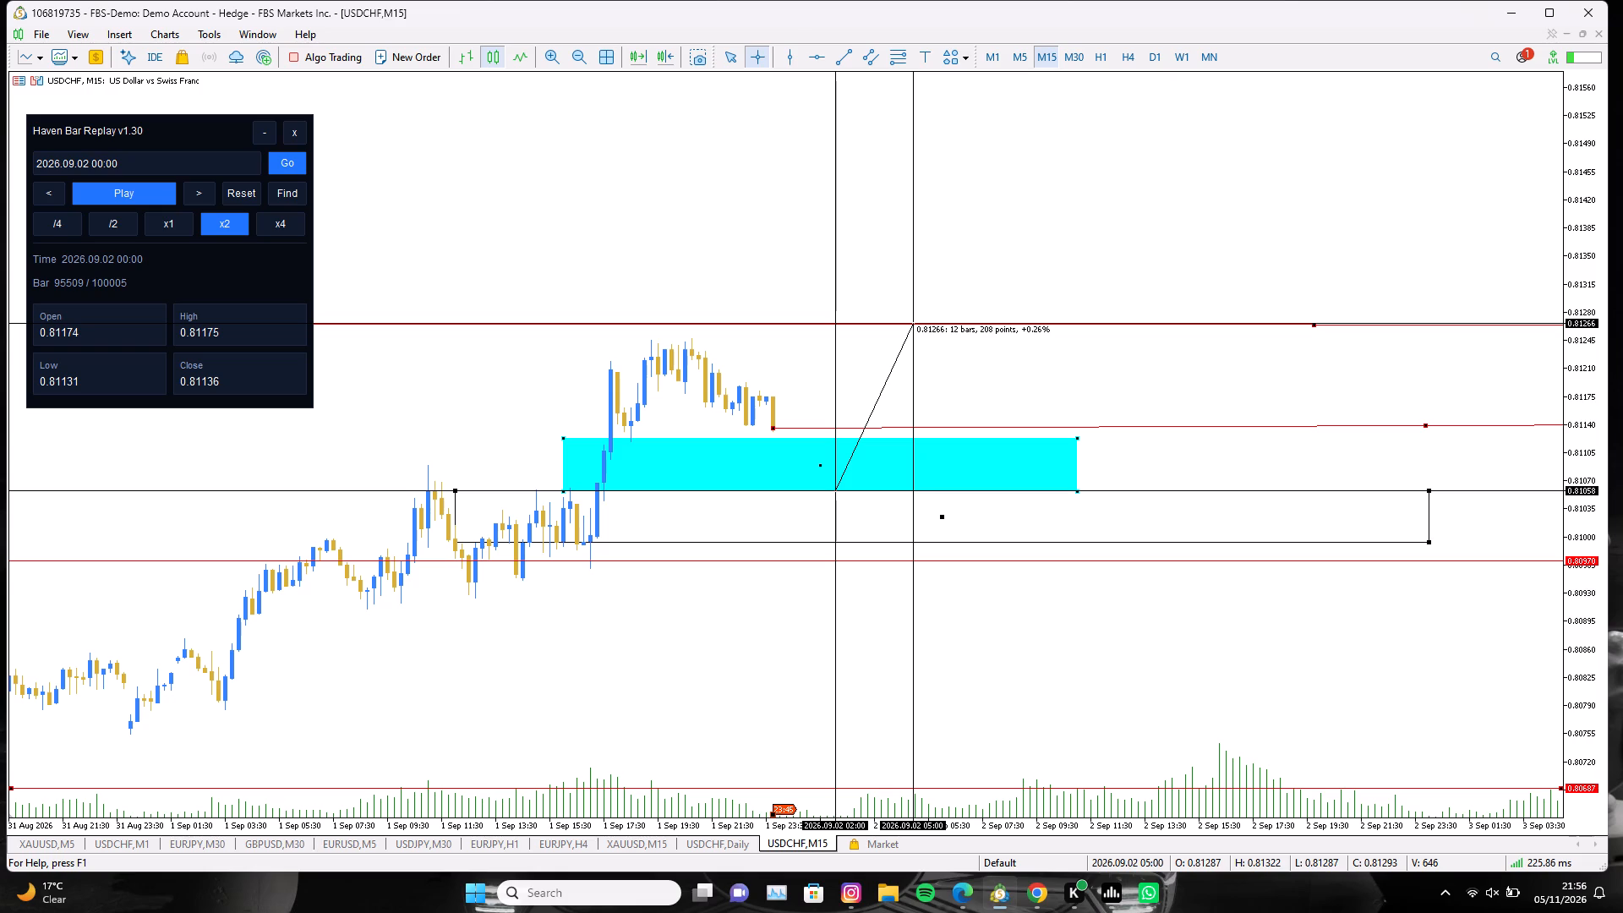
drag(913, 323, 928, 330)
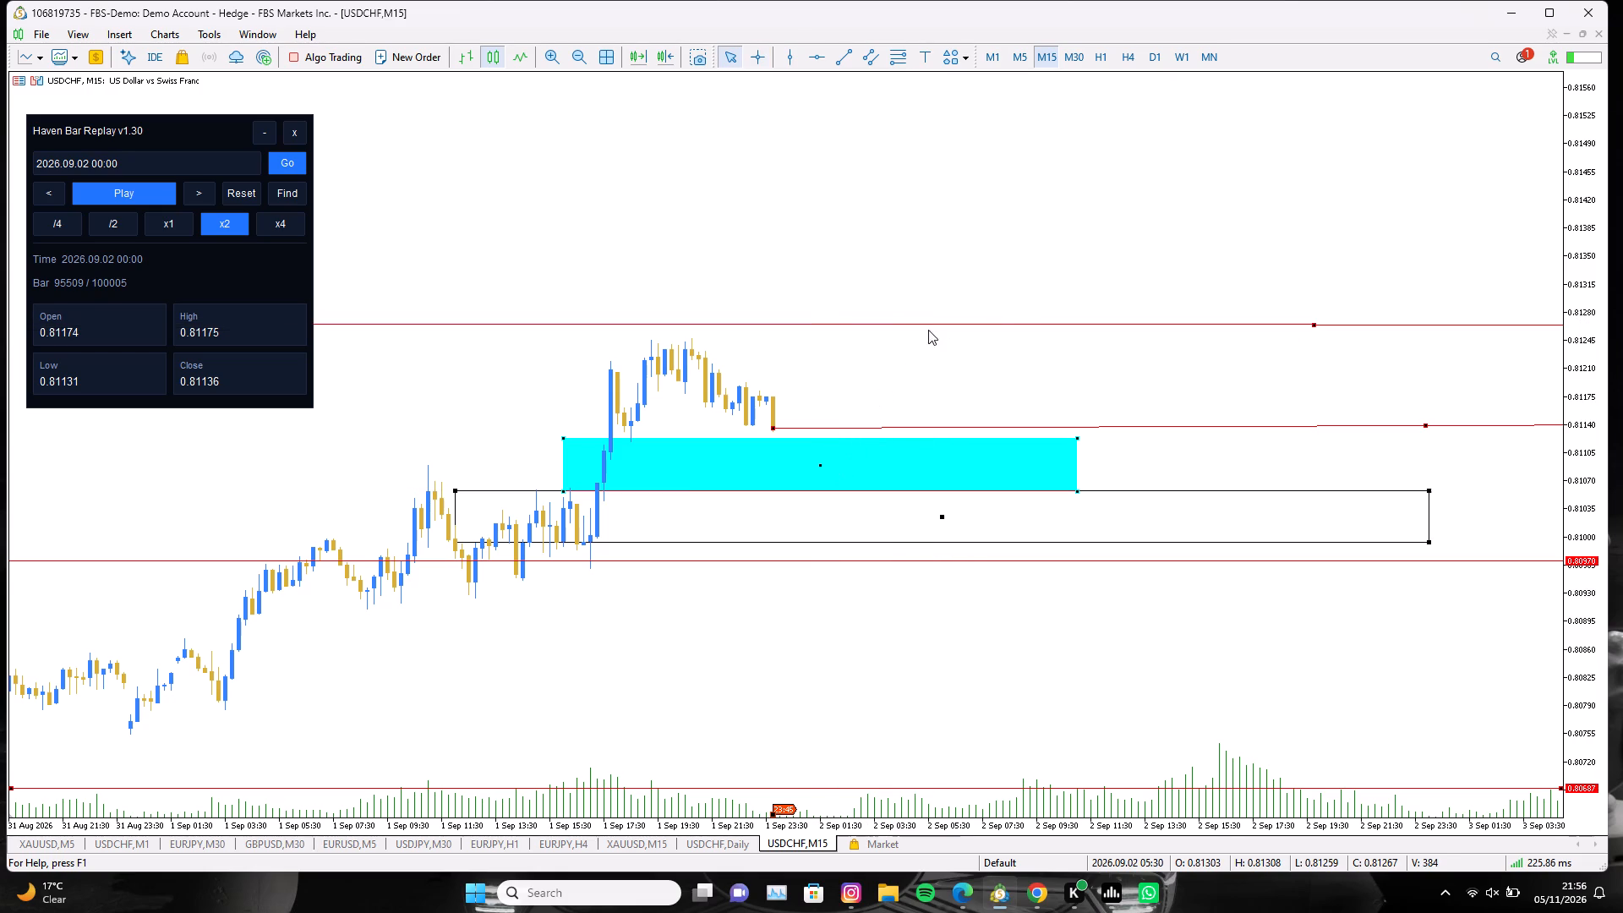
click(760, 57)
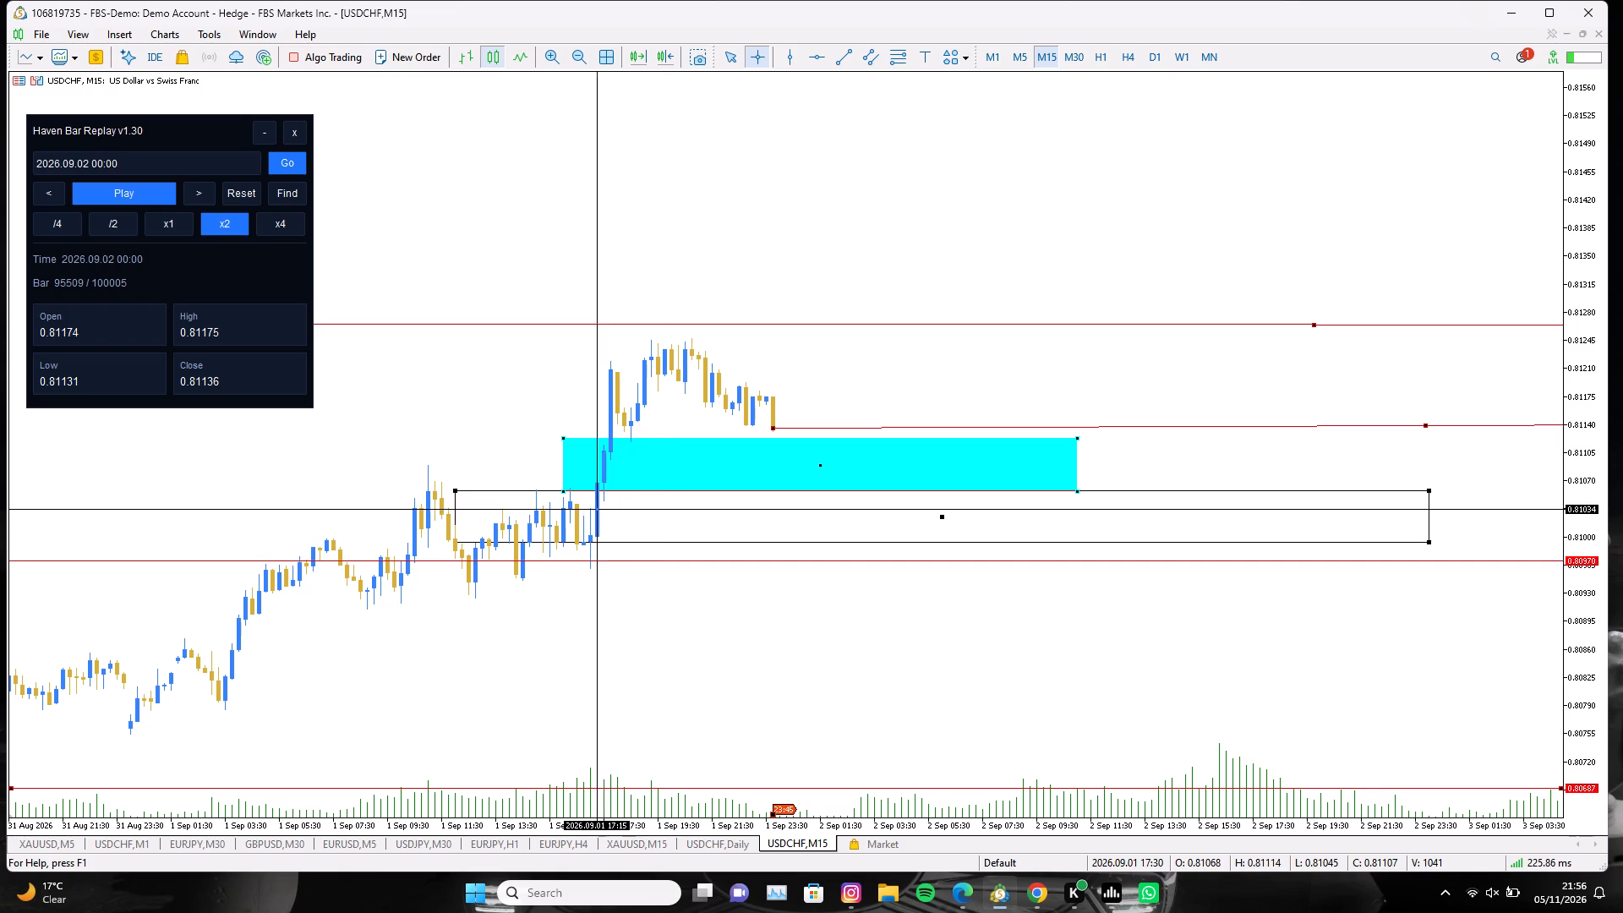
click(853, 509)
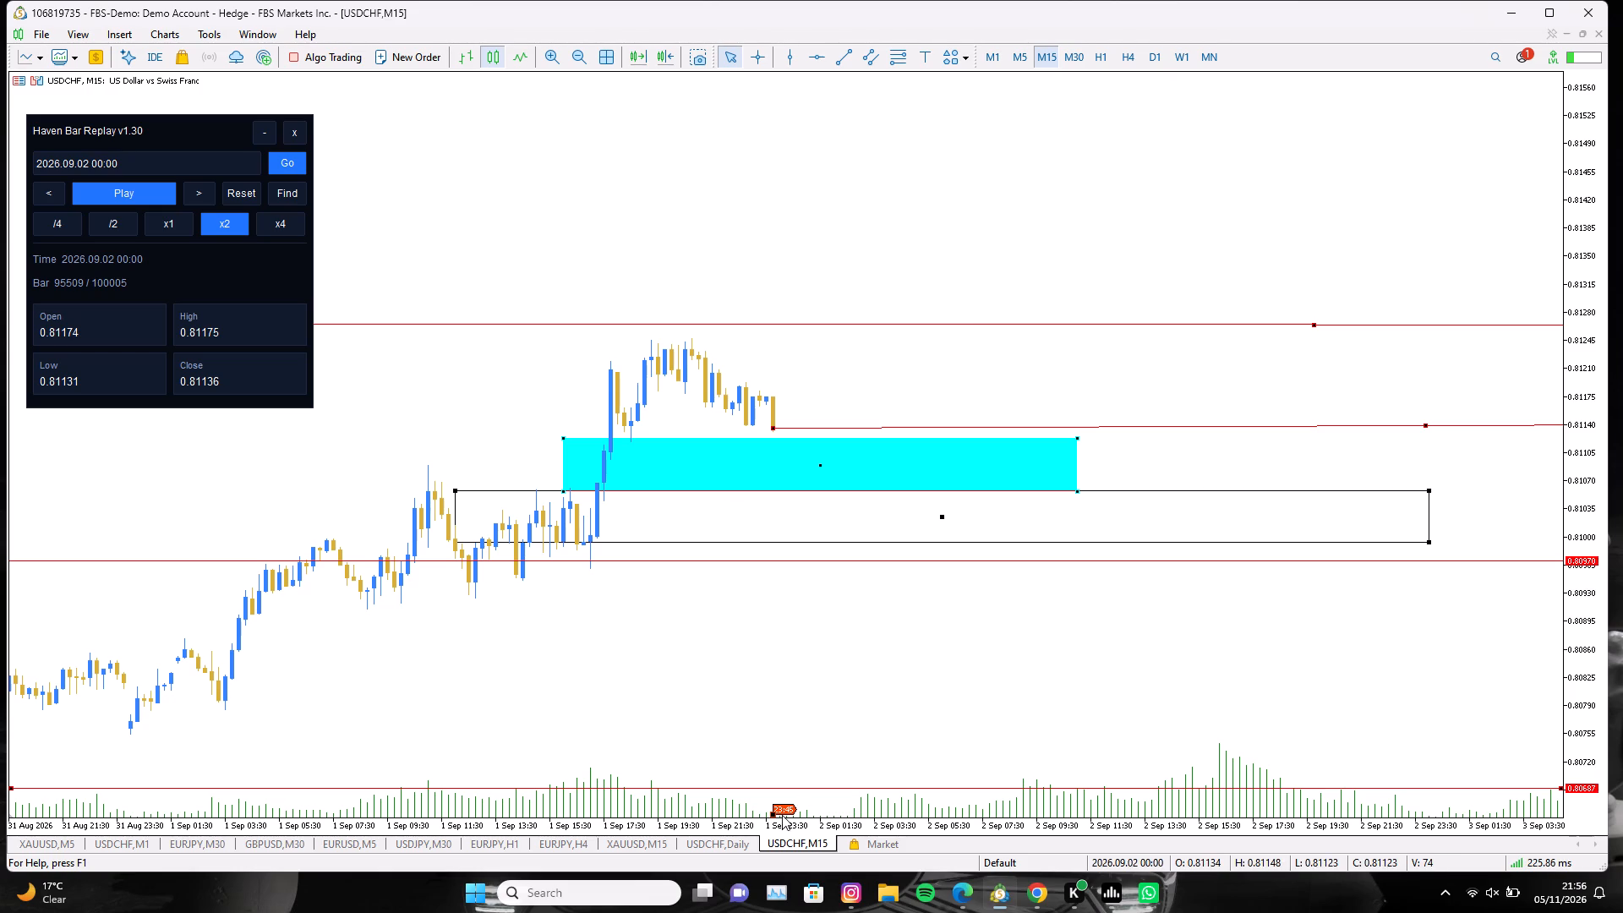
Advance the M15 bar replay from midnight to 2026.09.02 04:45.
drag(774, 814, 792, 816)
drag(792, 816, 820, 818)
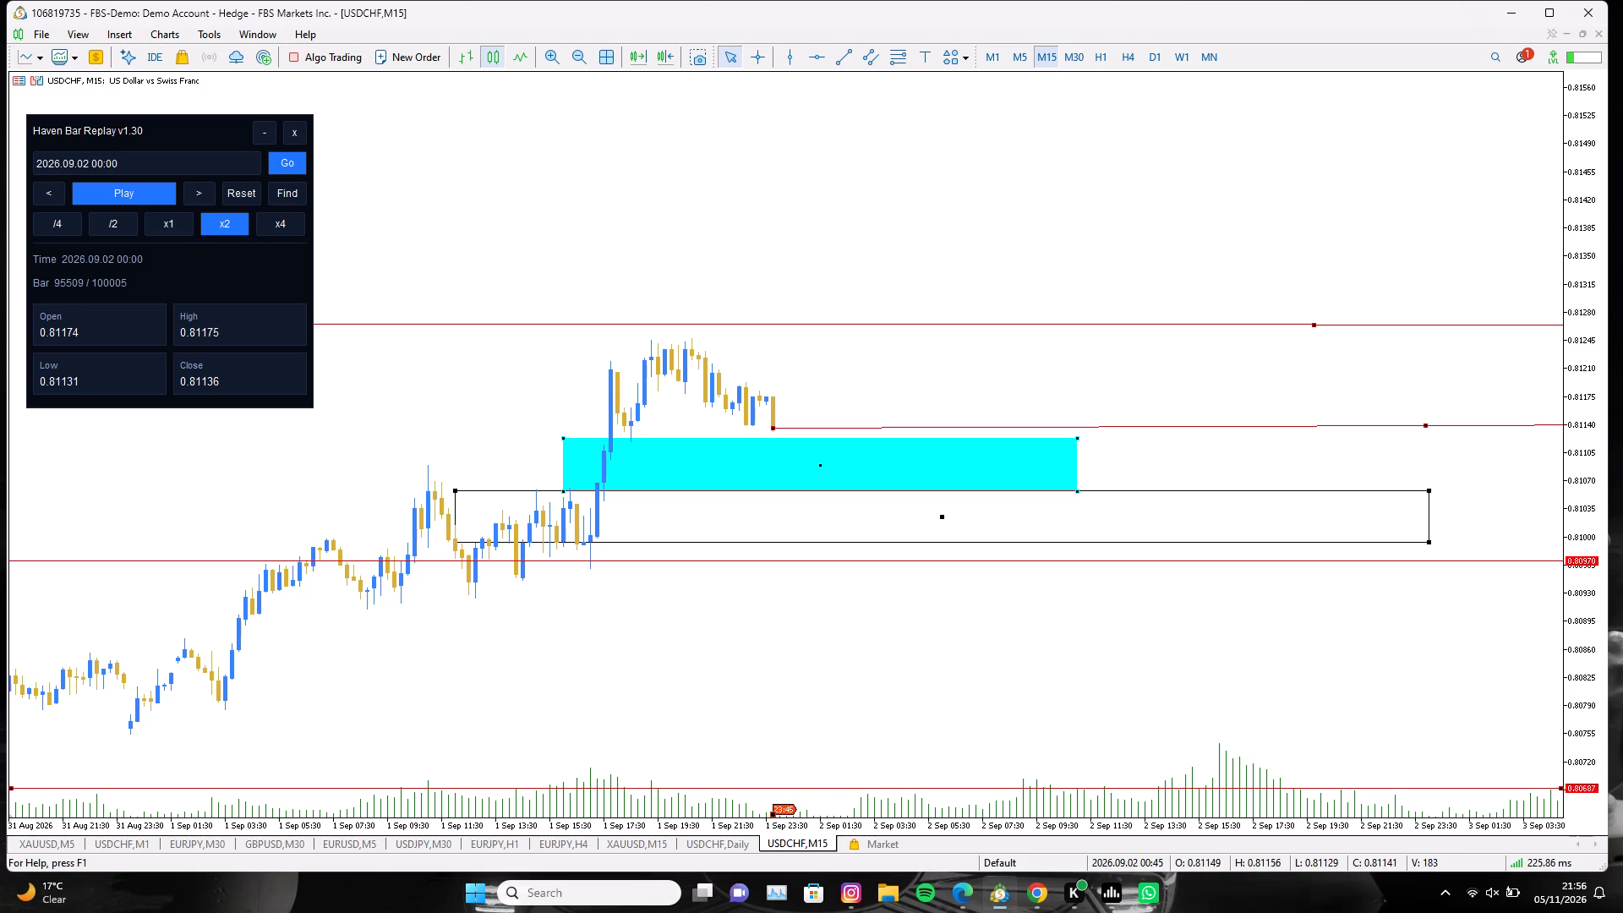
drag(773, 814, 854, 812)
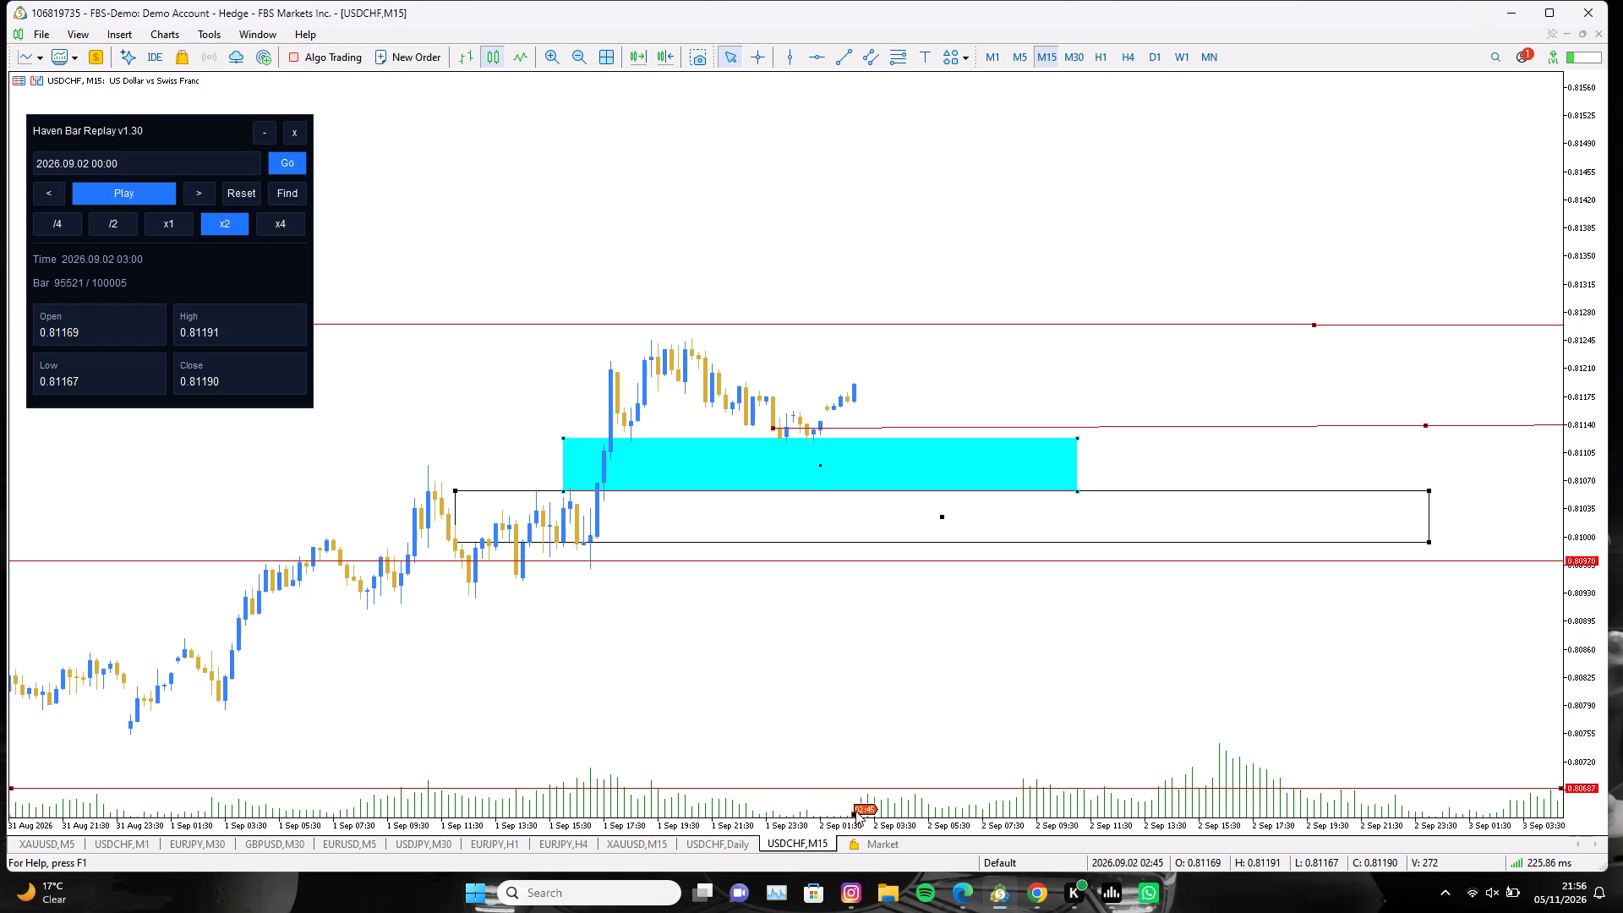
drag(855, 812, 901, 815)
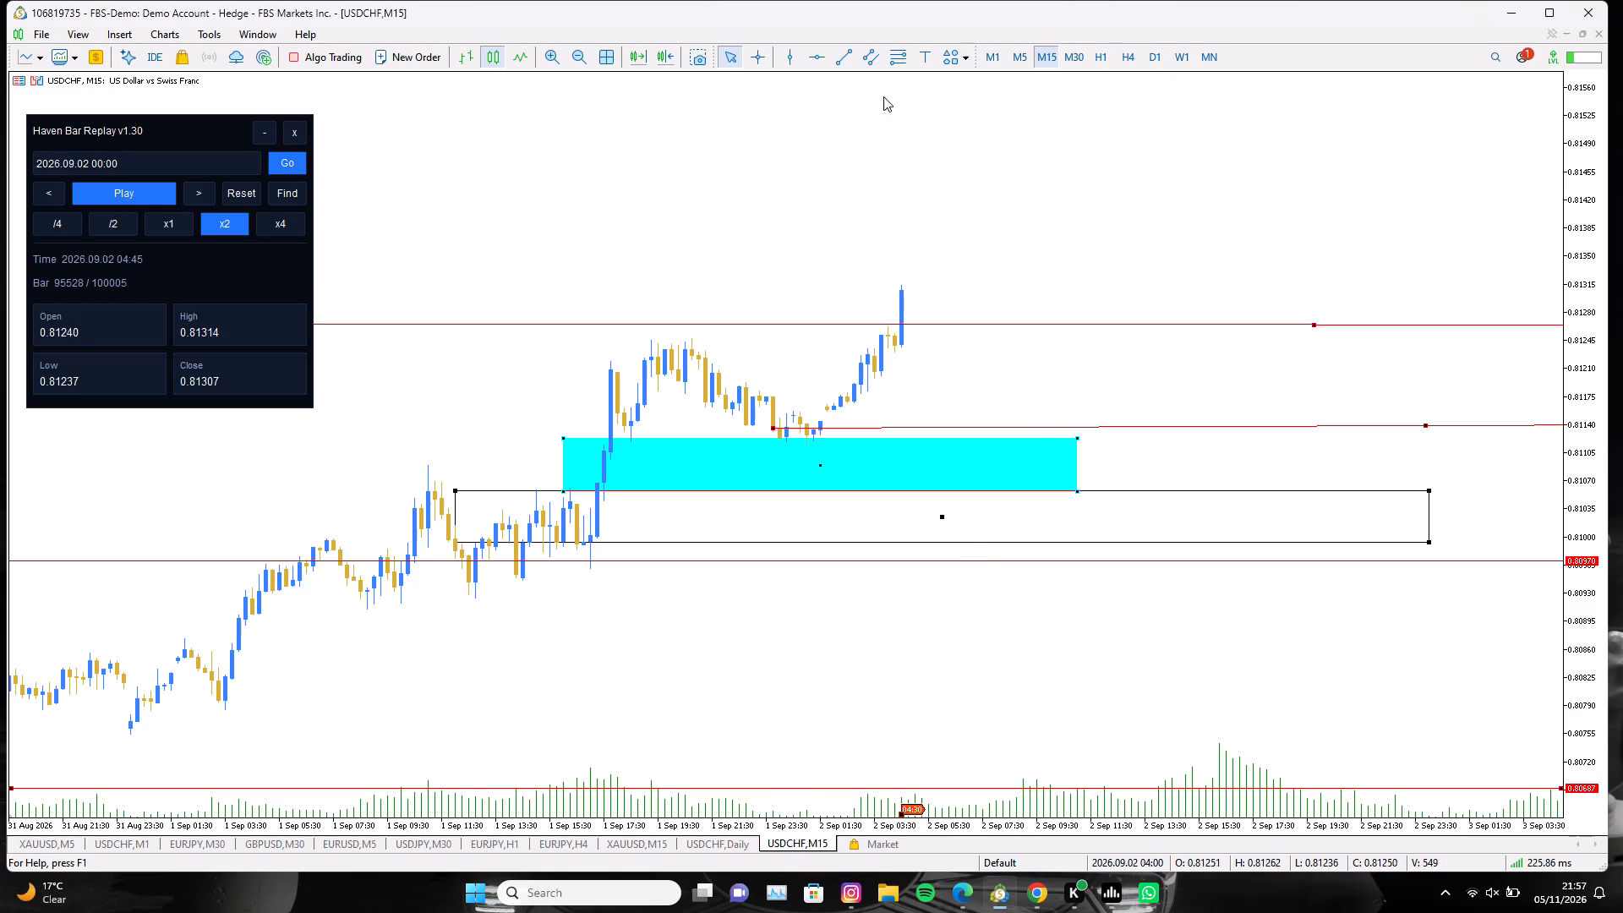
Measure with the crosshair from the aqua rectangle's upper edge to the red line above the 1 September highs.
click(763, 61)
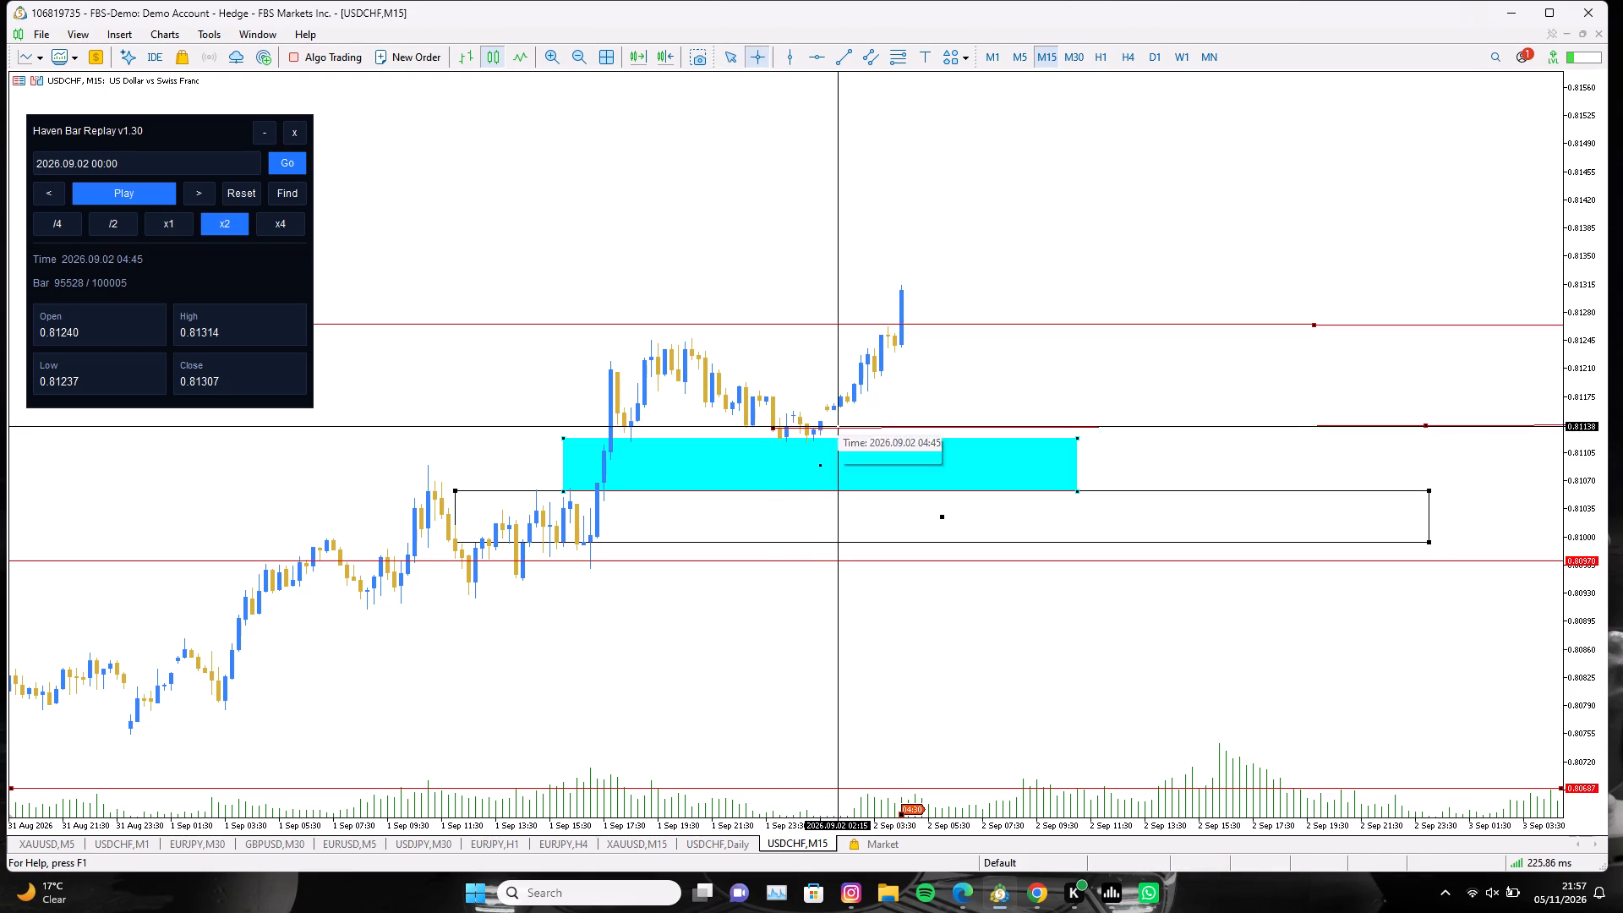
drag(833, 441, 928, 330)
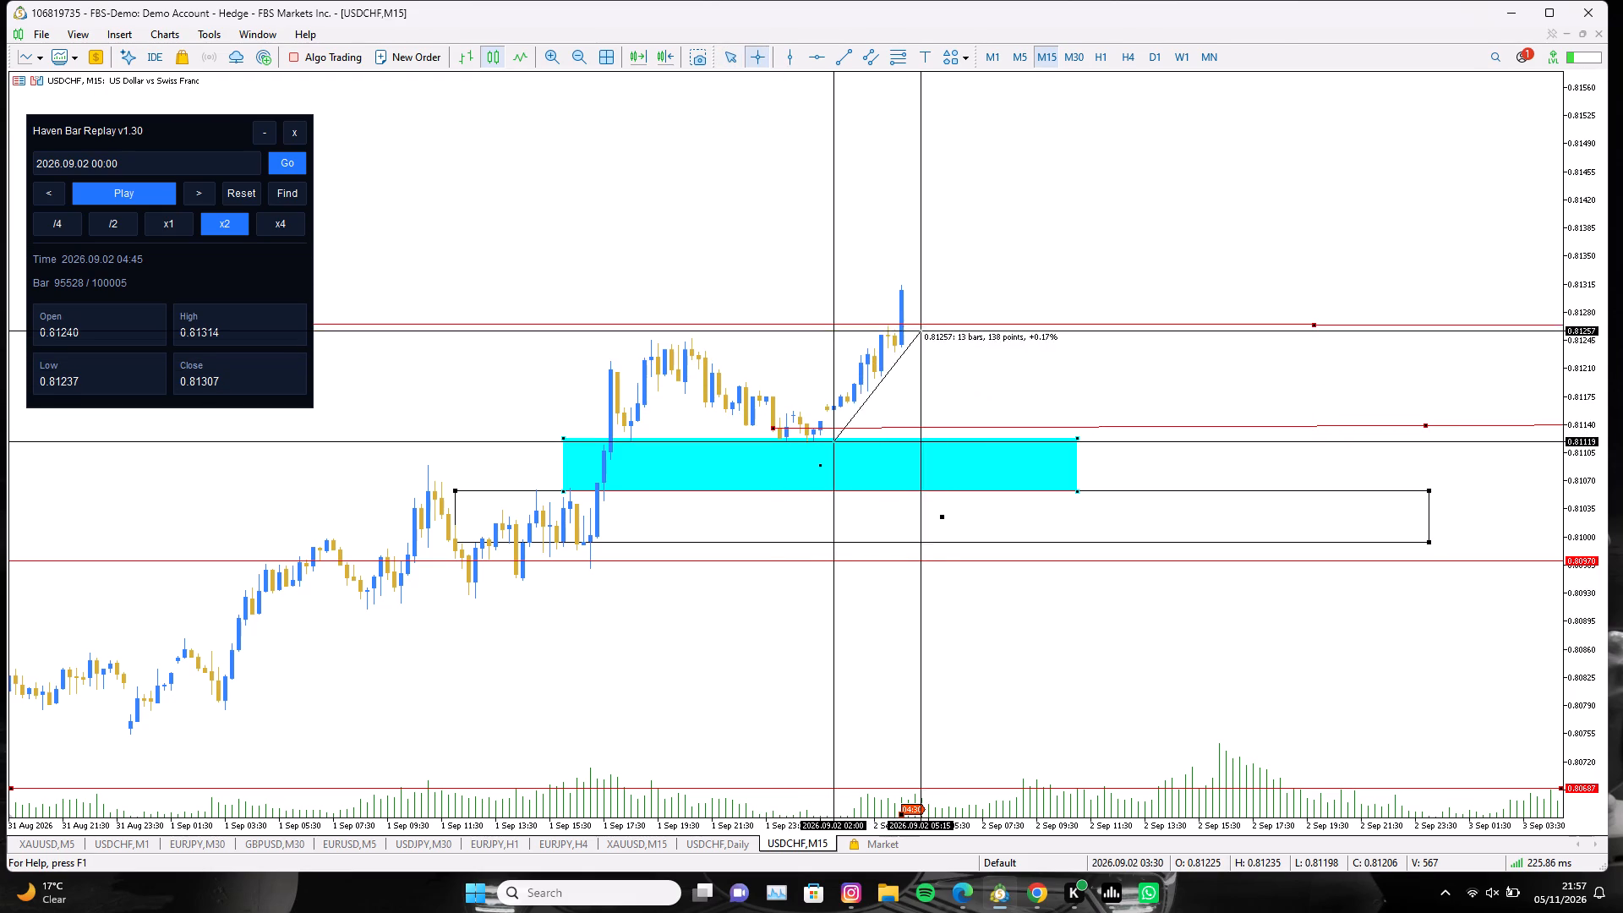
drag(928, 330, 958, 327)
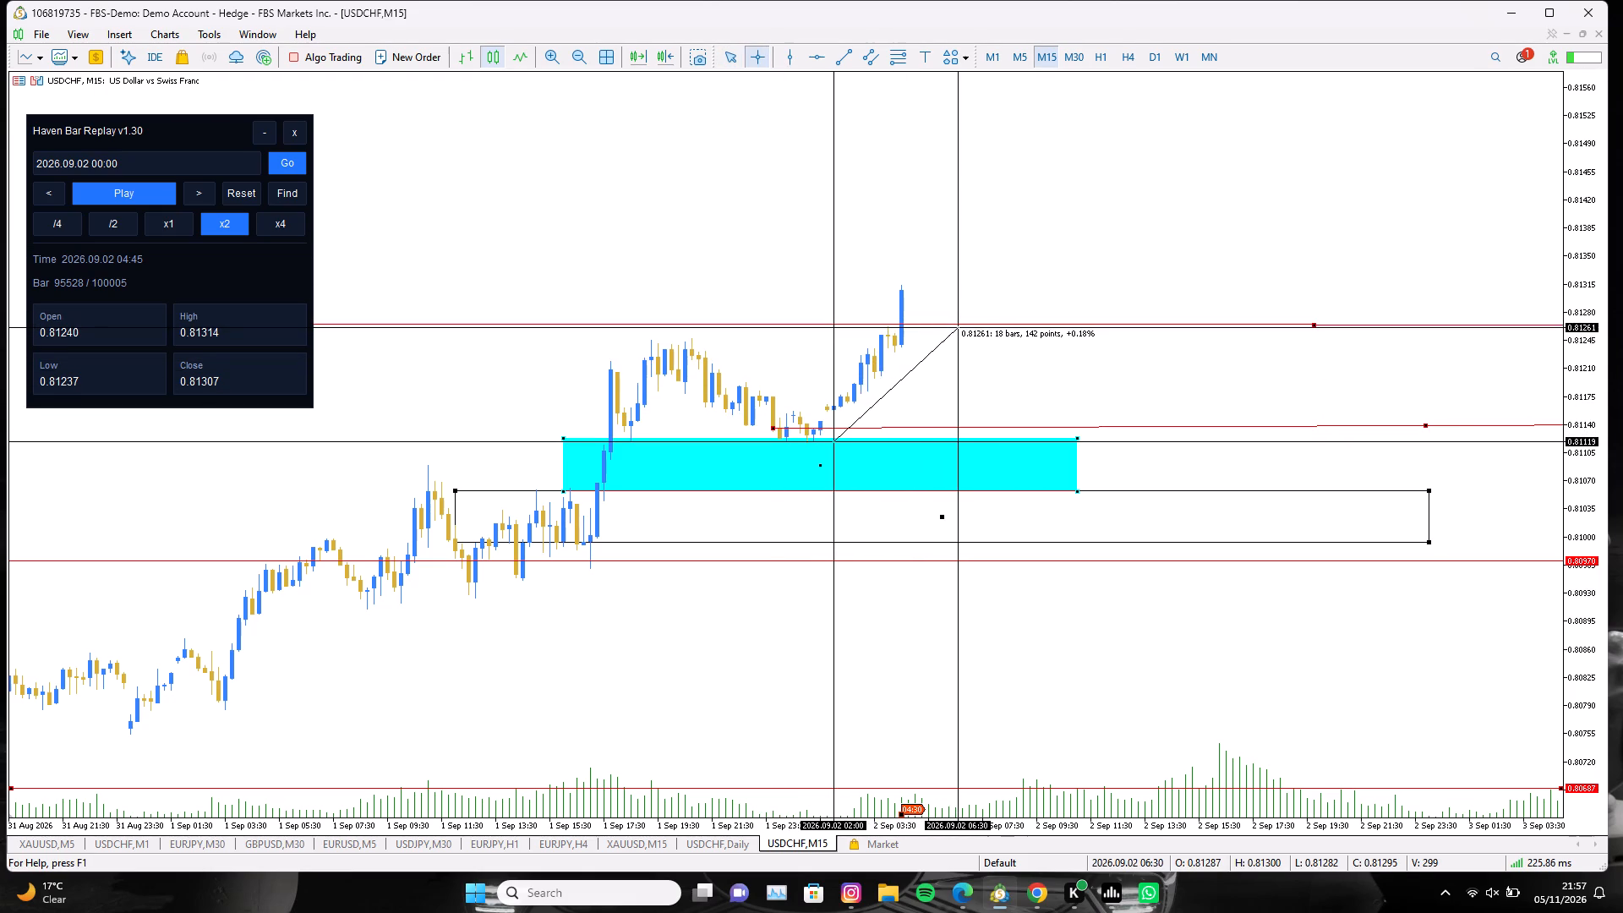
drag(958, 327, 959, 322)
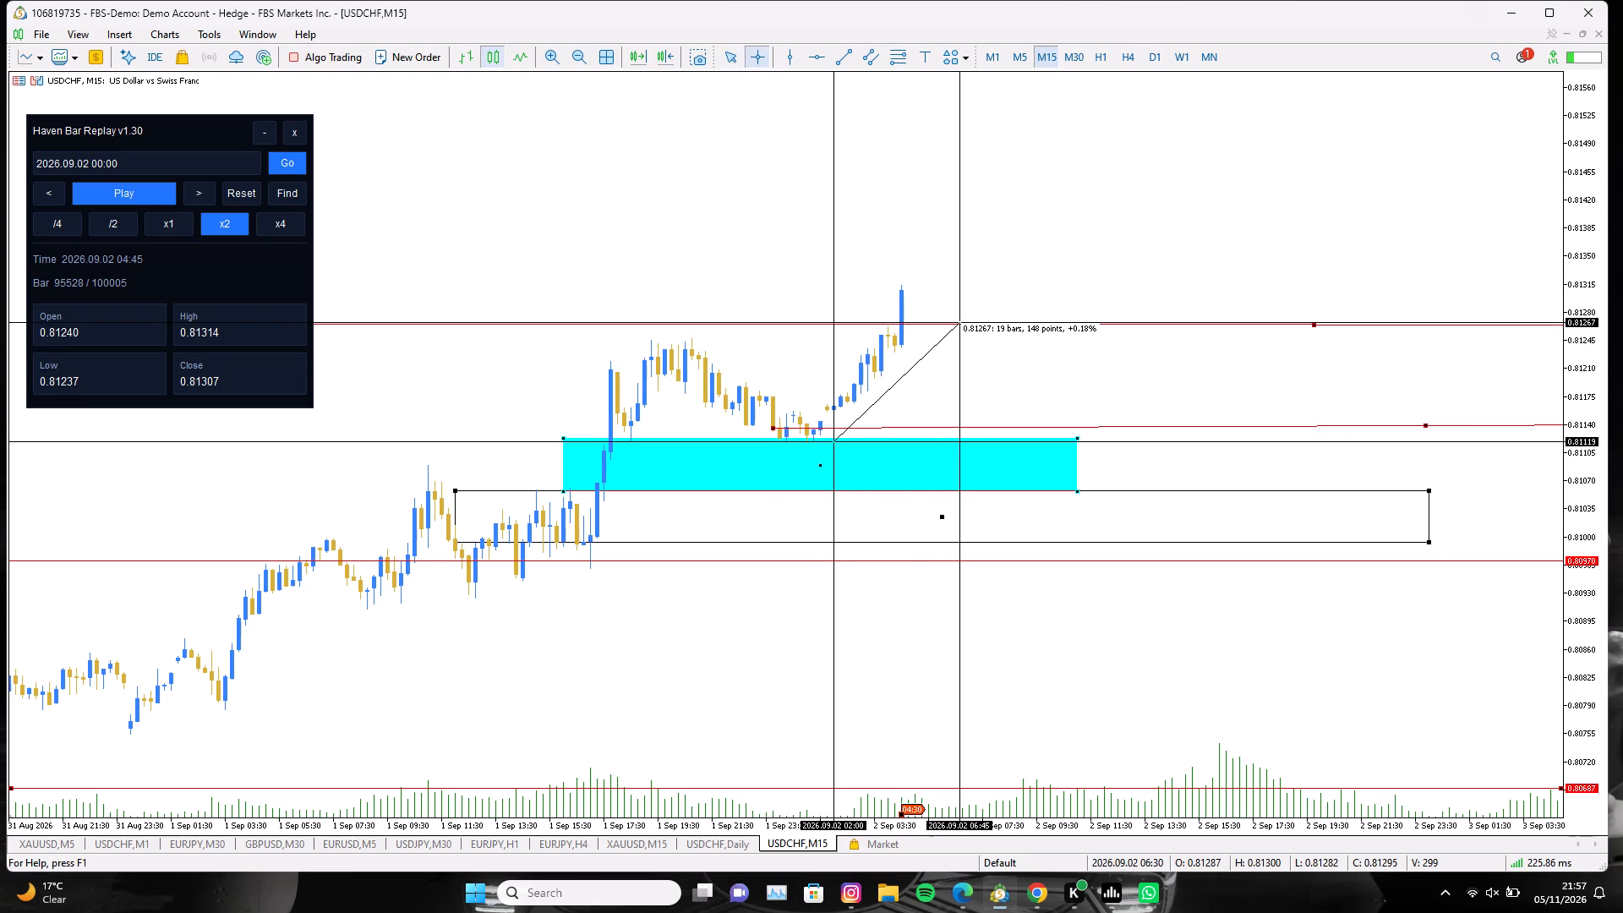
drag(959, 322, 967, 325)
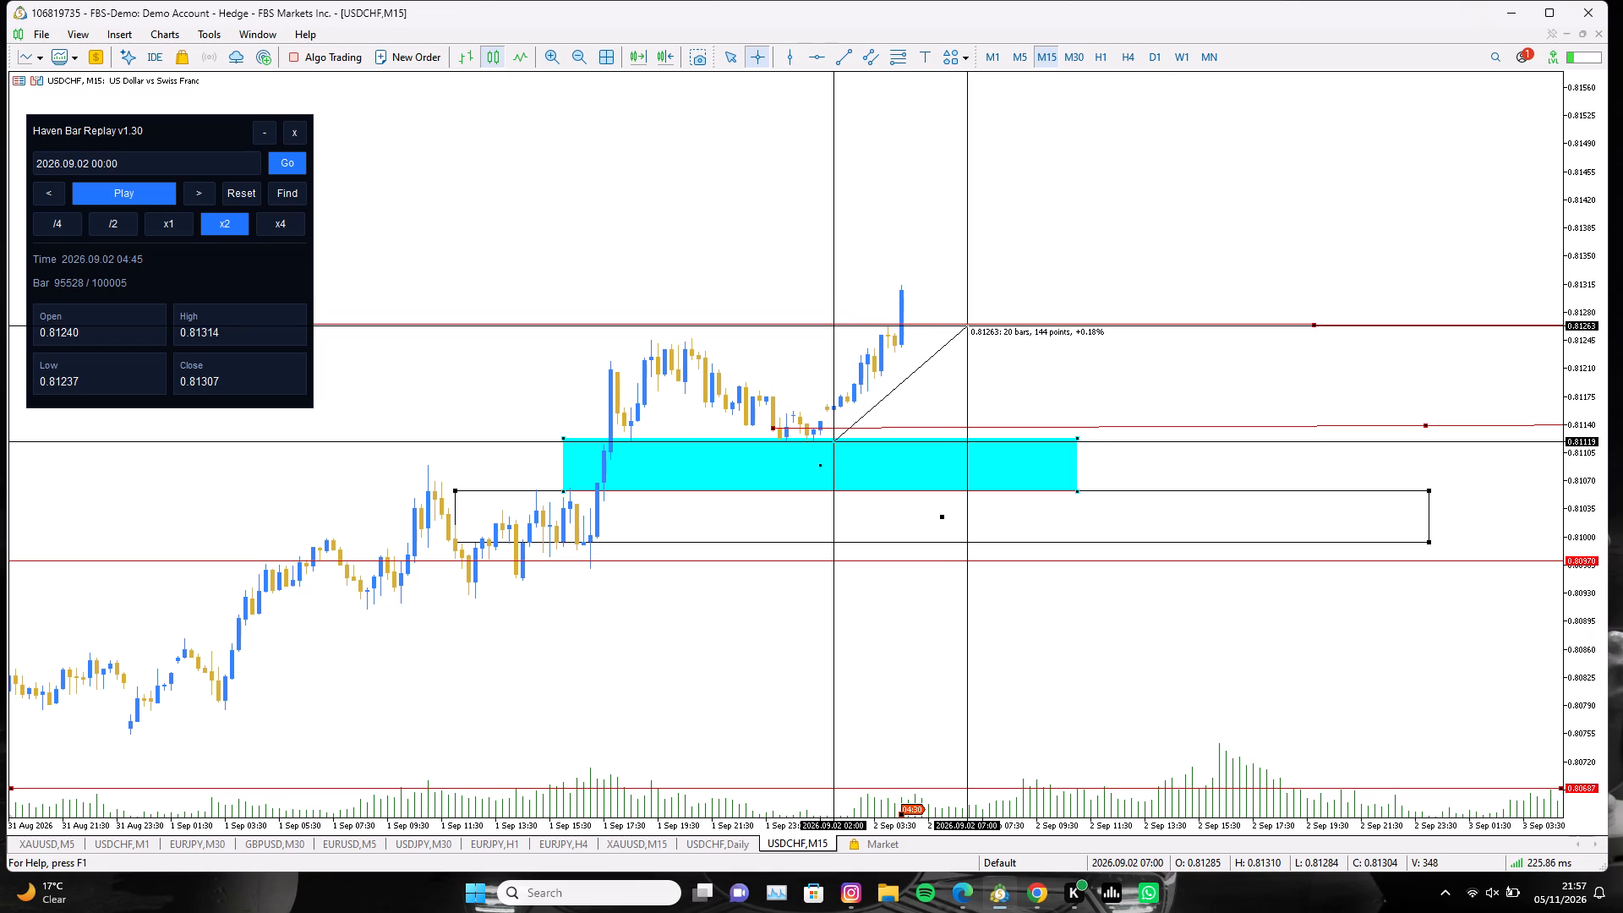
drag(967, 325, 971, 326)
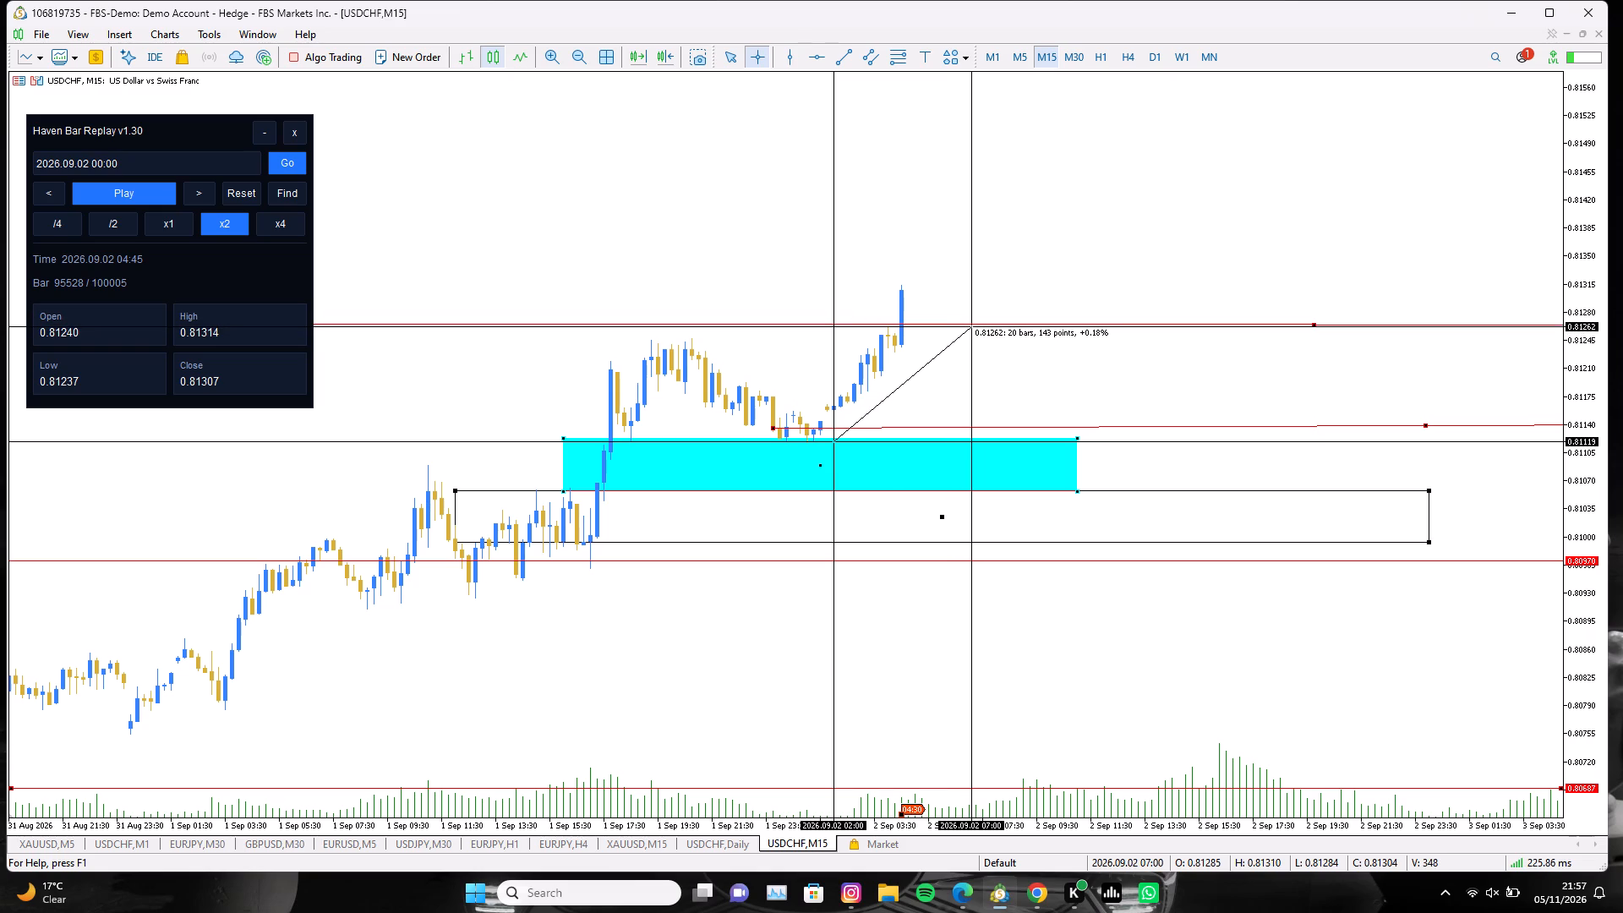
drag(971, 326, 970, 324)
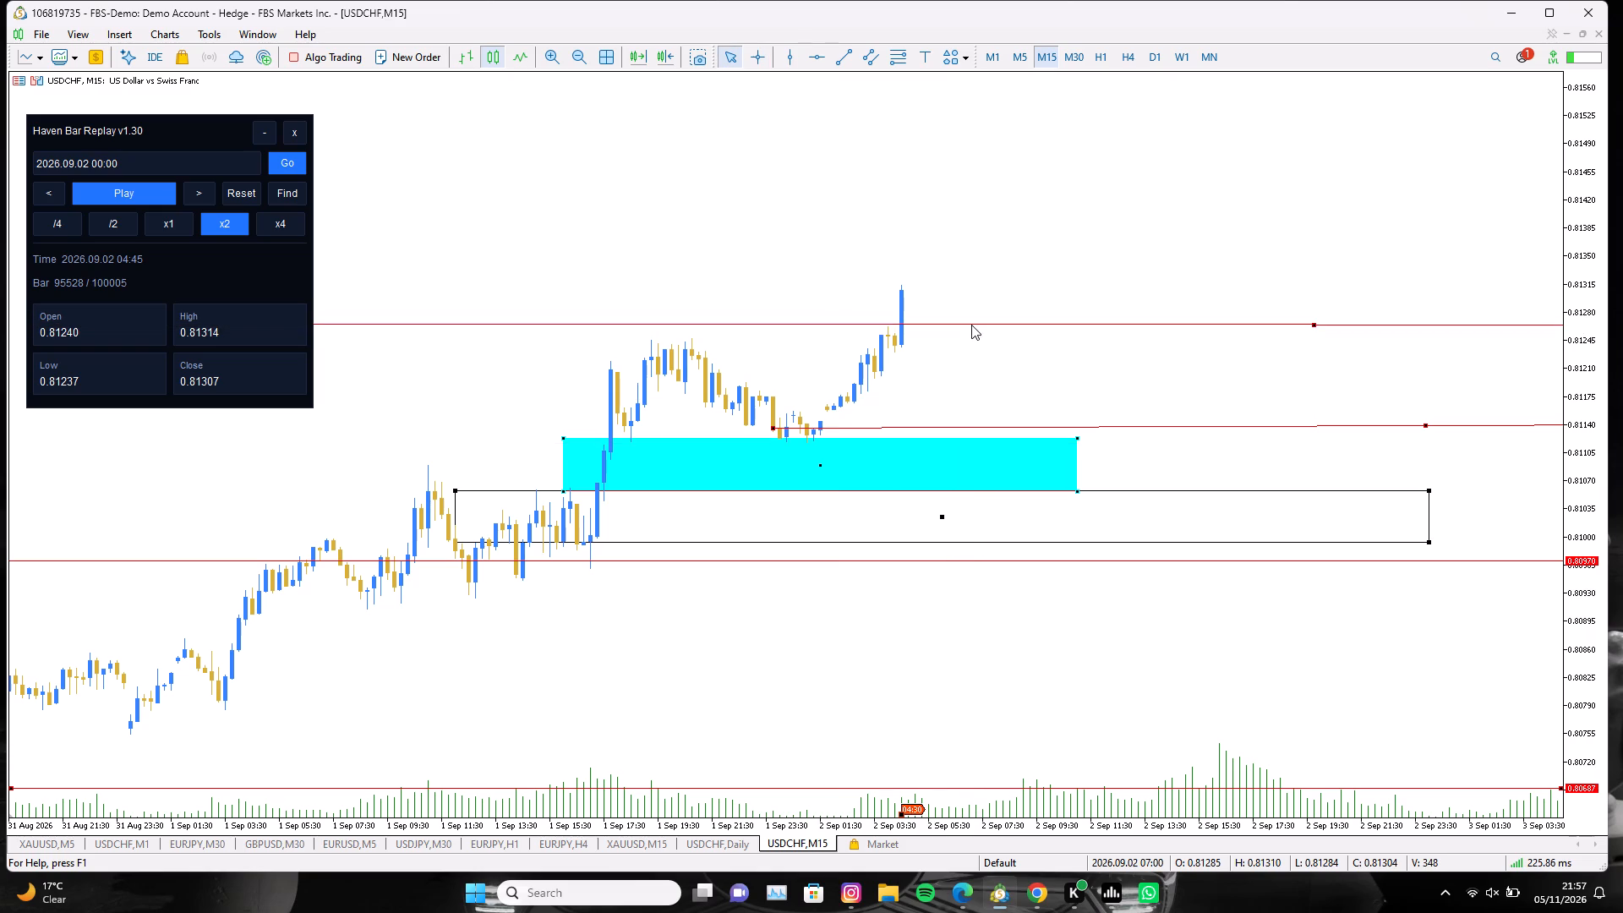
click(764, 56)
click(821, 251)
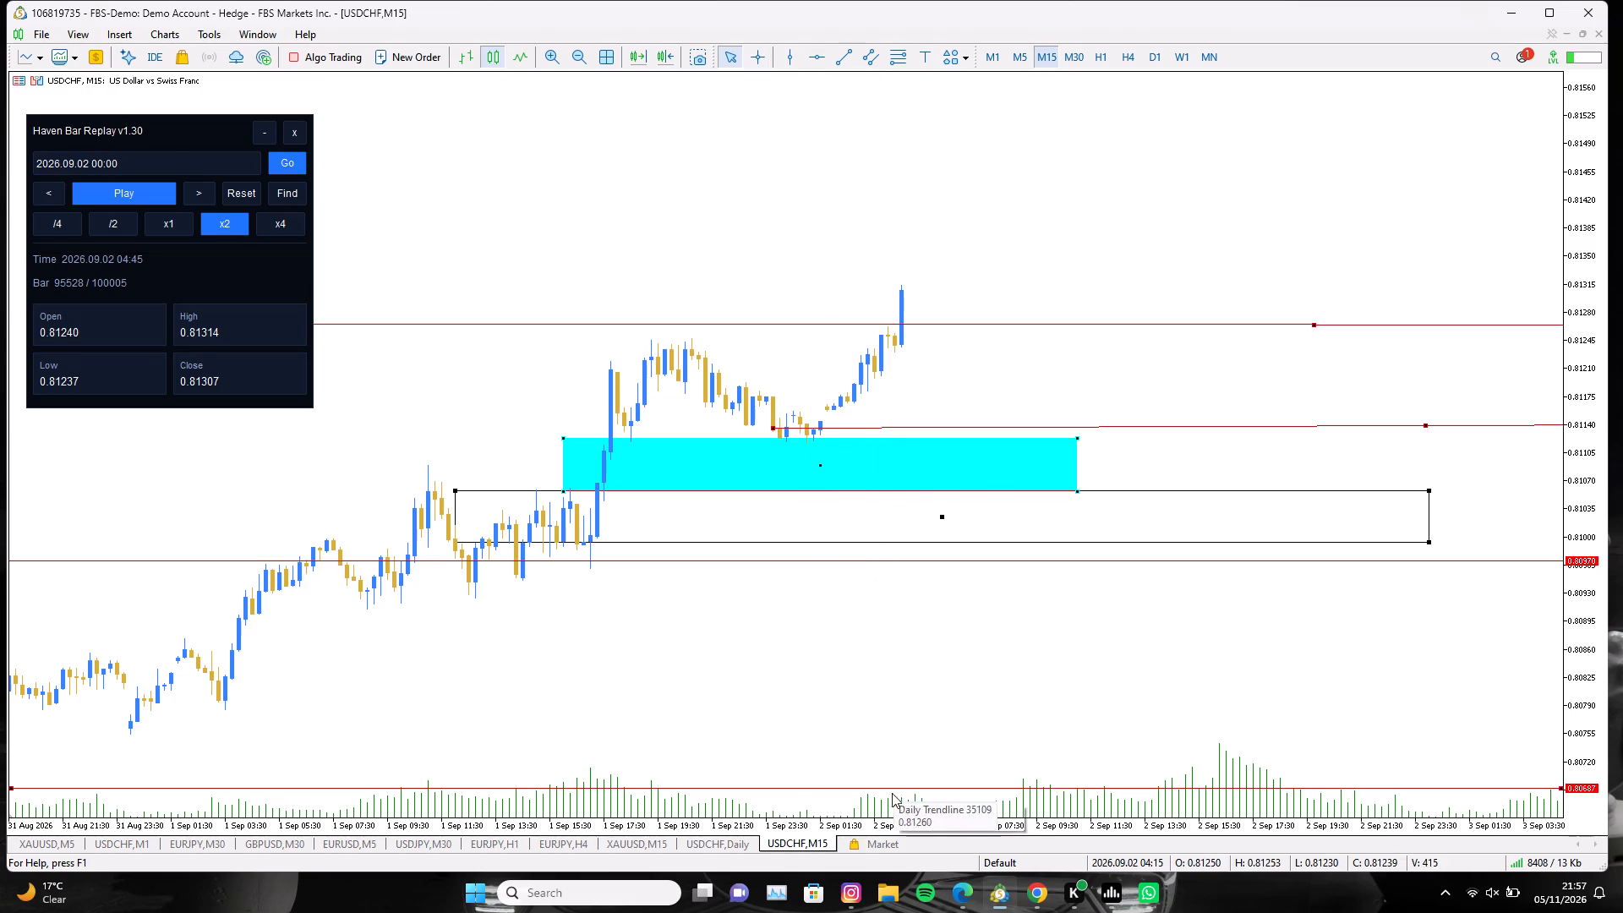
Advance the M15 bar replay to 2026.09.02 11:00.
drag(902, 814, 969, 810)
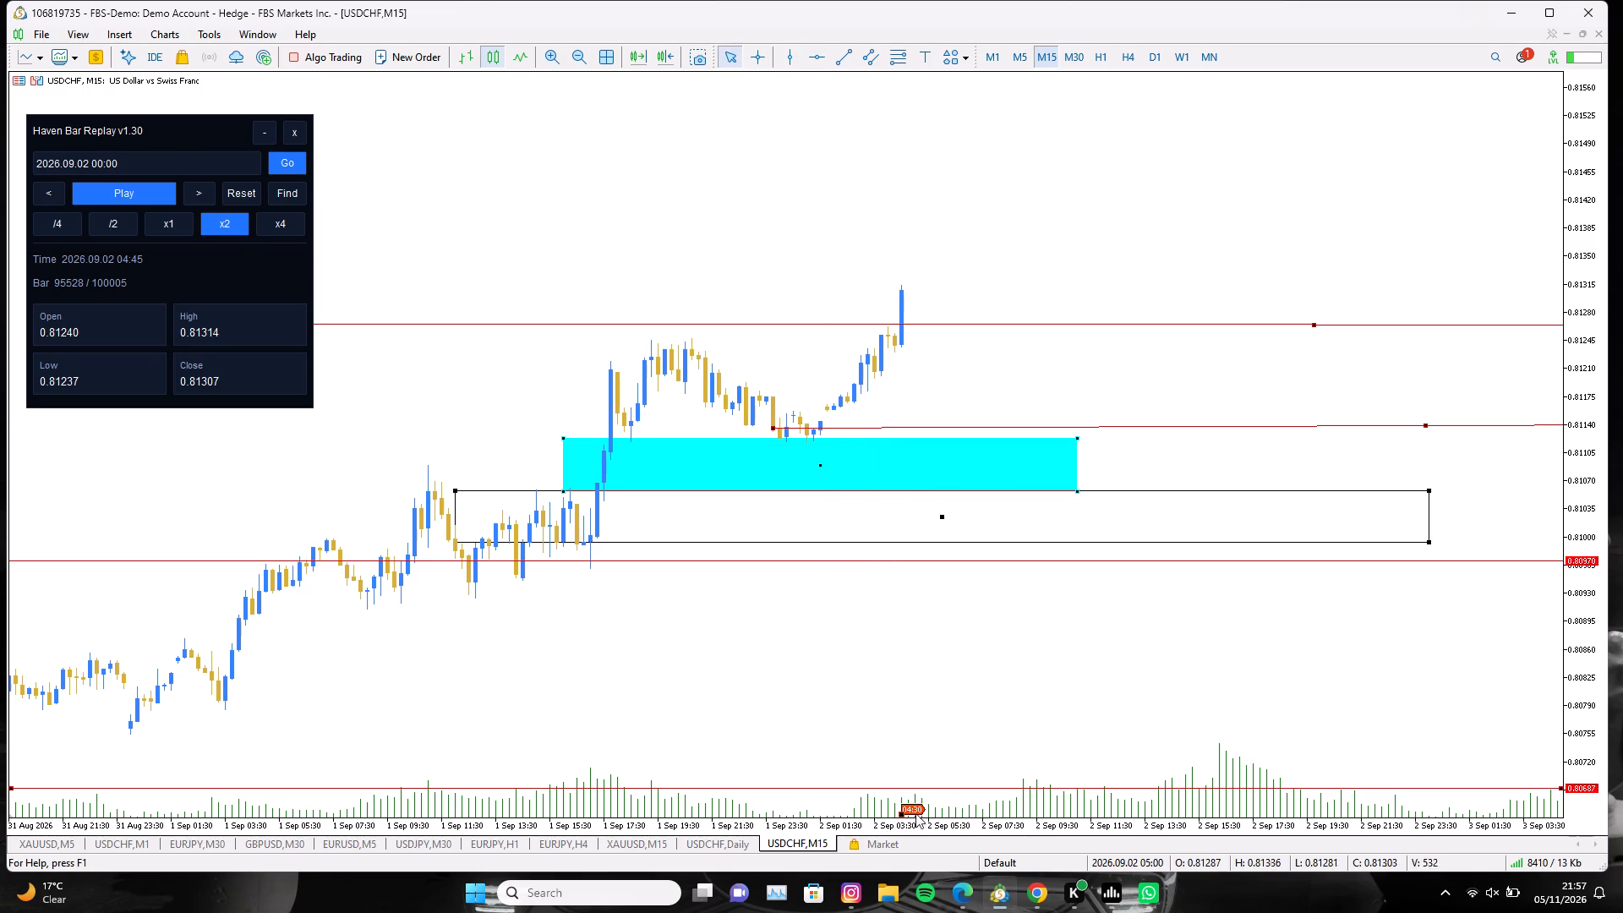
drag(900, 812, 975, 808)
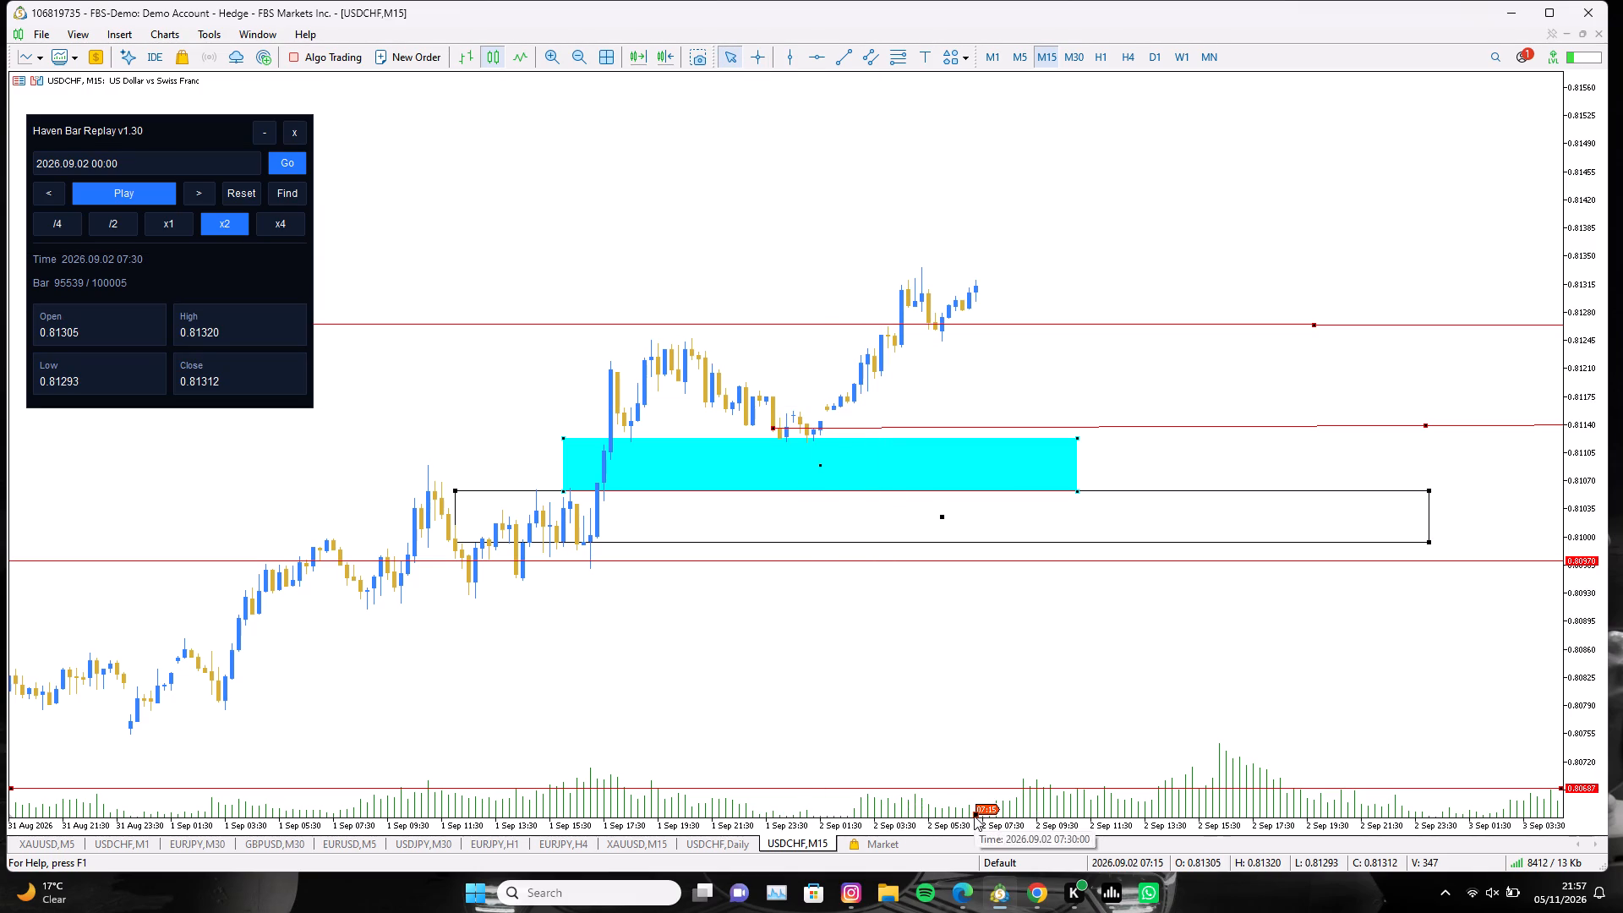
drag(974, 816, 1073, 802)
scroll(1052, 621, down, 8)
scroll(1063, 619, up, 7)
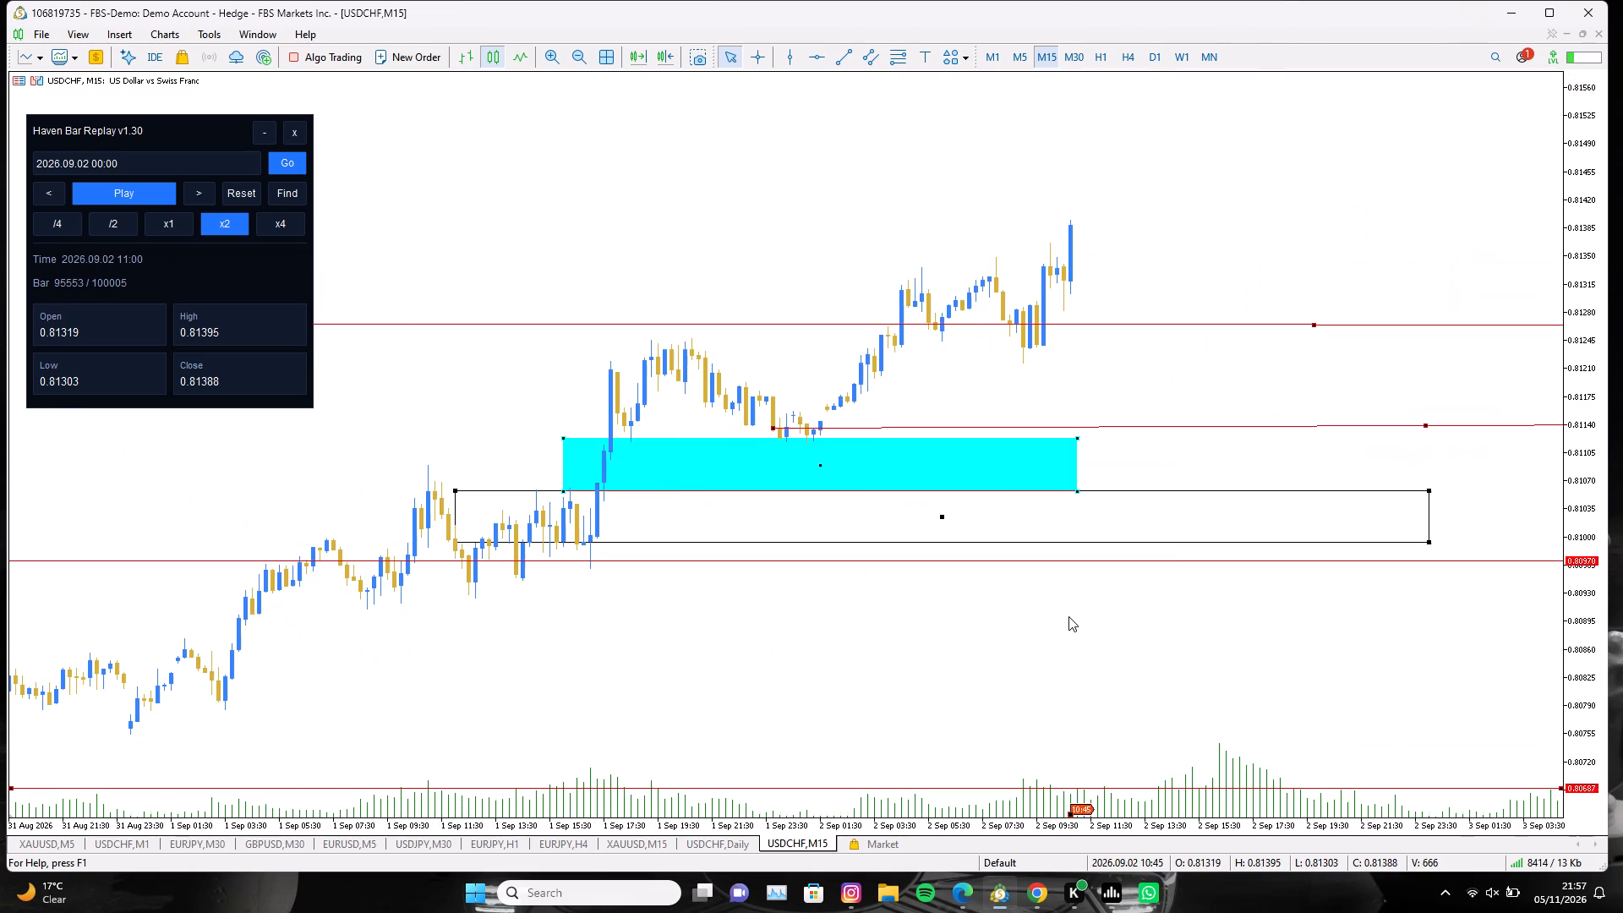
Delete the aqua rectangle from the USDCHF M15 chart.
right_click(916, 422)
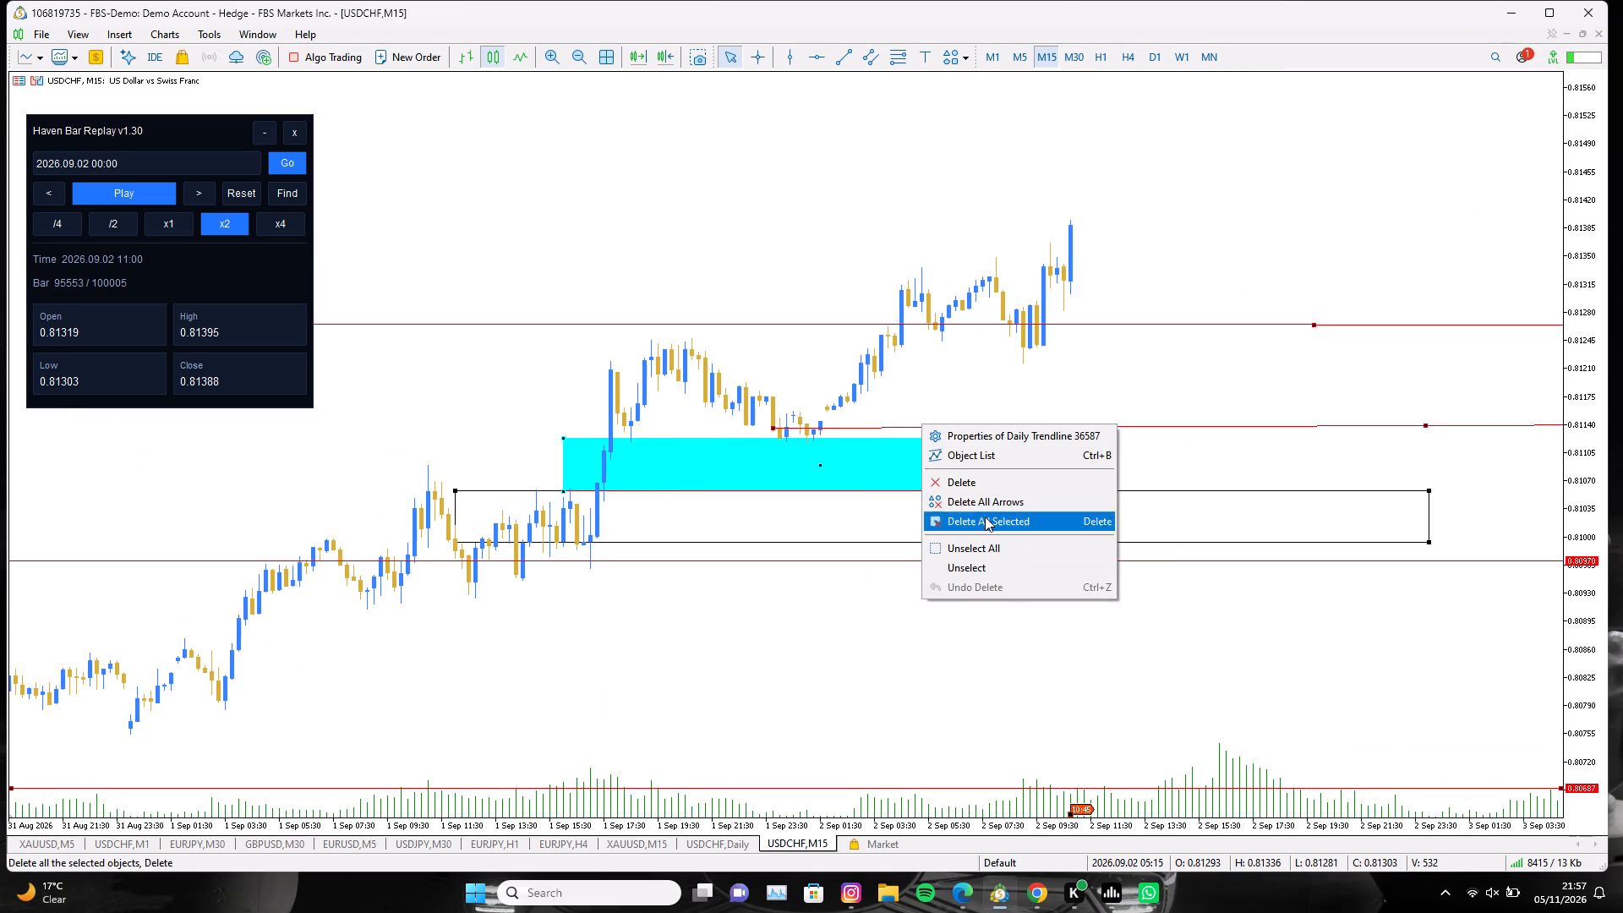
click(854, 249)
right_click(988, 385)
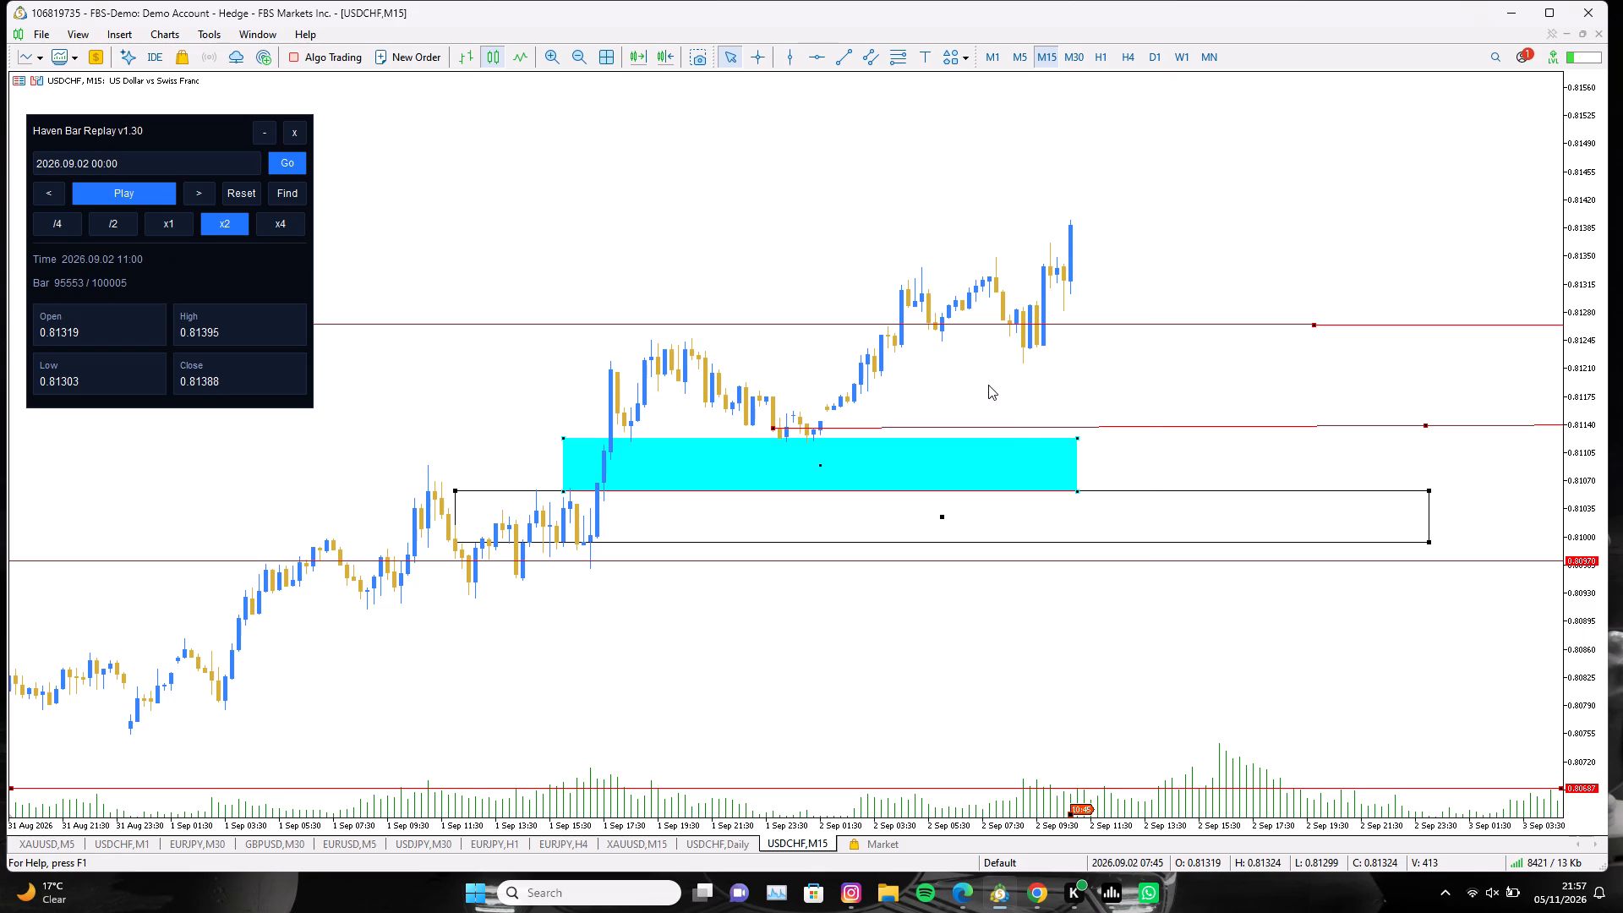
right_click(938, 440)
click(994, 524)
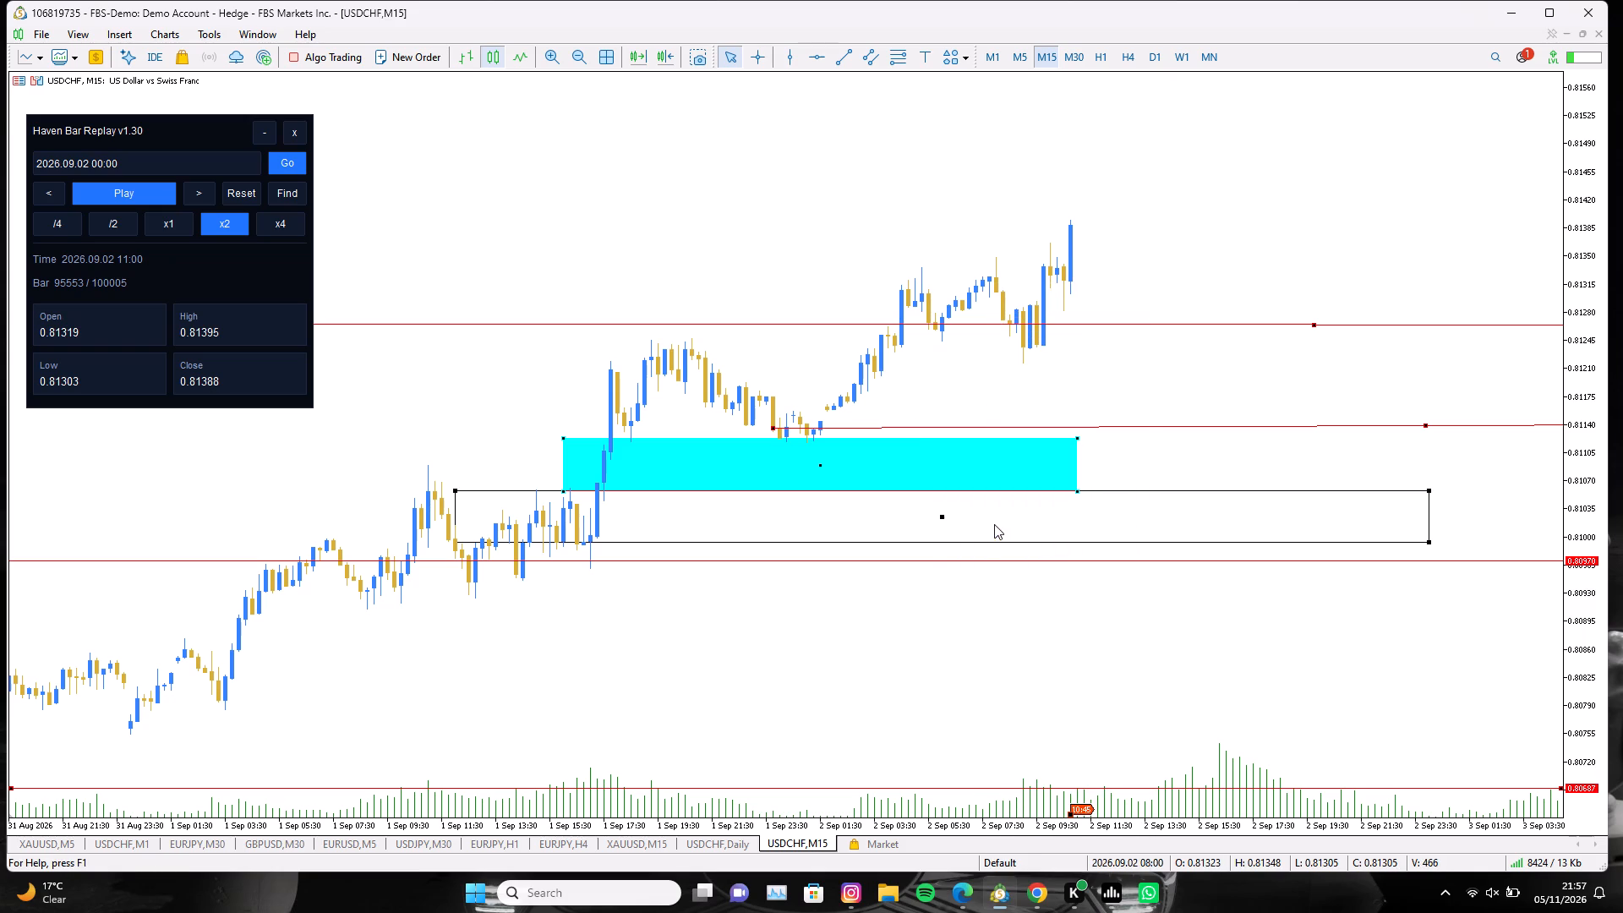
right_click(979, 419)
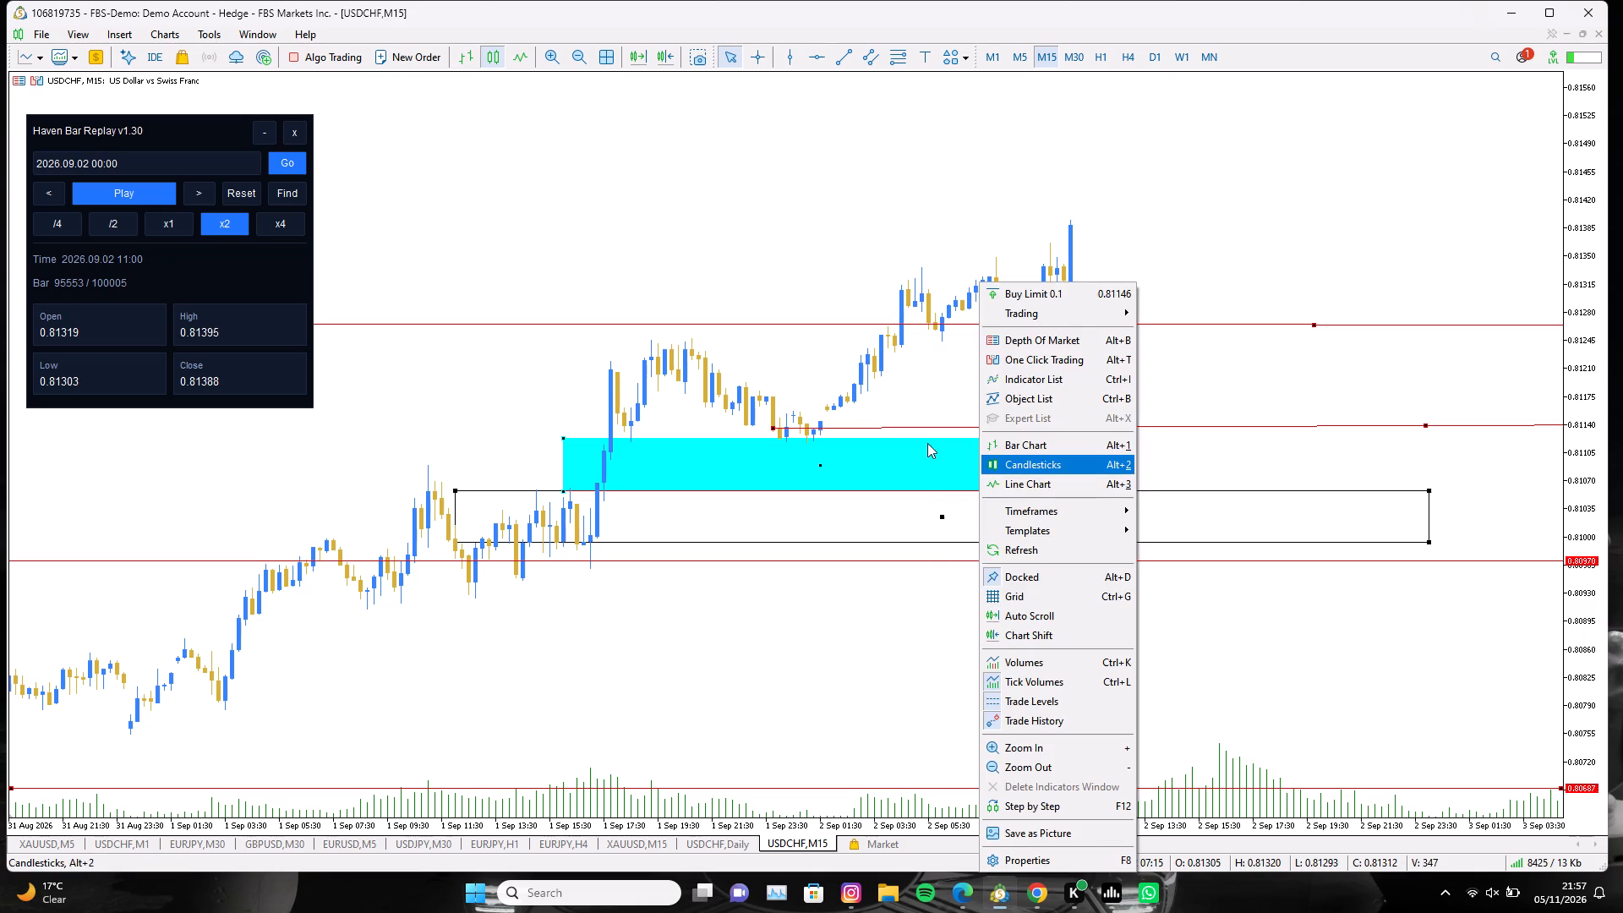
click(926, 441)
right_click(937, 441)
click(971, 494)
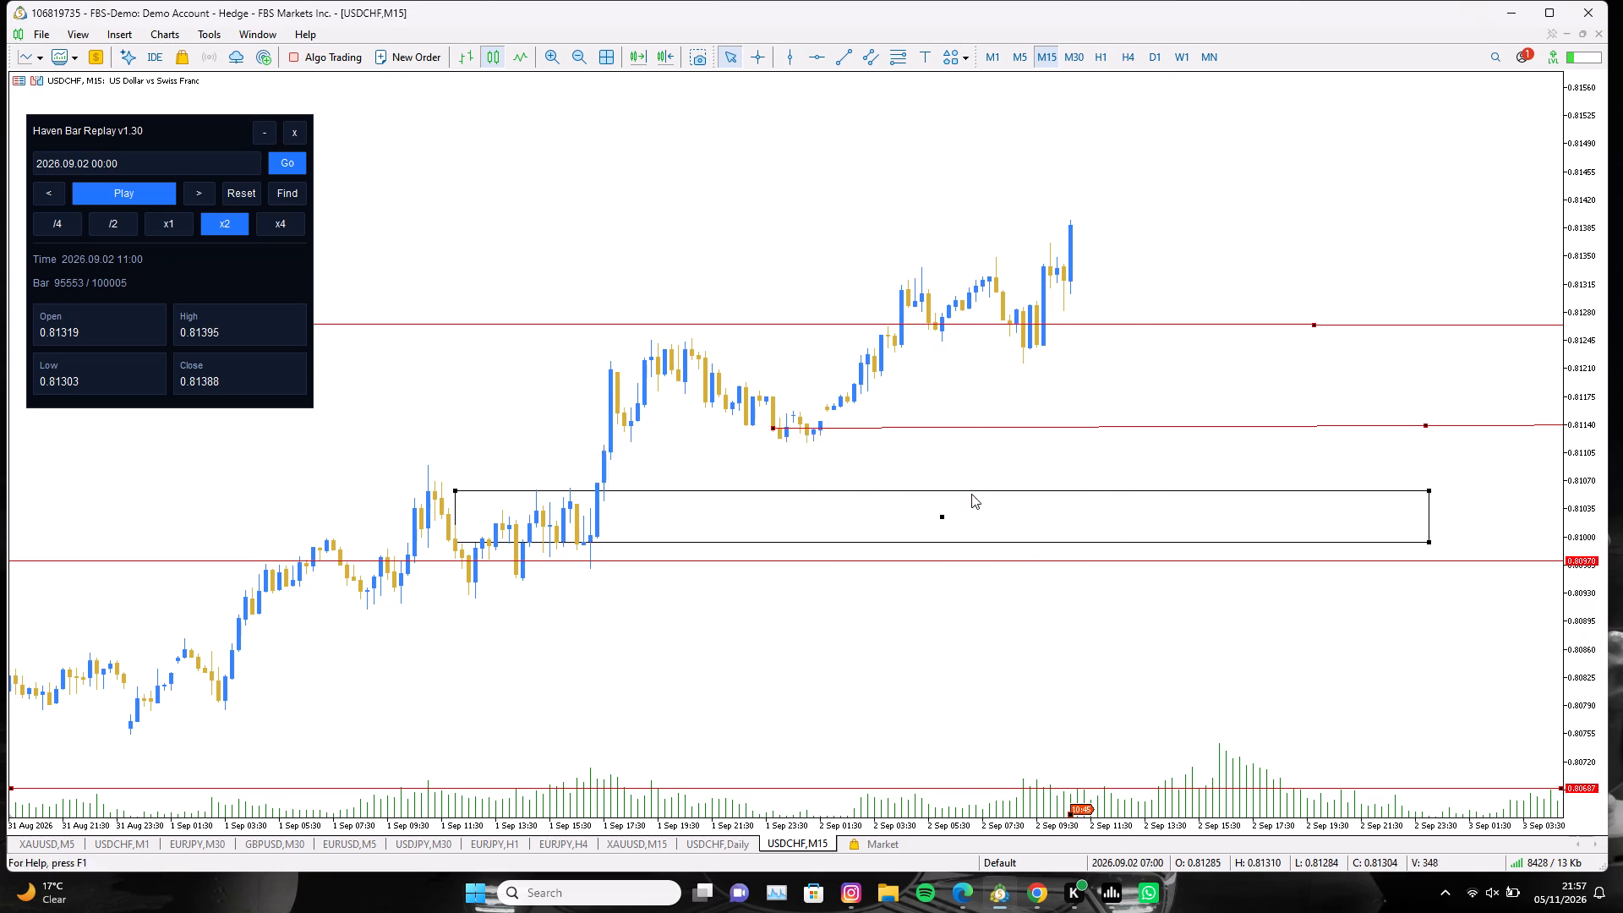
Delete all selected objects together: the two red trendlines, the black rectangle and the 0.80687 horizontal line.
right_click(967, 427)
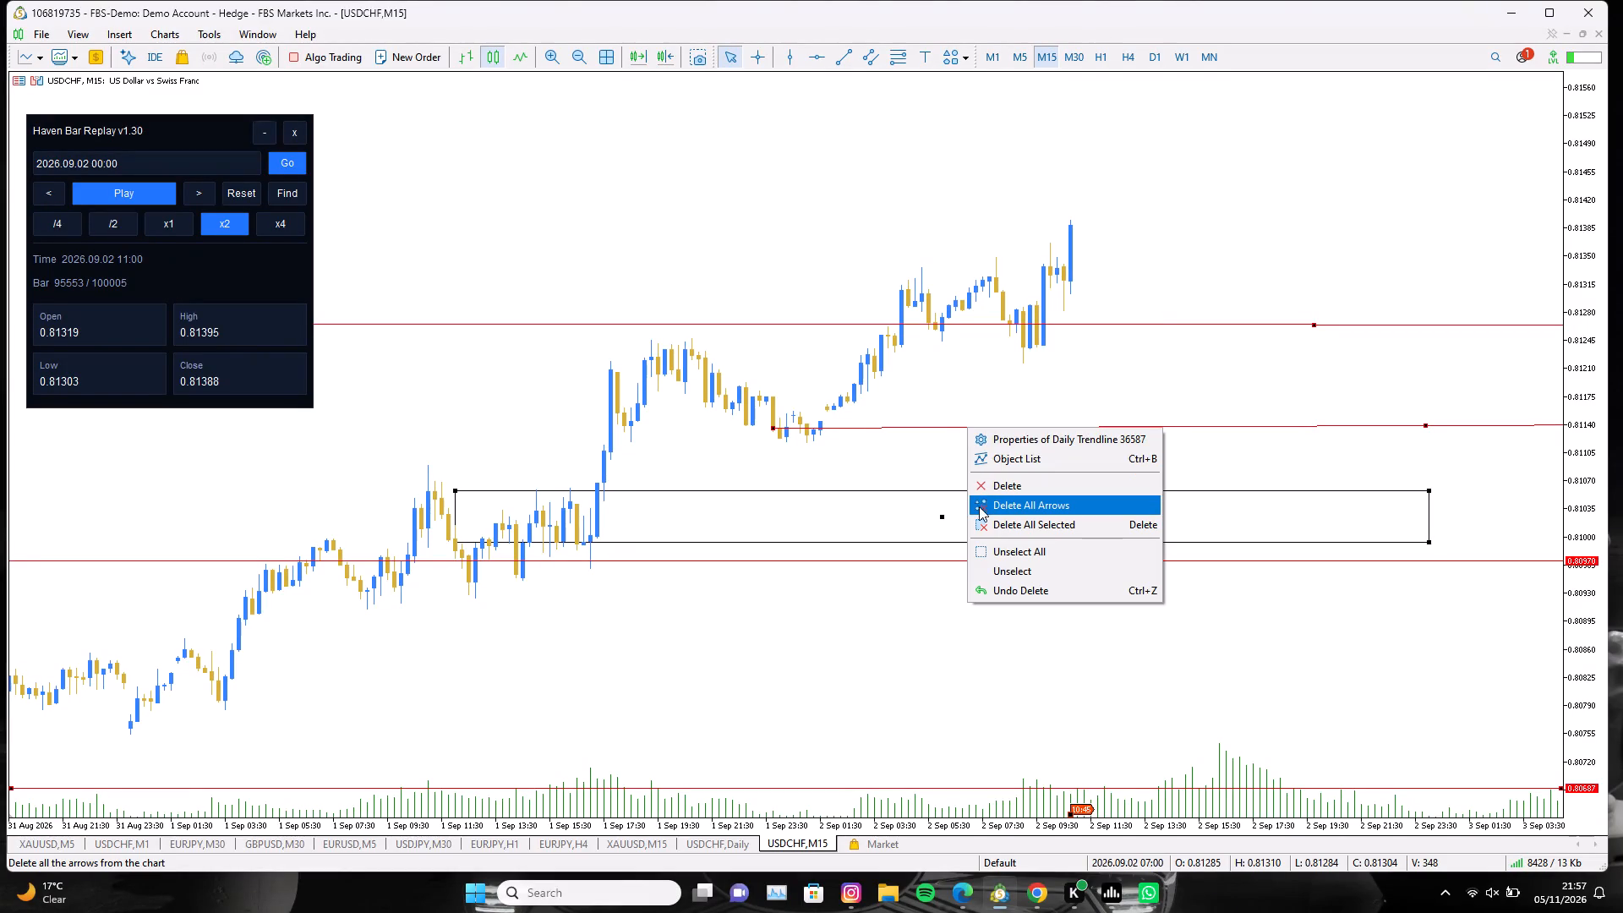
click(994, 521)
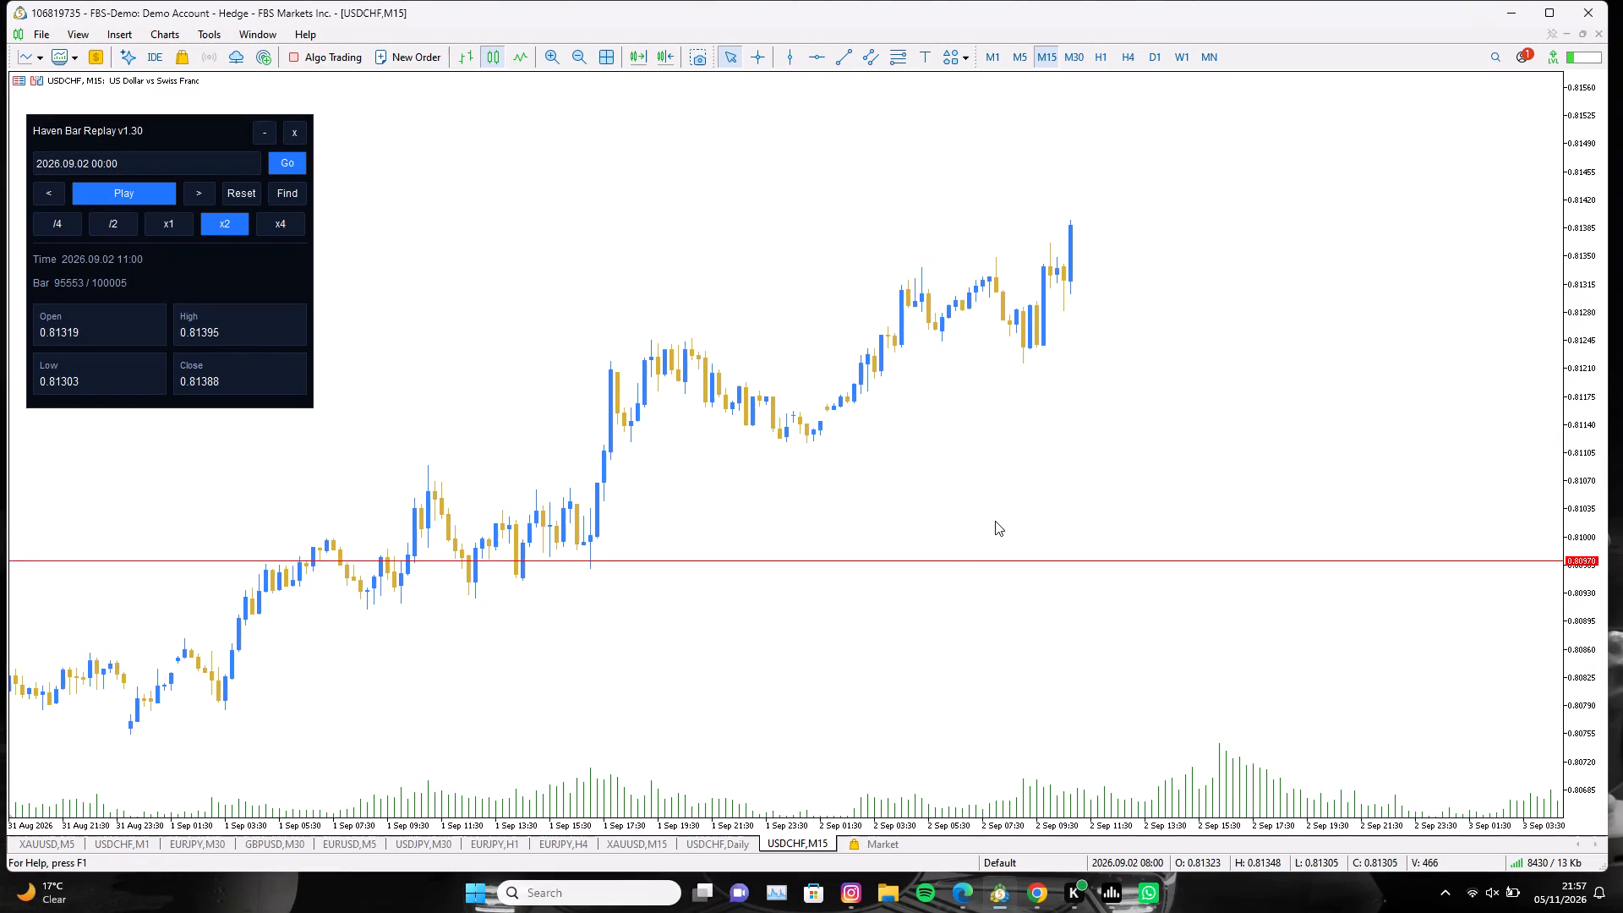
right_click(966, 559)
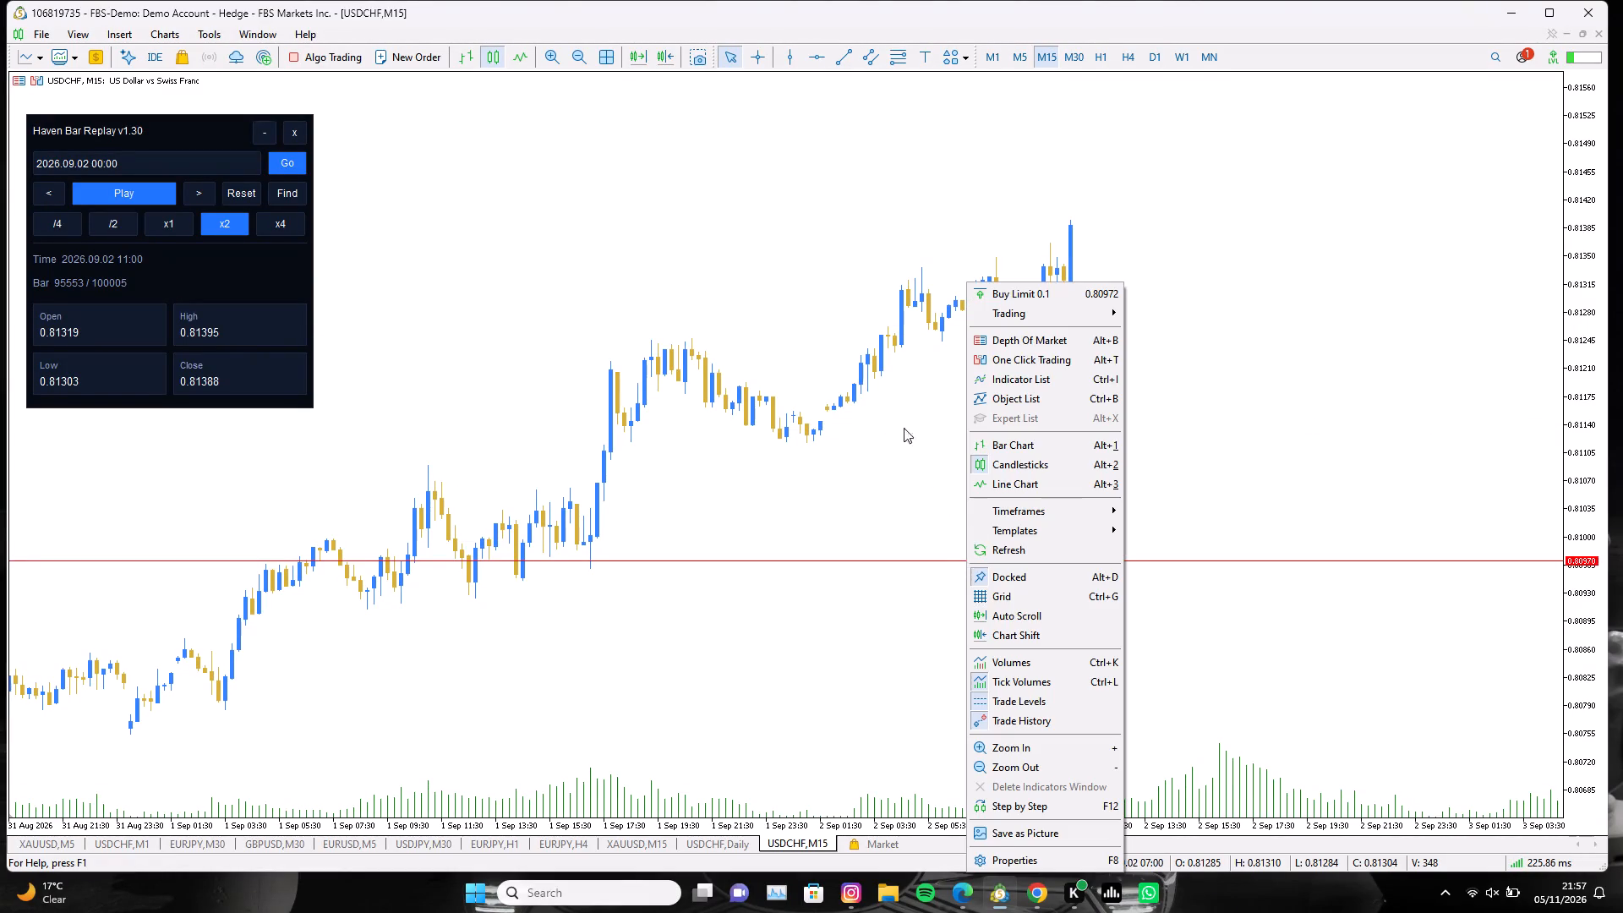
drag(902, 424, 912, 421)
Switch the USDCHF chart to the Daily timeframe, framing the June to early September candles.
click(1104, 57)
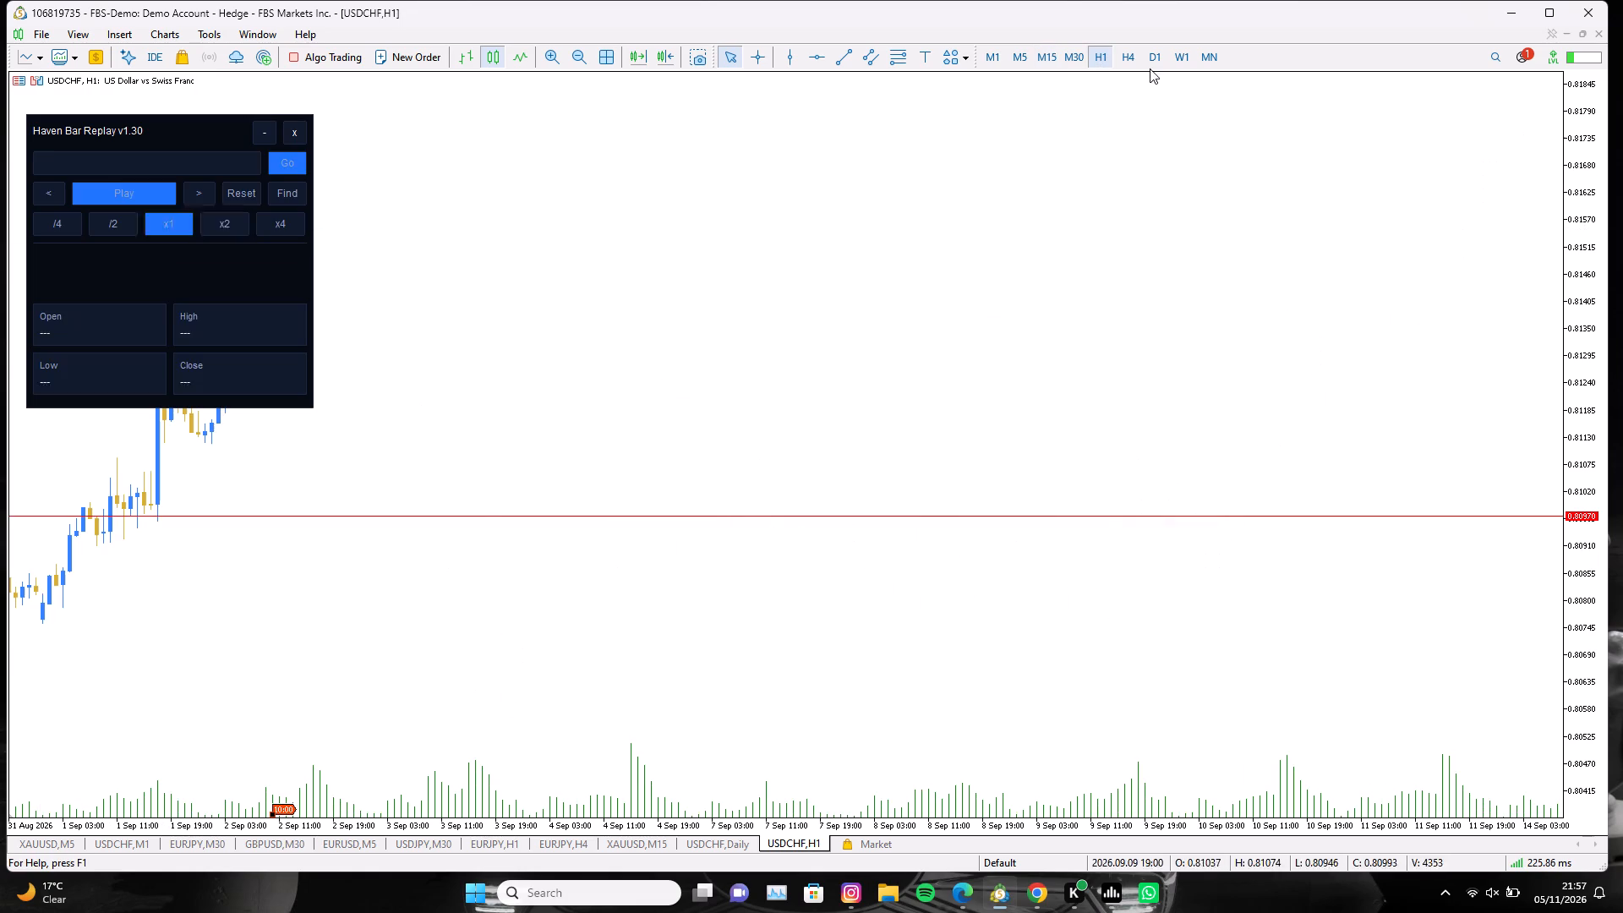
click(1150, 56)
drag(823, 313, 1348, 375)
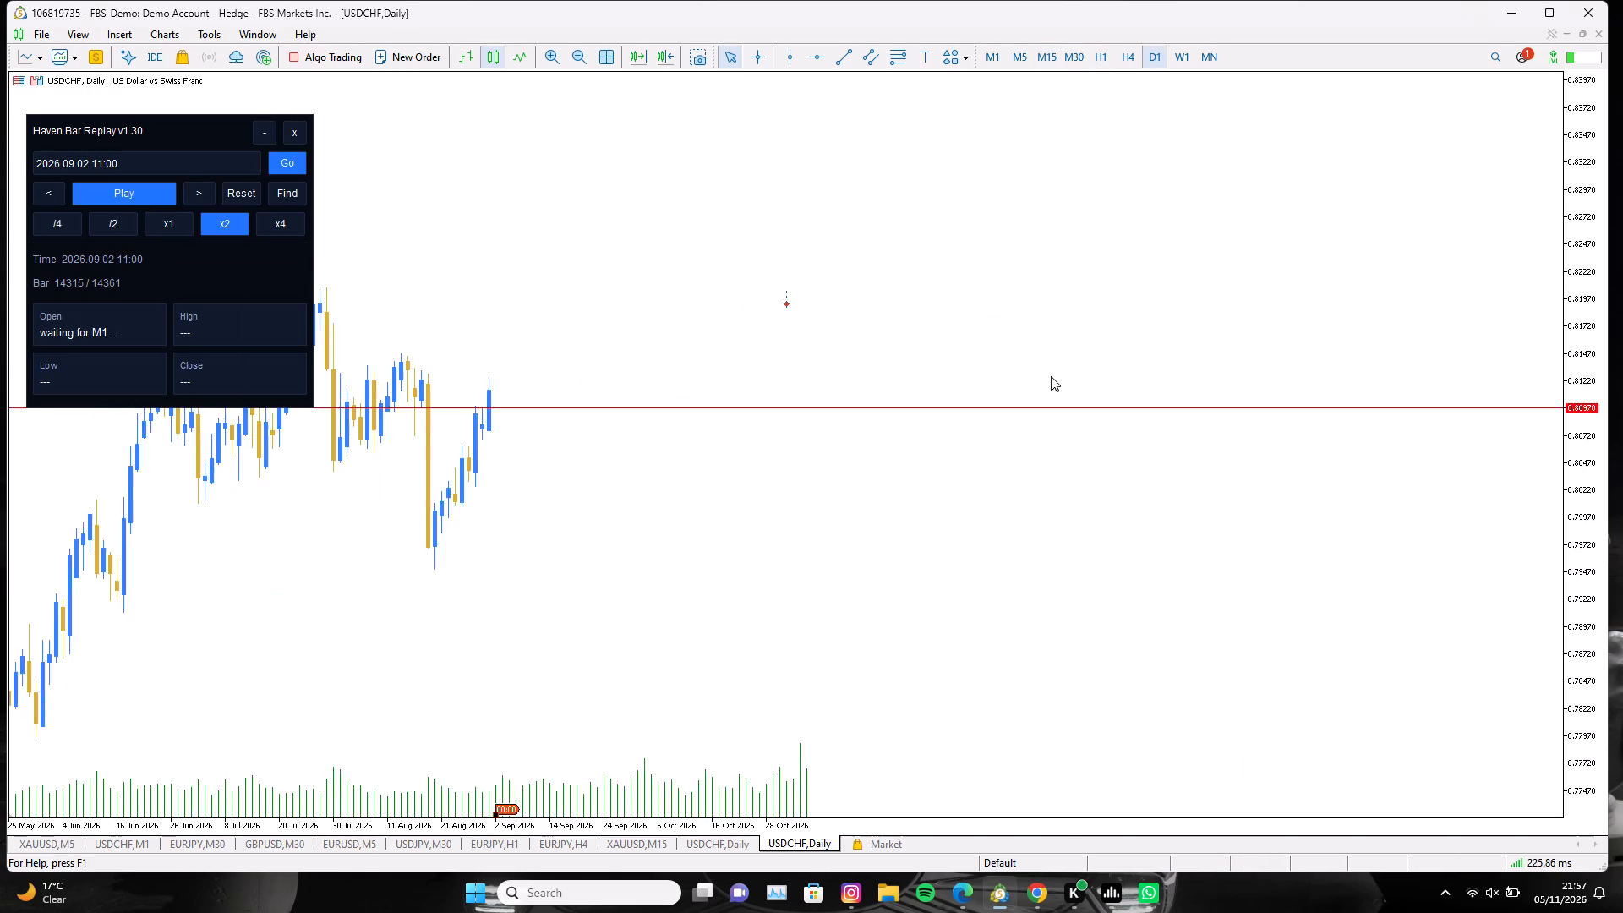
drag(904, 382, 1198, 392)
drag(1251, 400, 568, 409)
drag(1101, 409, 788, 406)
drag(1285, 417, 960, 396)
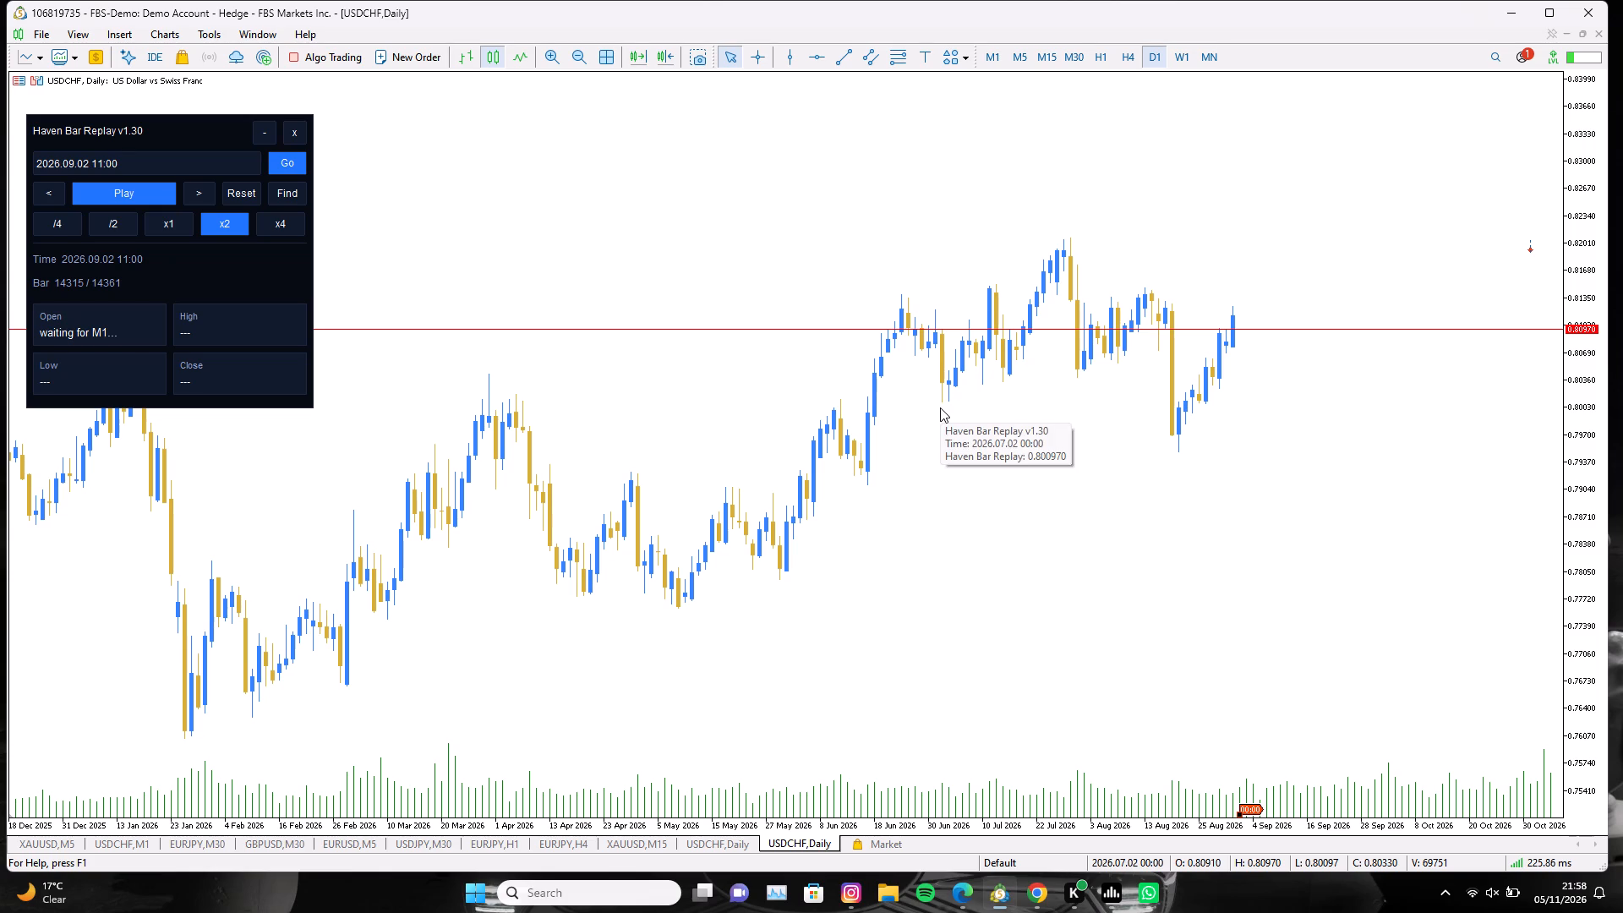
drag(1220, 457, 1064, 457)
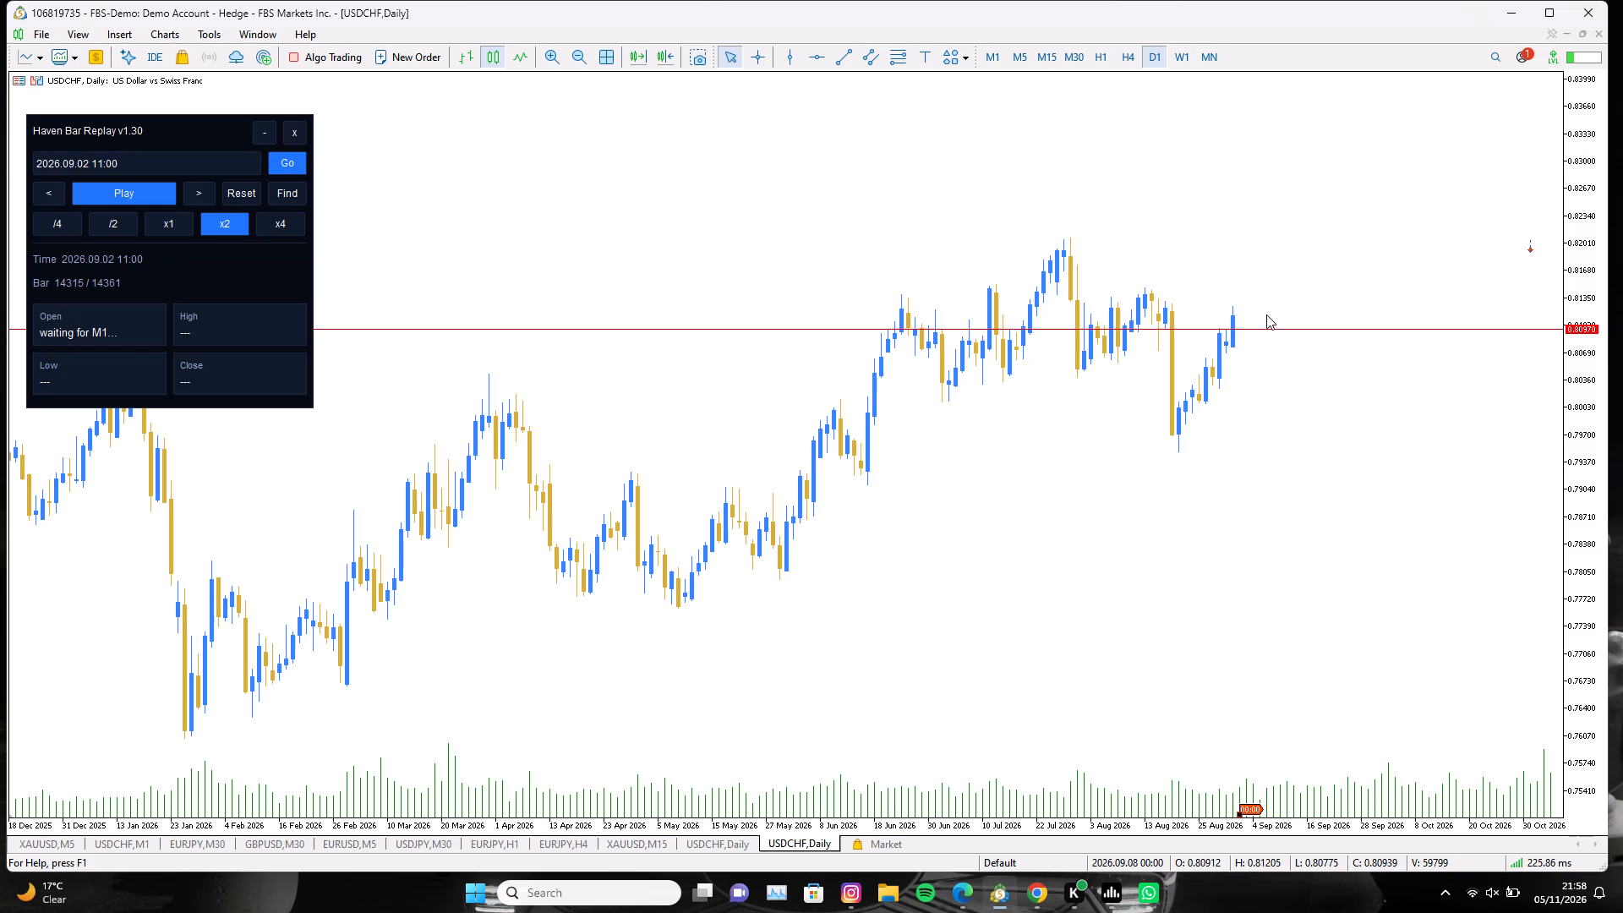
drag(1063, 825, 1117, 823)
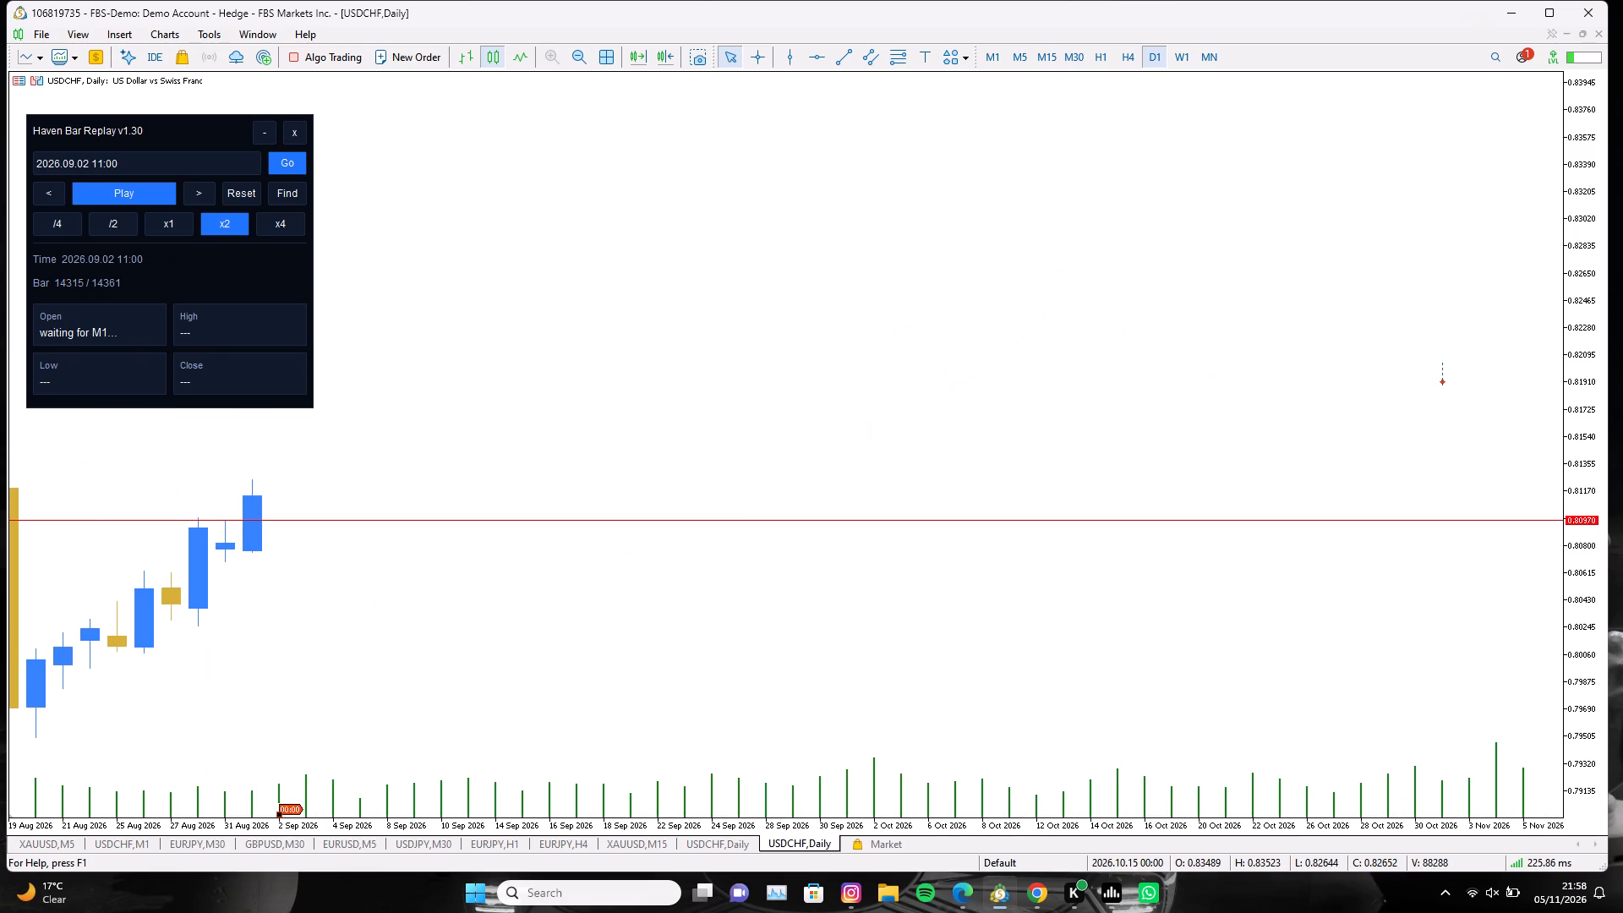
drag(1117, 823, 1123, 825)
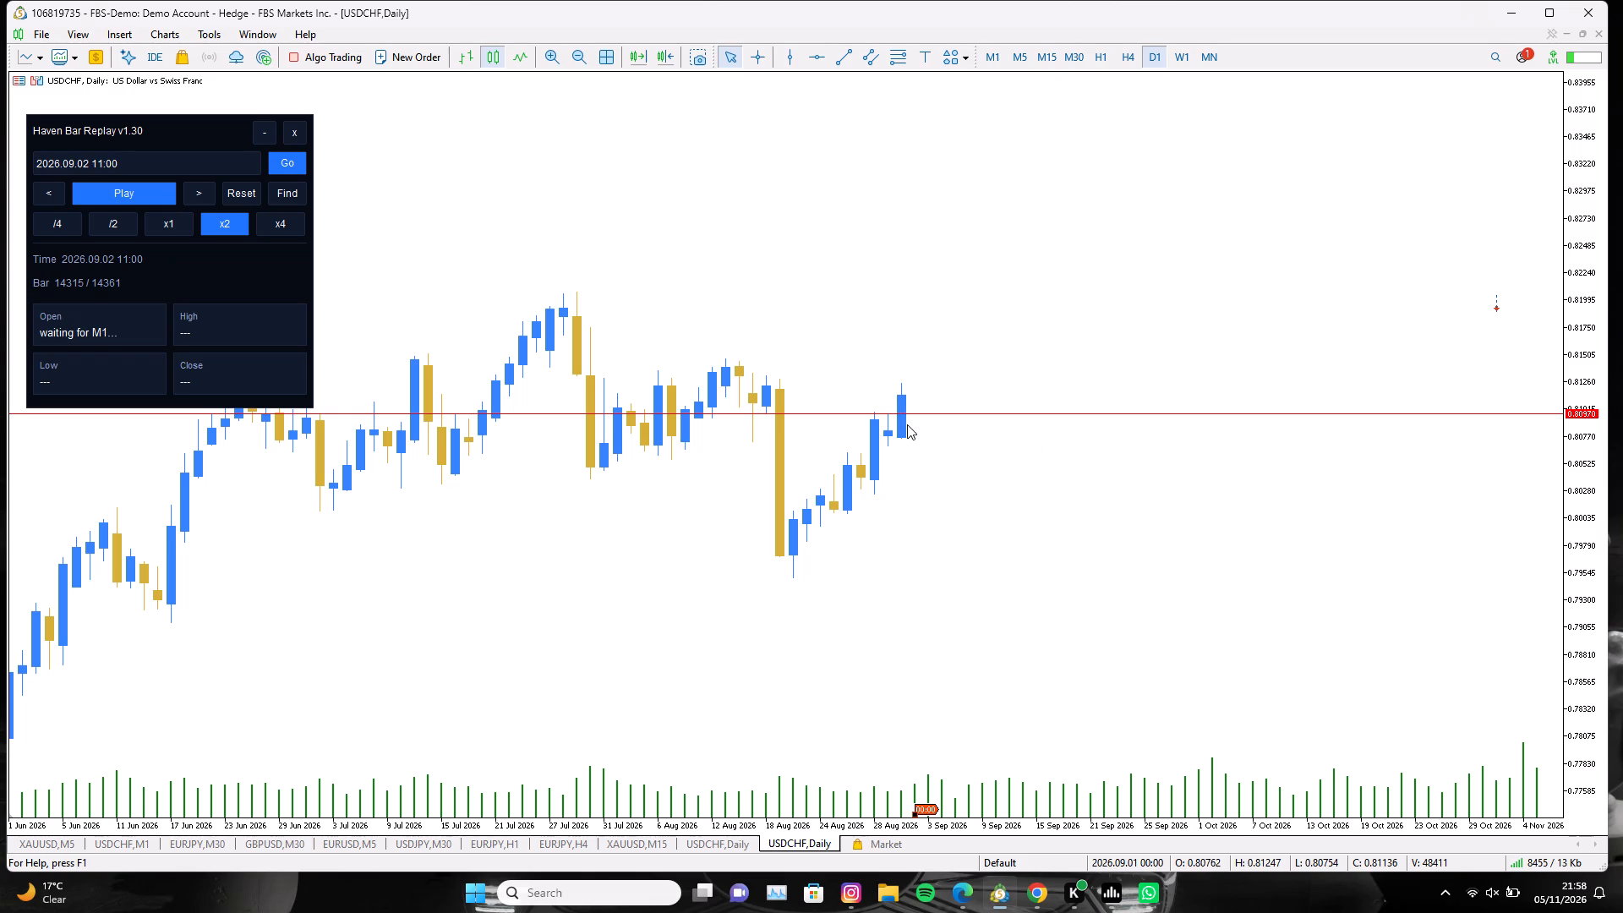
Advance the Daily bar replay by one candle to 2026.09.03 00:00.
drag(920, 413, 920, 393)
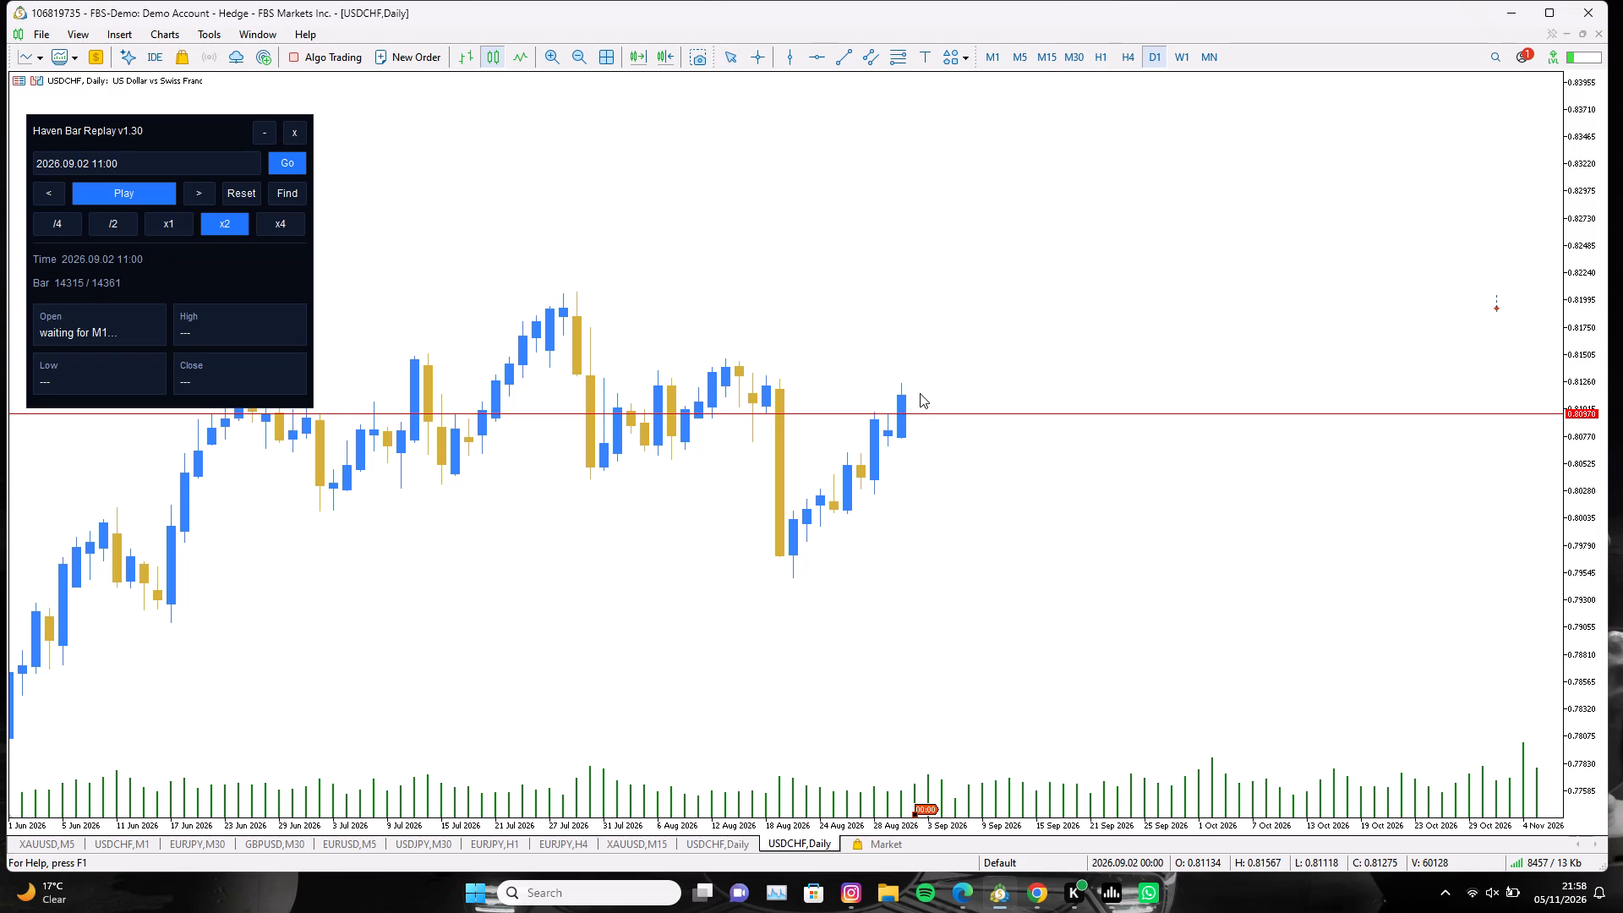
drag(920, 393, 917, 391)
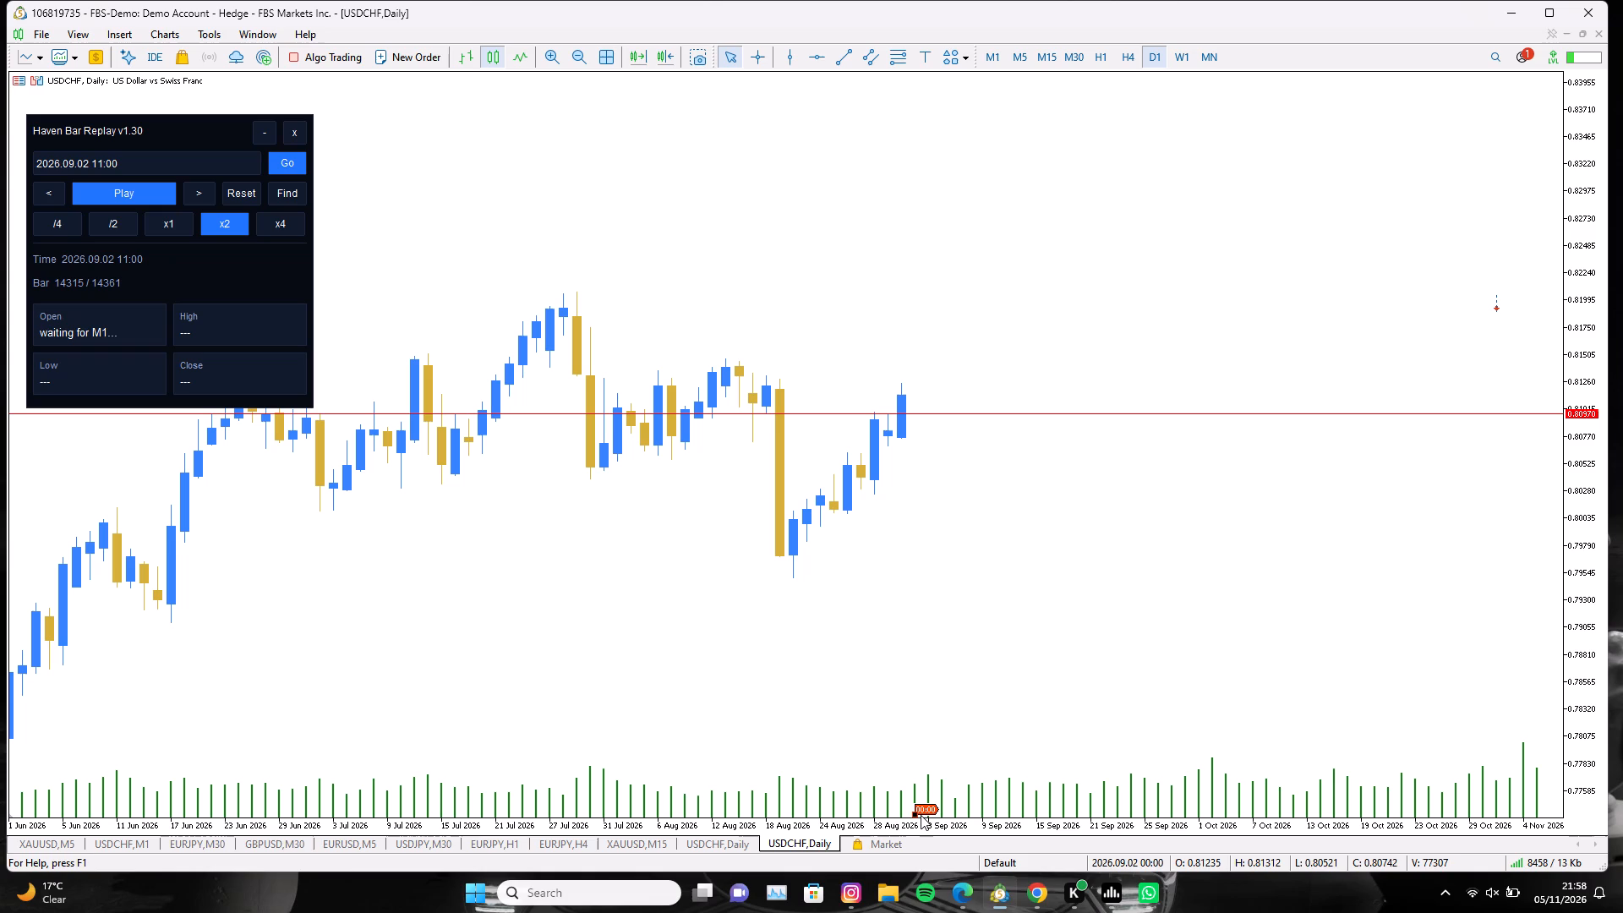
drag(913, 815, 928, 820)
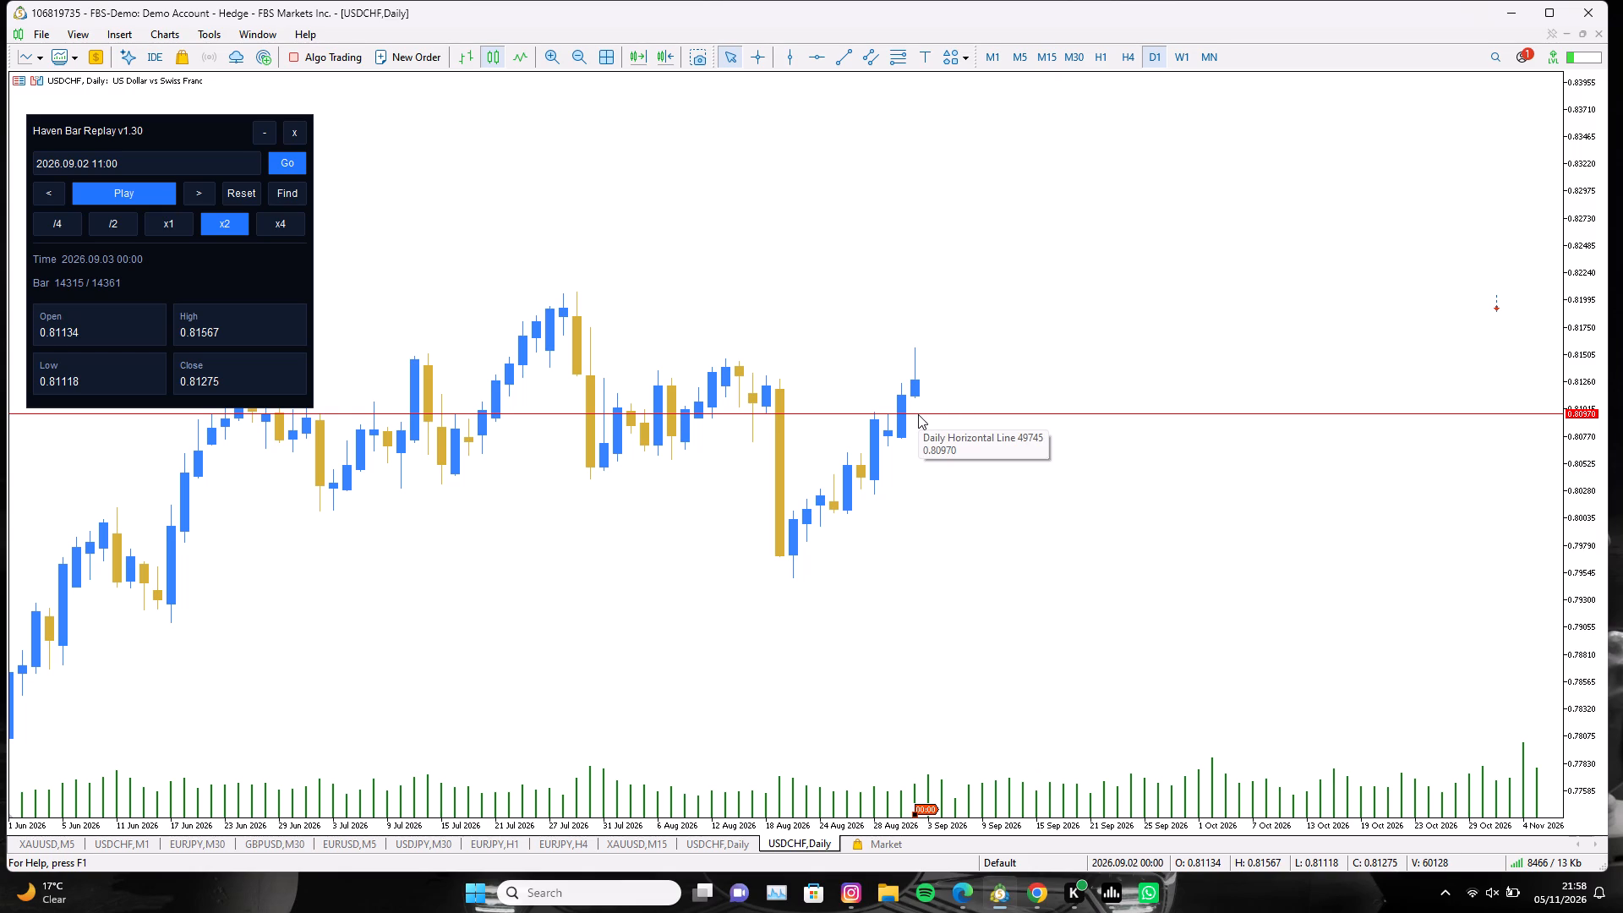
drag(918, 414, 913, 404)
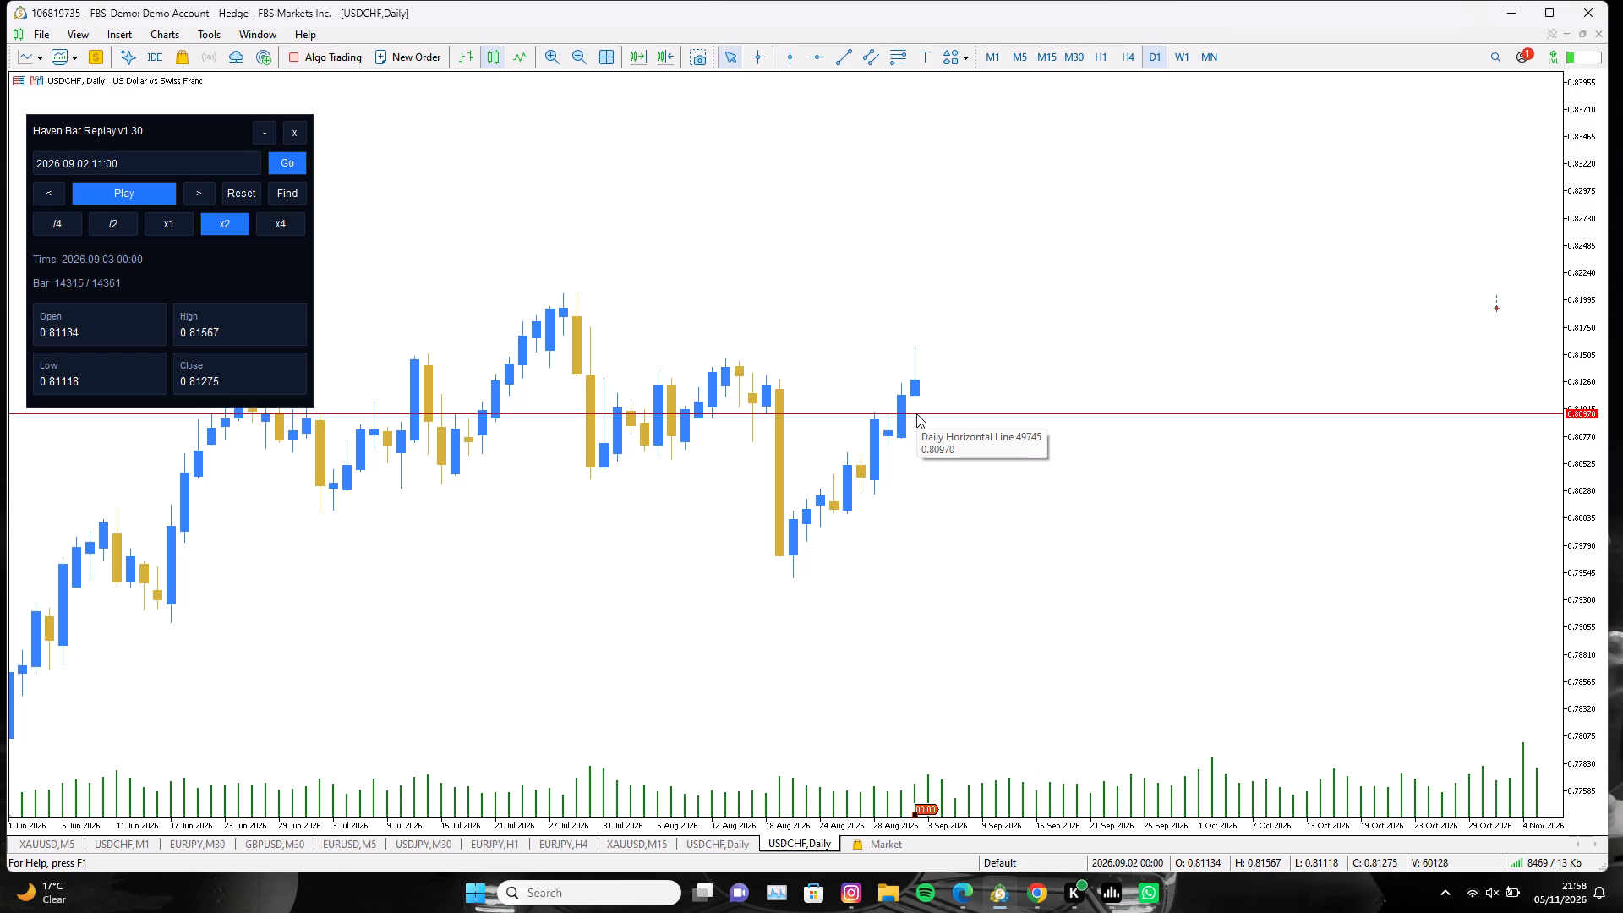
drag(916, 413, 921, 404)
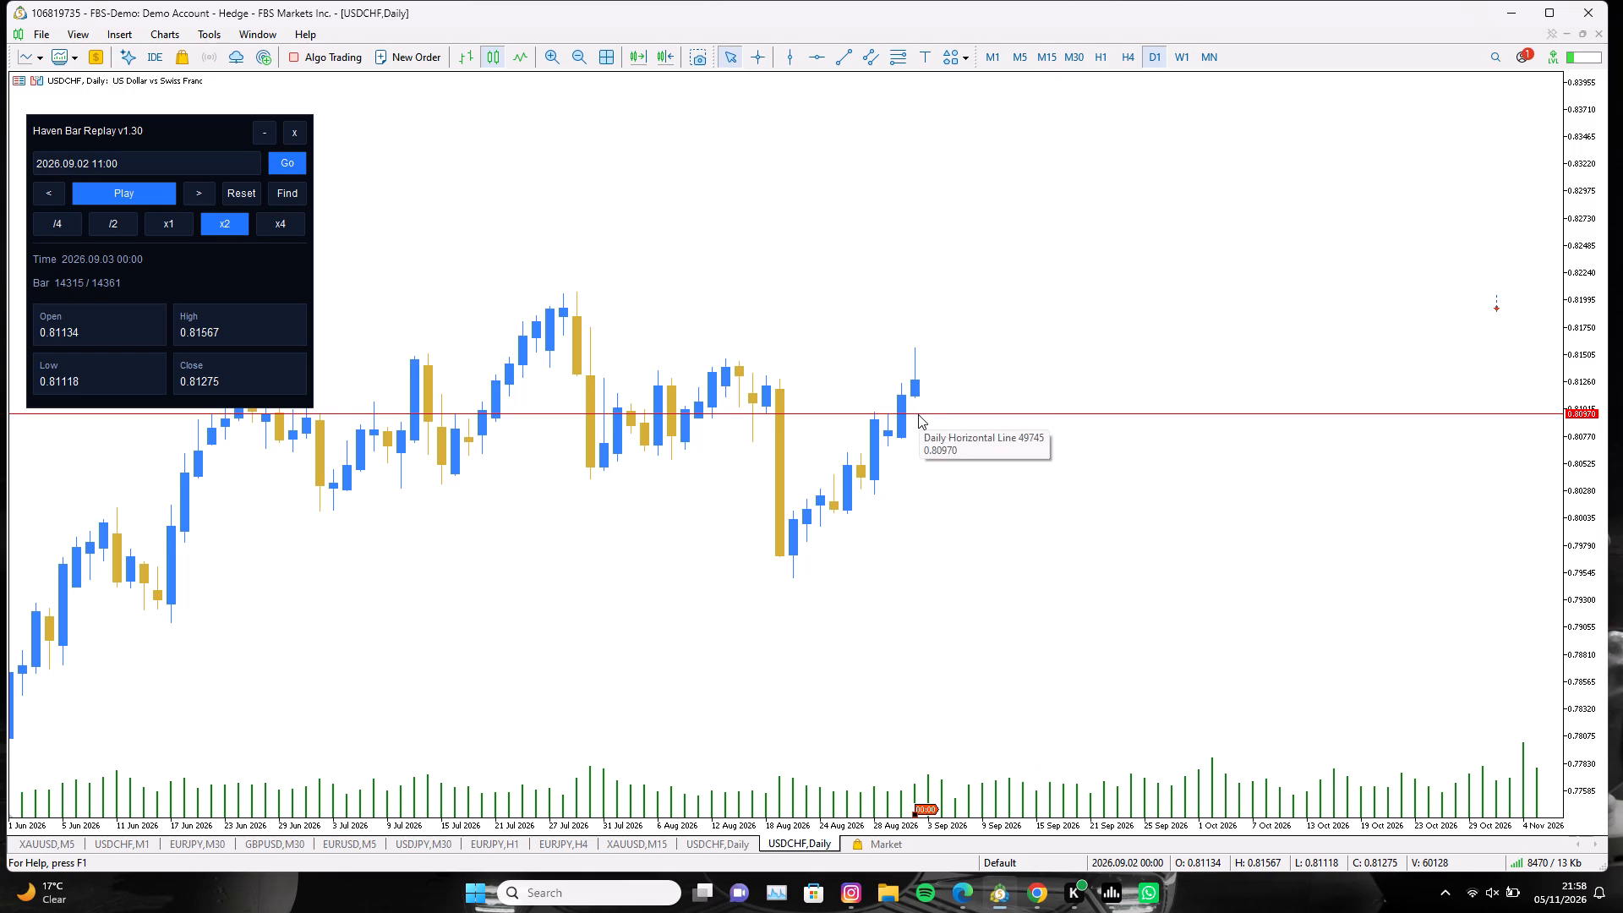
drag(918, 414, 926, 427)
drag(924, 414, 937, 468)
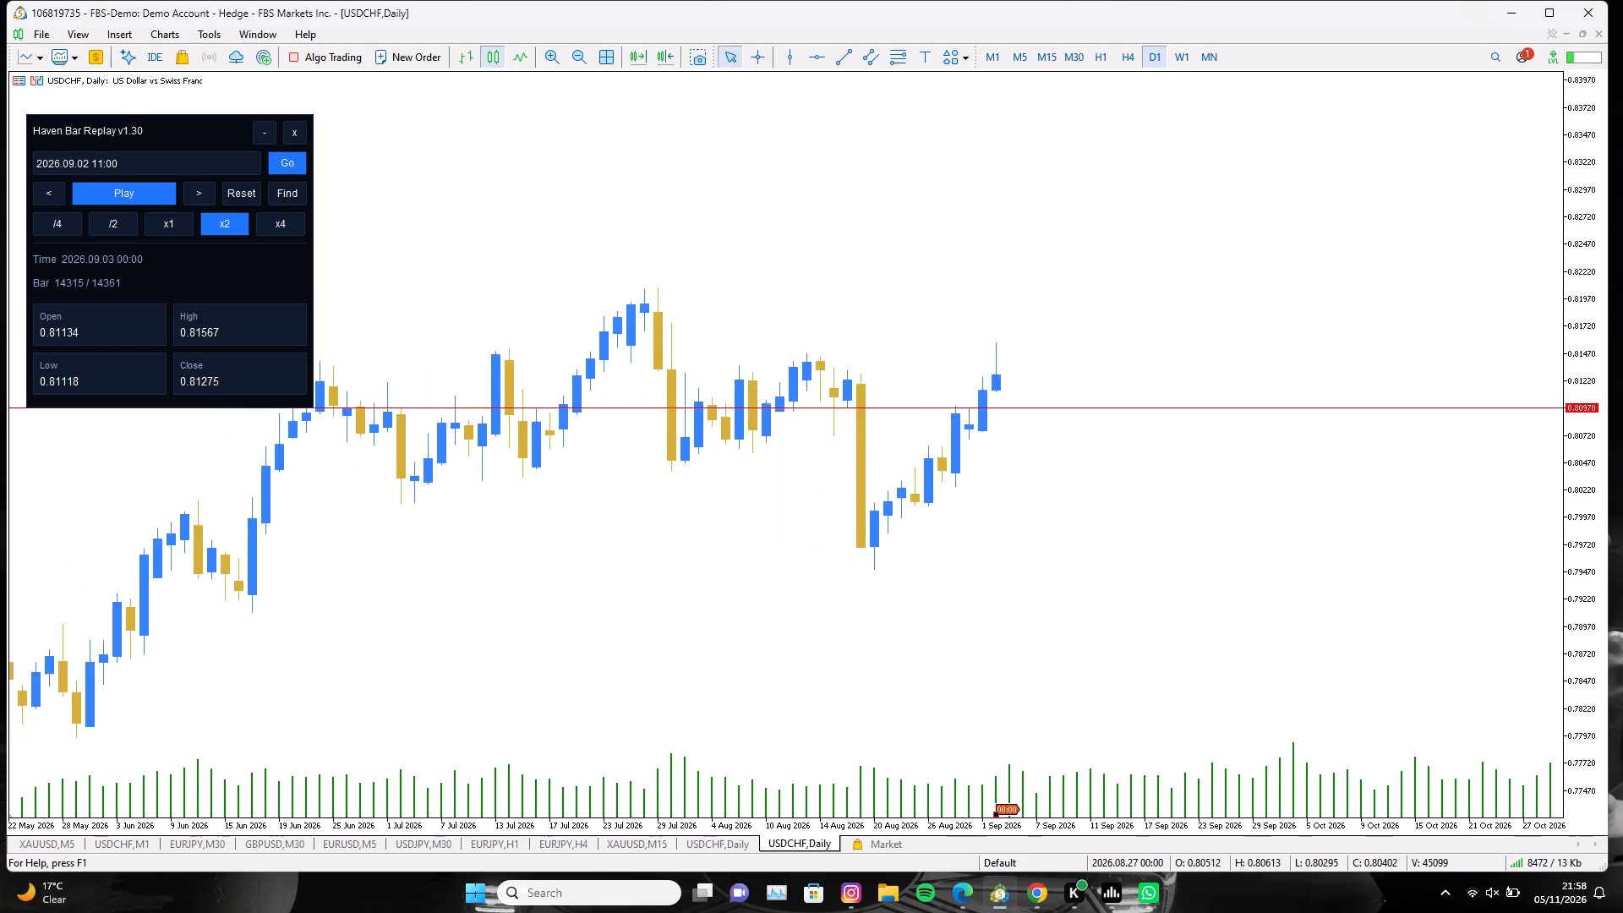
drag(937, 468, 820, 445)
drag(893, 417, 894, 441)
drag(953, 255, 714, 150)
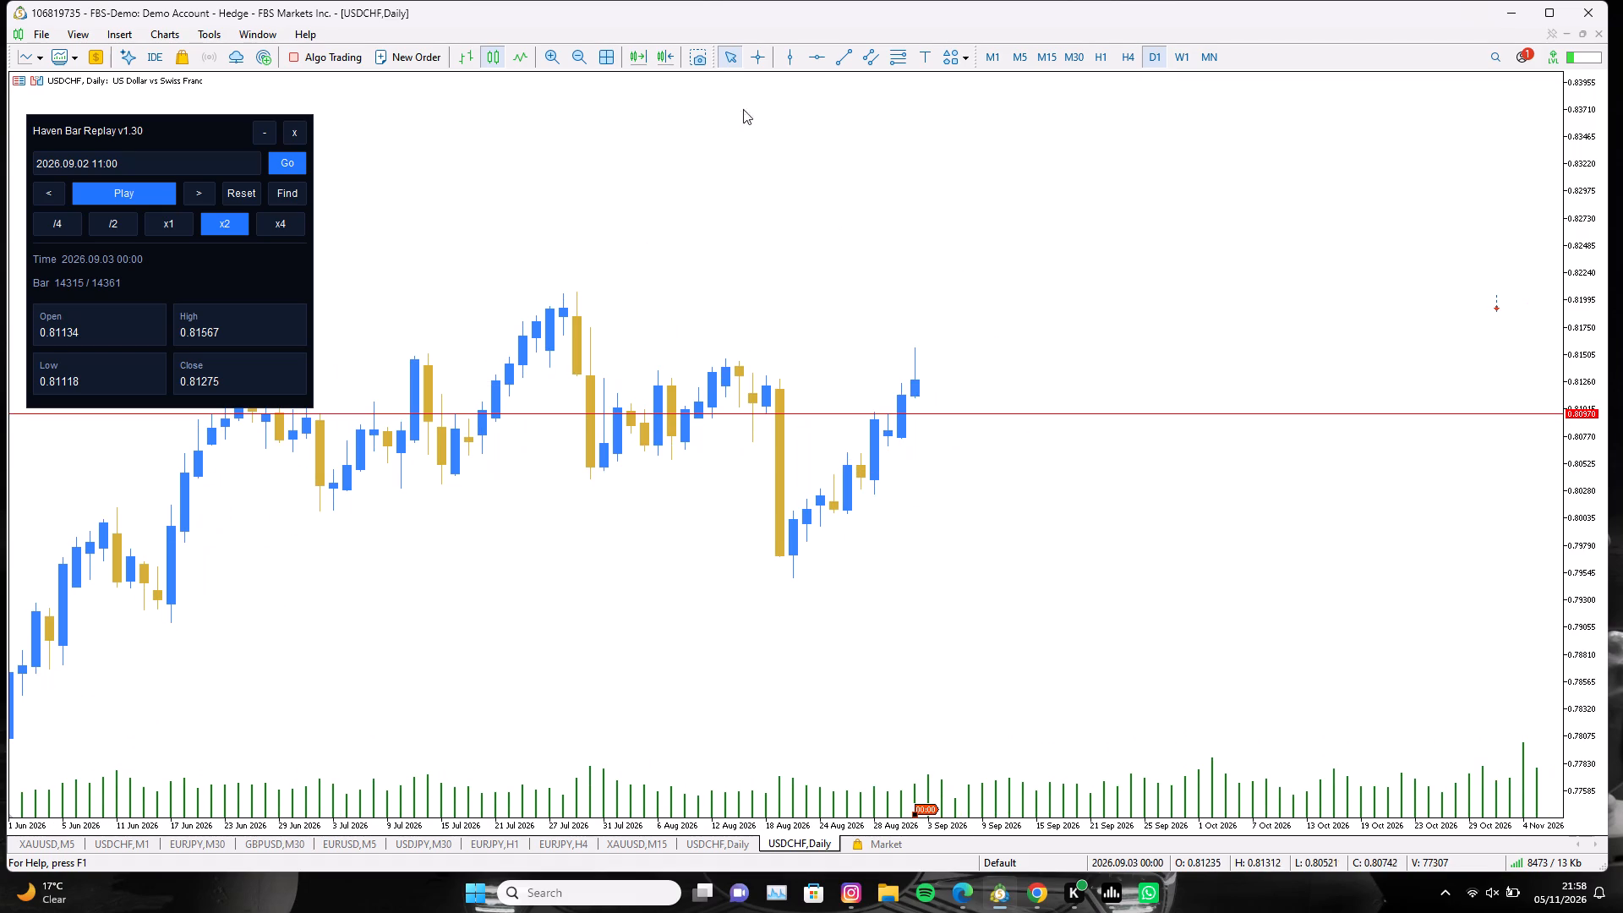
Add a horizontal line at 0.81247, at the high of the 1 September Daily candle.
drag(817, 56, 824, 83)
click(904, 382)
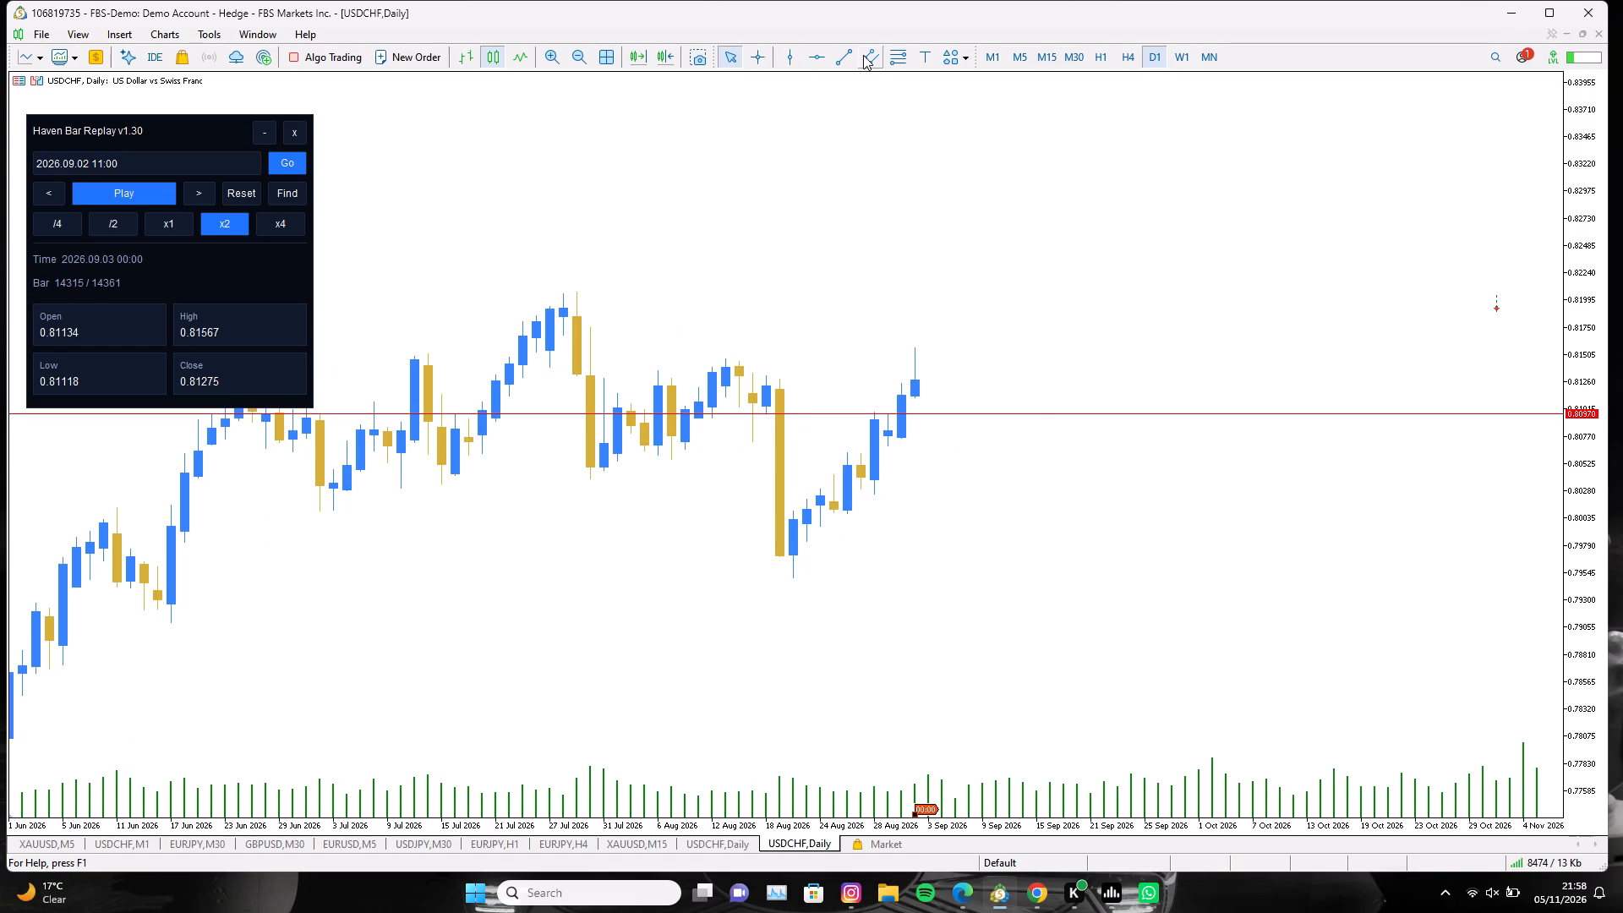
click(818, 56)
click(902, 385)
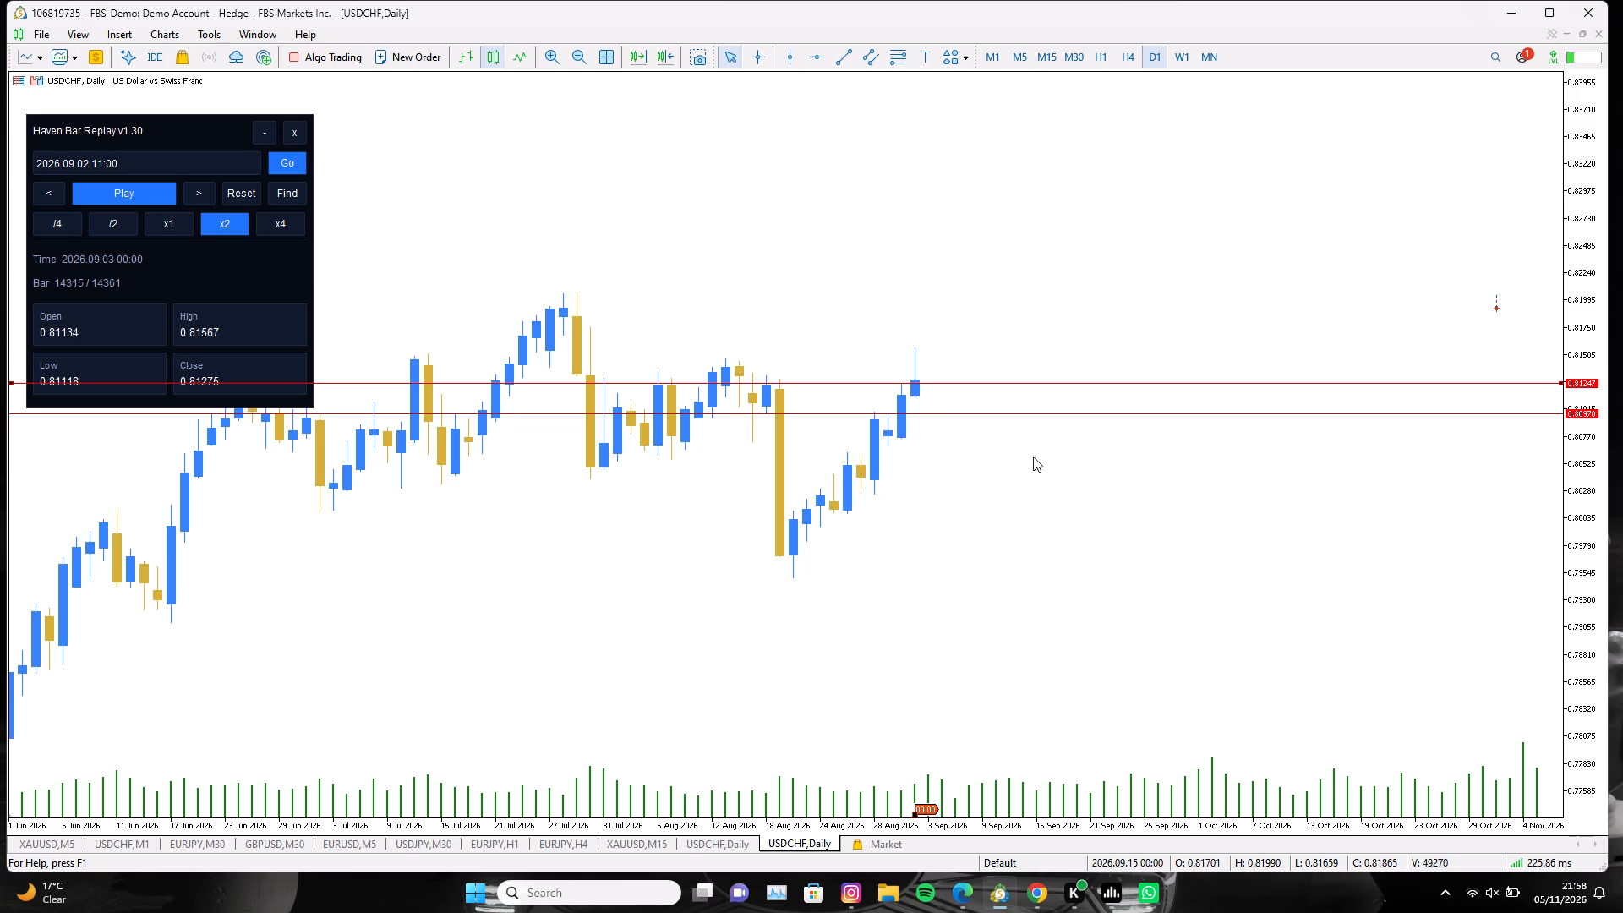
Add a second horizontal line below it and move it down to 0.80744, at the base of the 1 September candle.
click(814, 58)
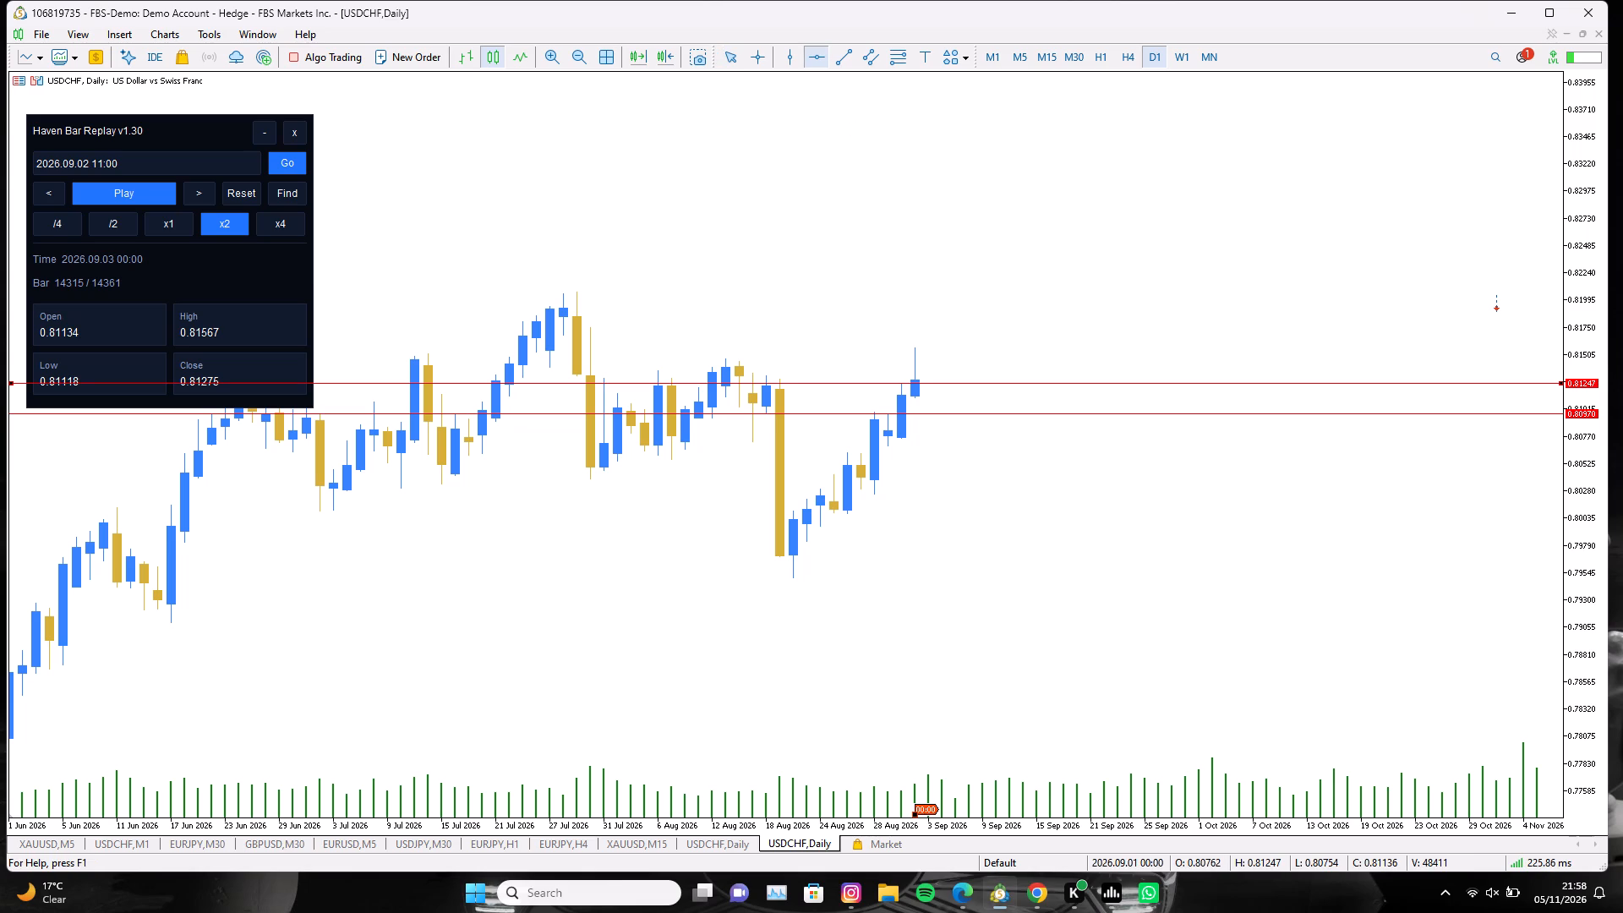
click(919, 398)
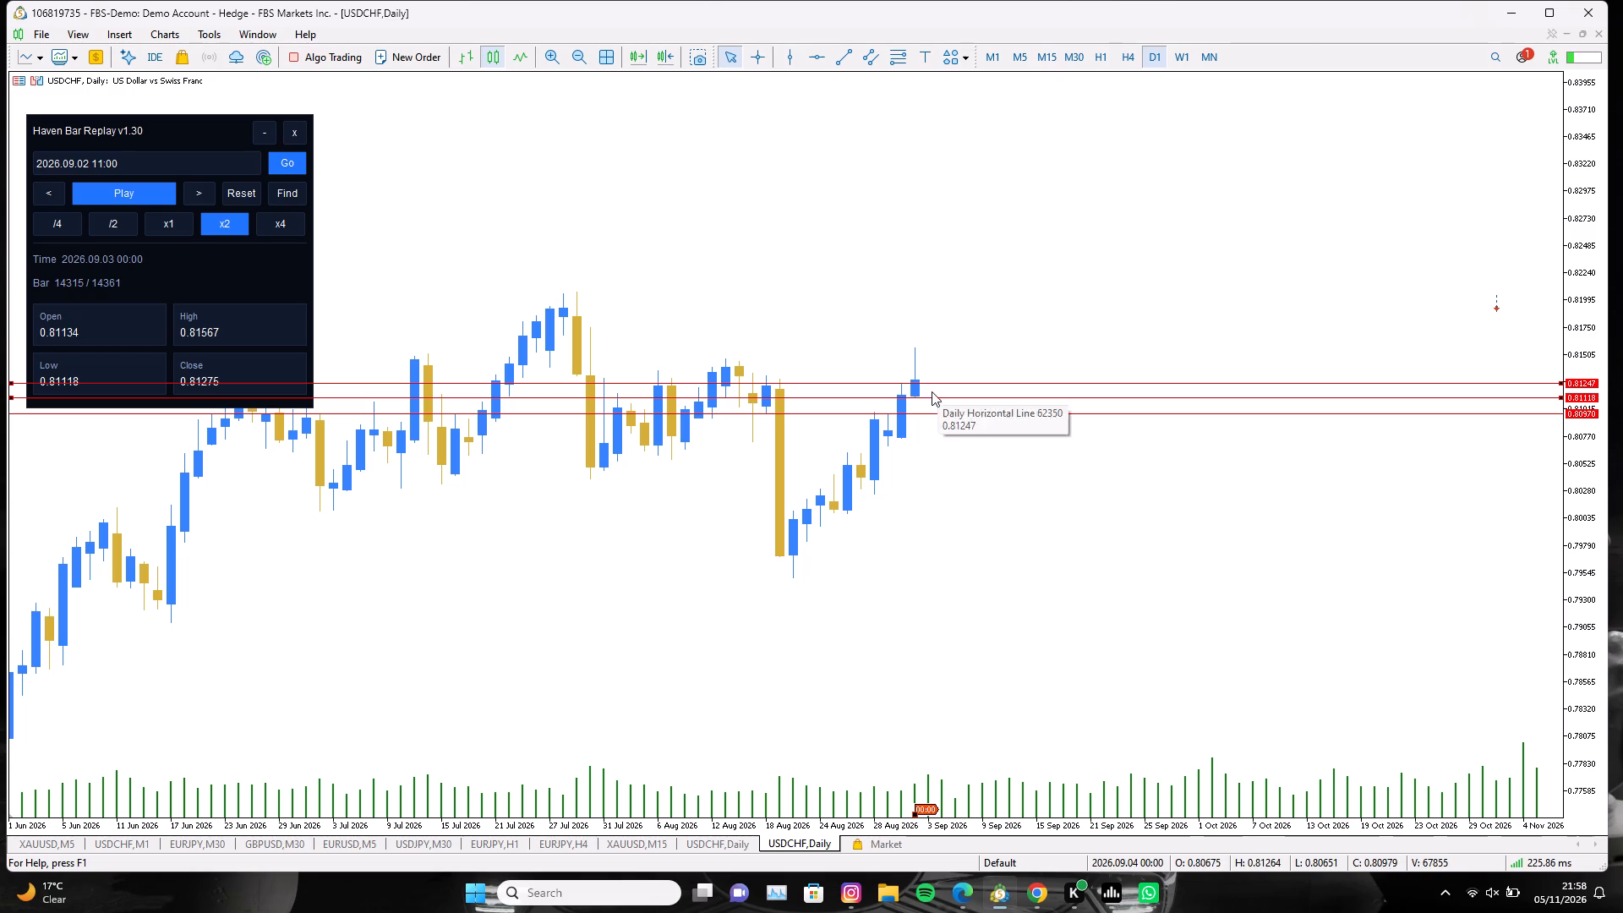
drag(915, 396, 922, 413)
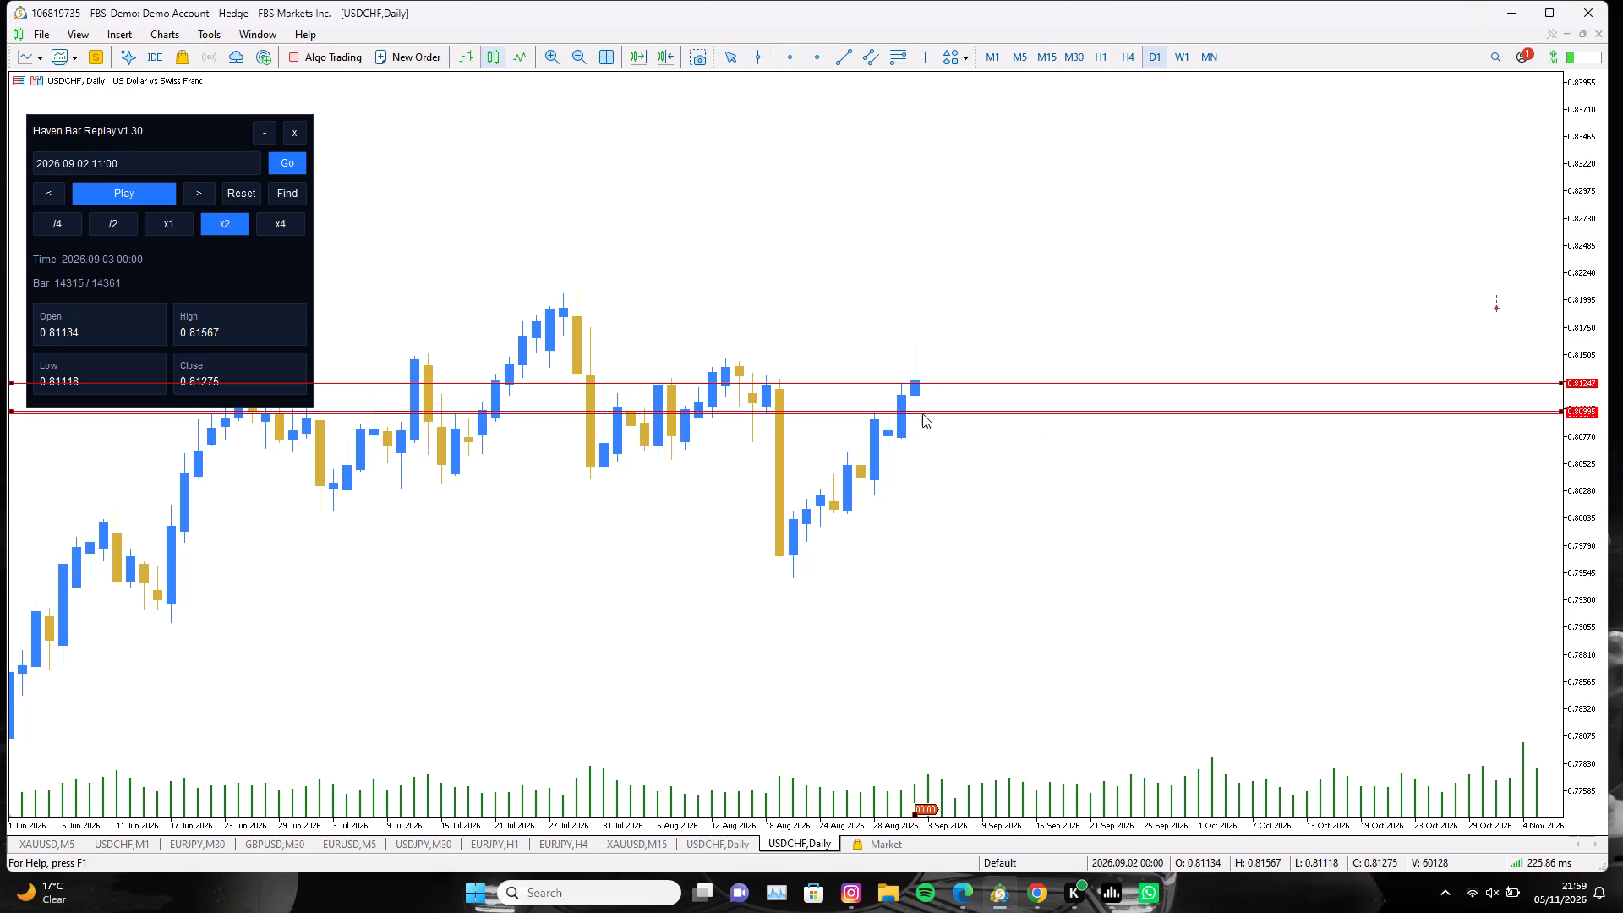
drag(922, 413, 926, 435)
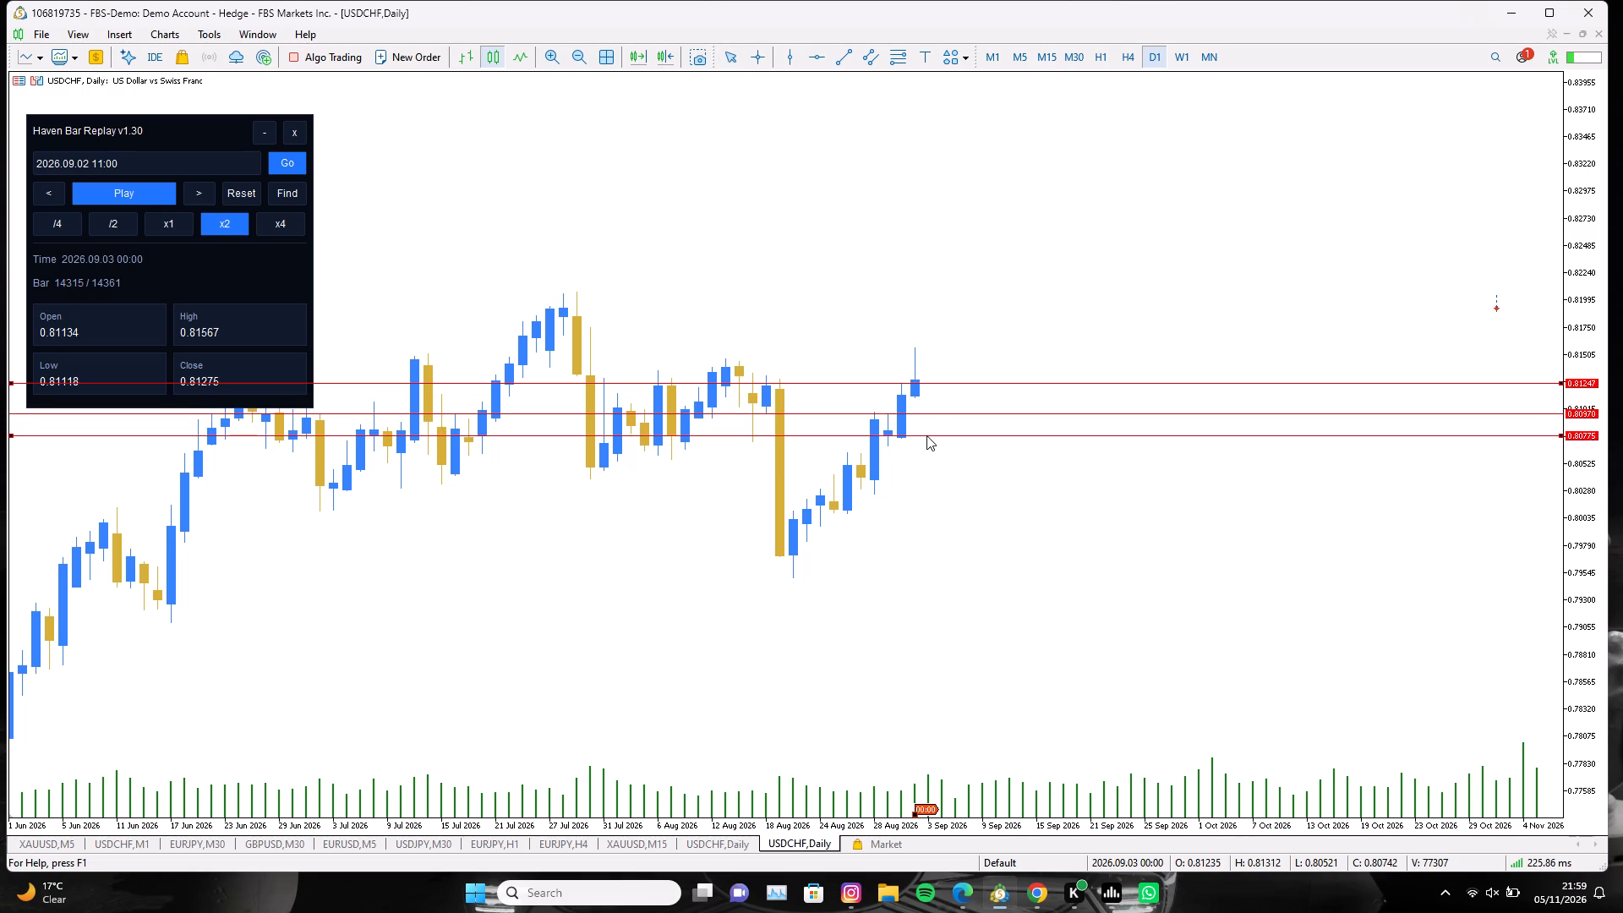
drag(926, 435, 932, 439)
right_click(941, 413)
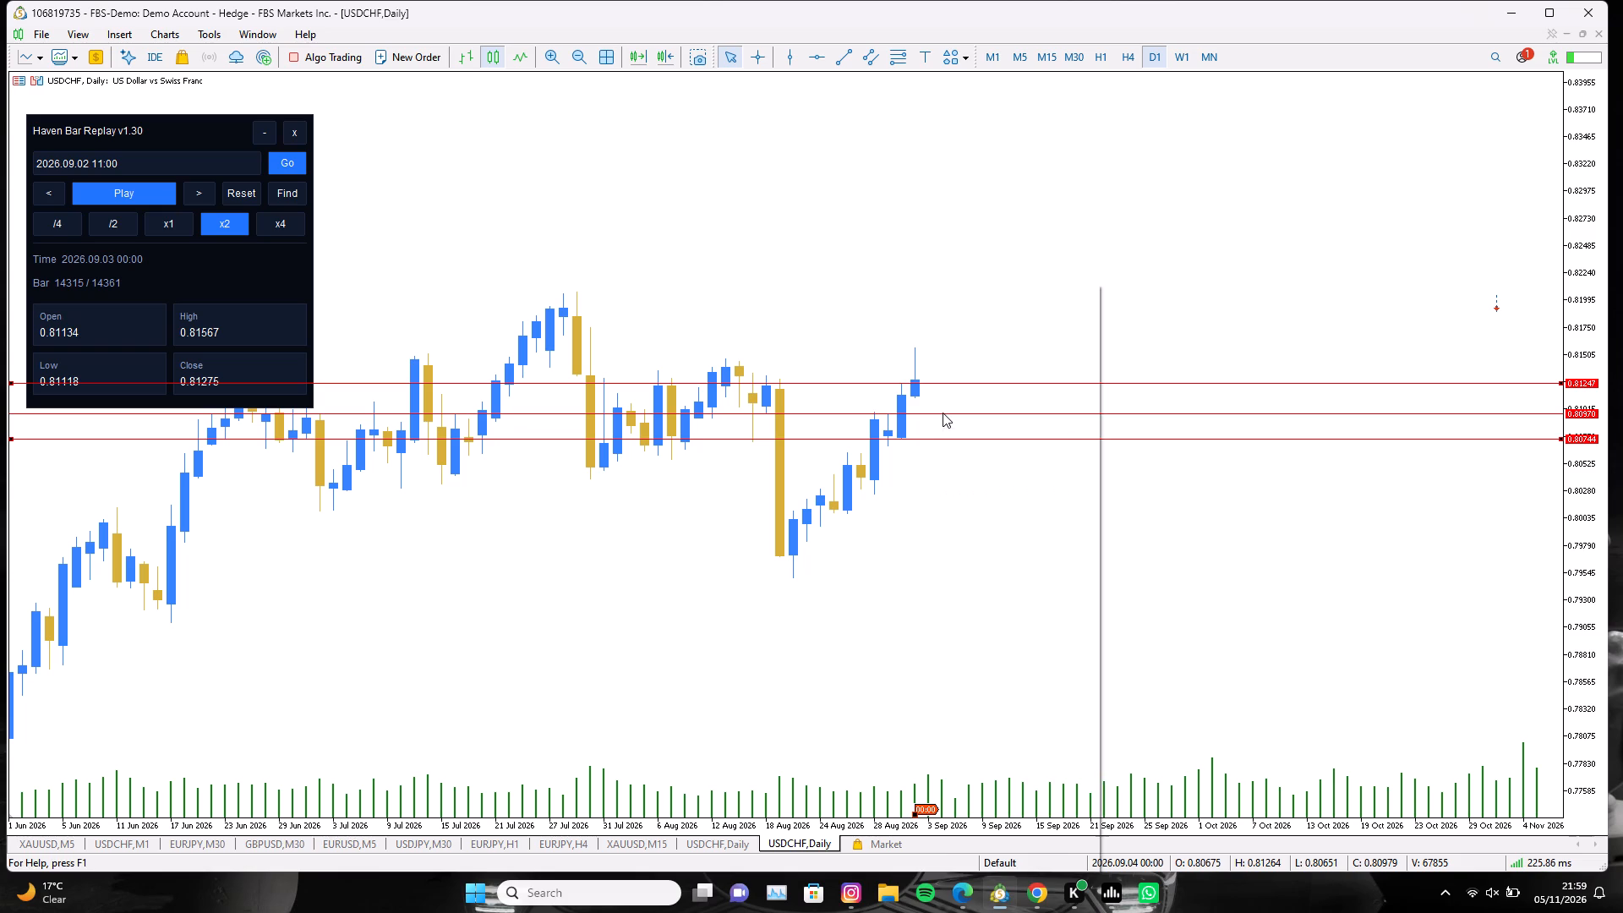
click(930, 451)
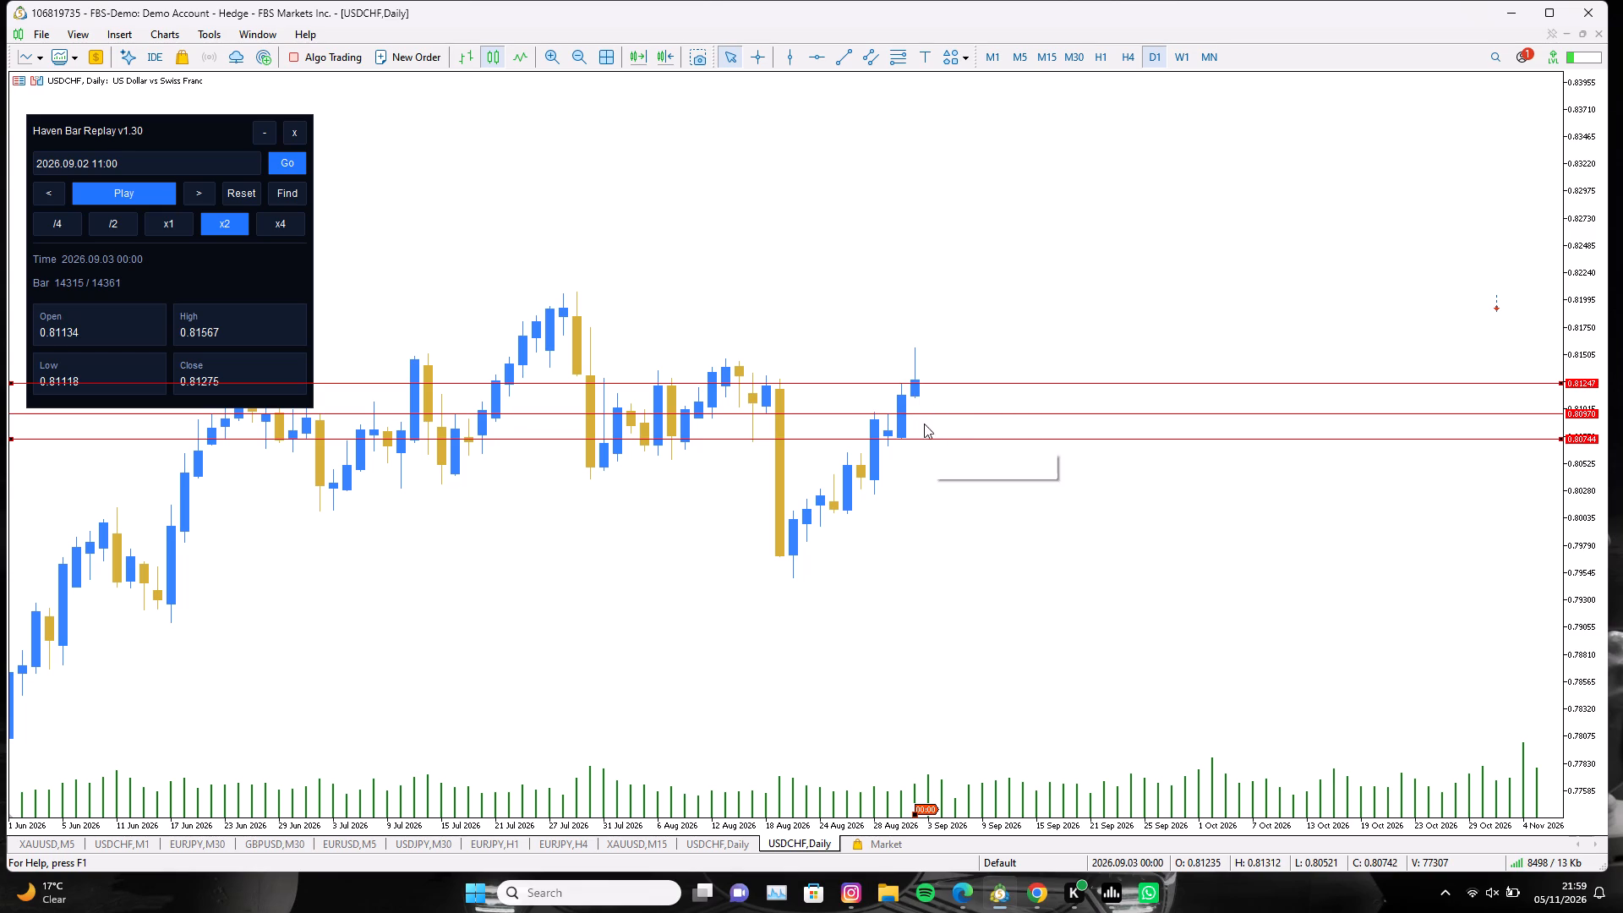
Draw a level trendline from the 2 September candle's high, about 0.8157, across to 8 September.
drag(954, 828, 1003, 828)
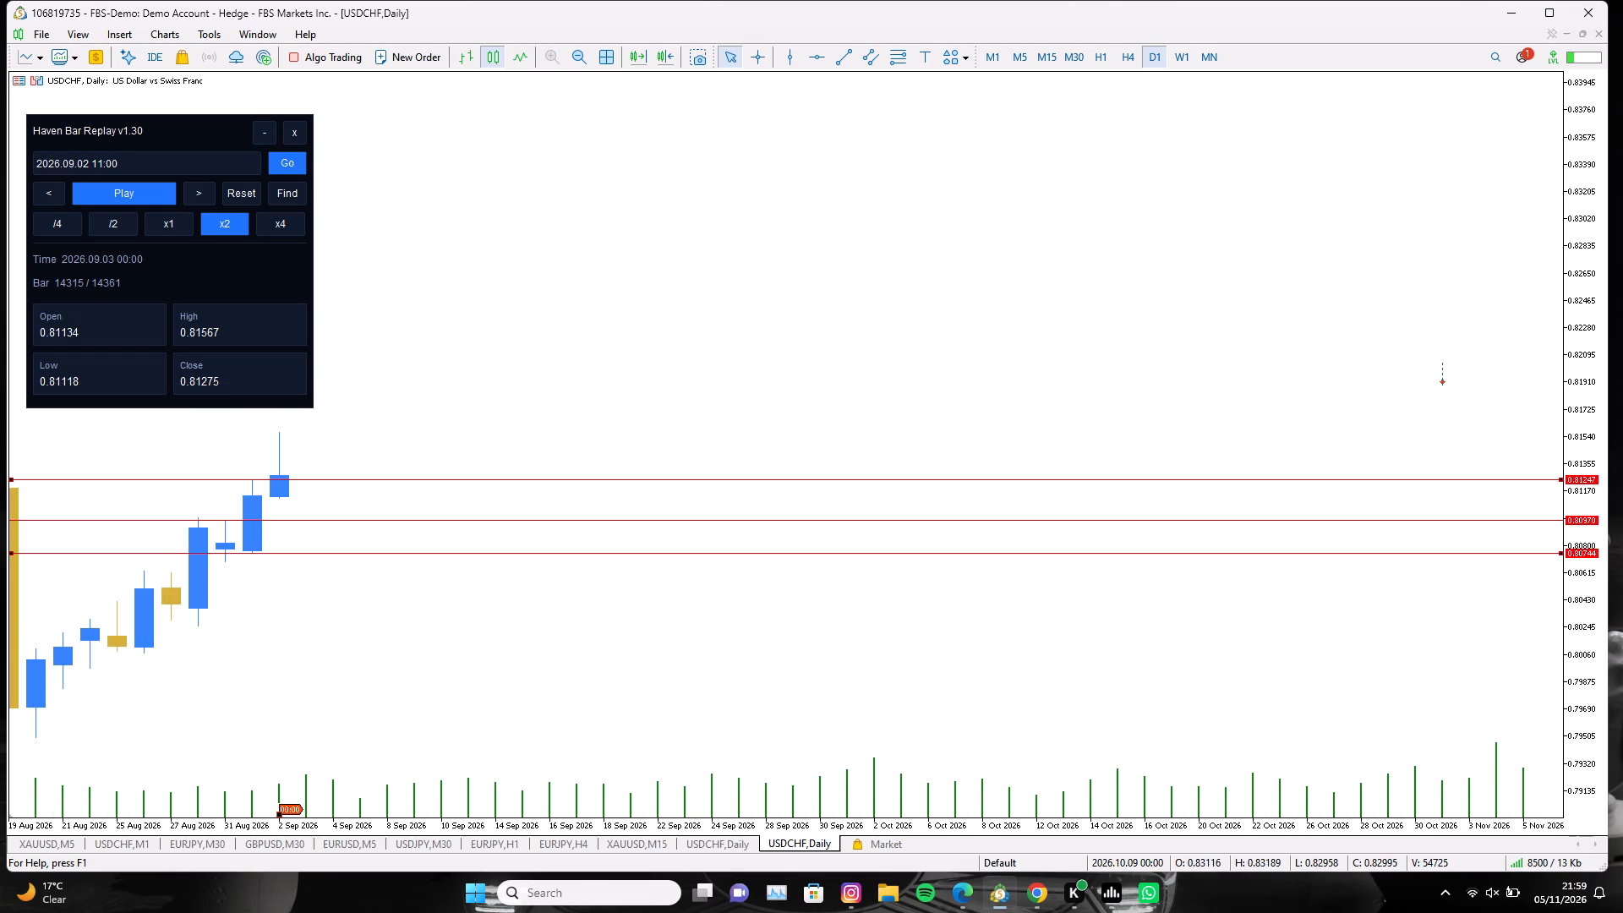
drag(1003, 828, 1004, 828)
drag(724, 724, 1205, 686)
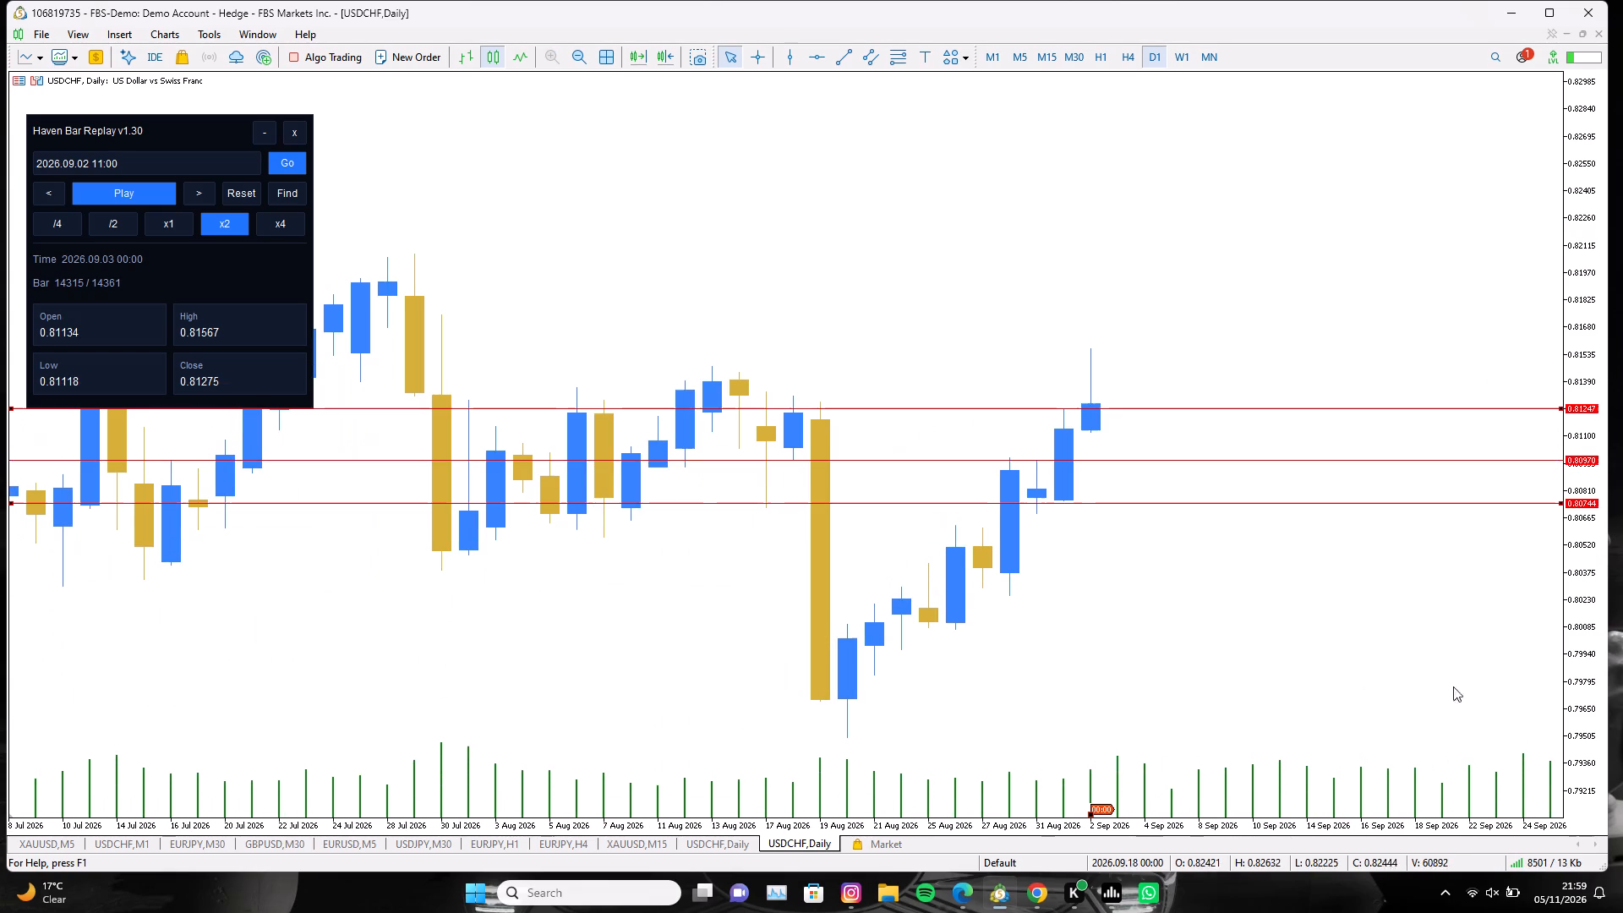
drag(1285, 712, 1277, 675)
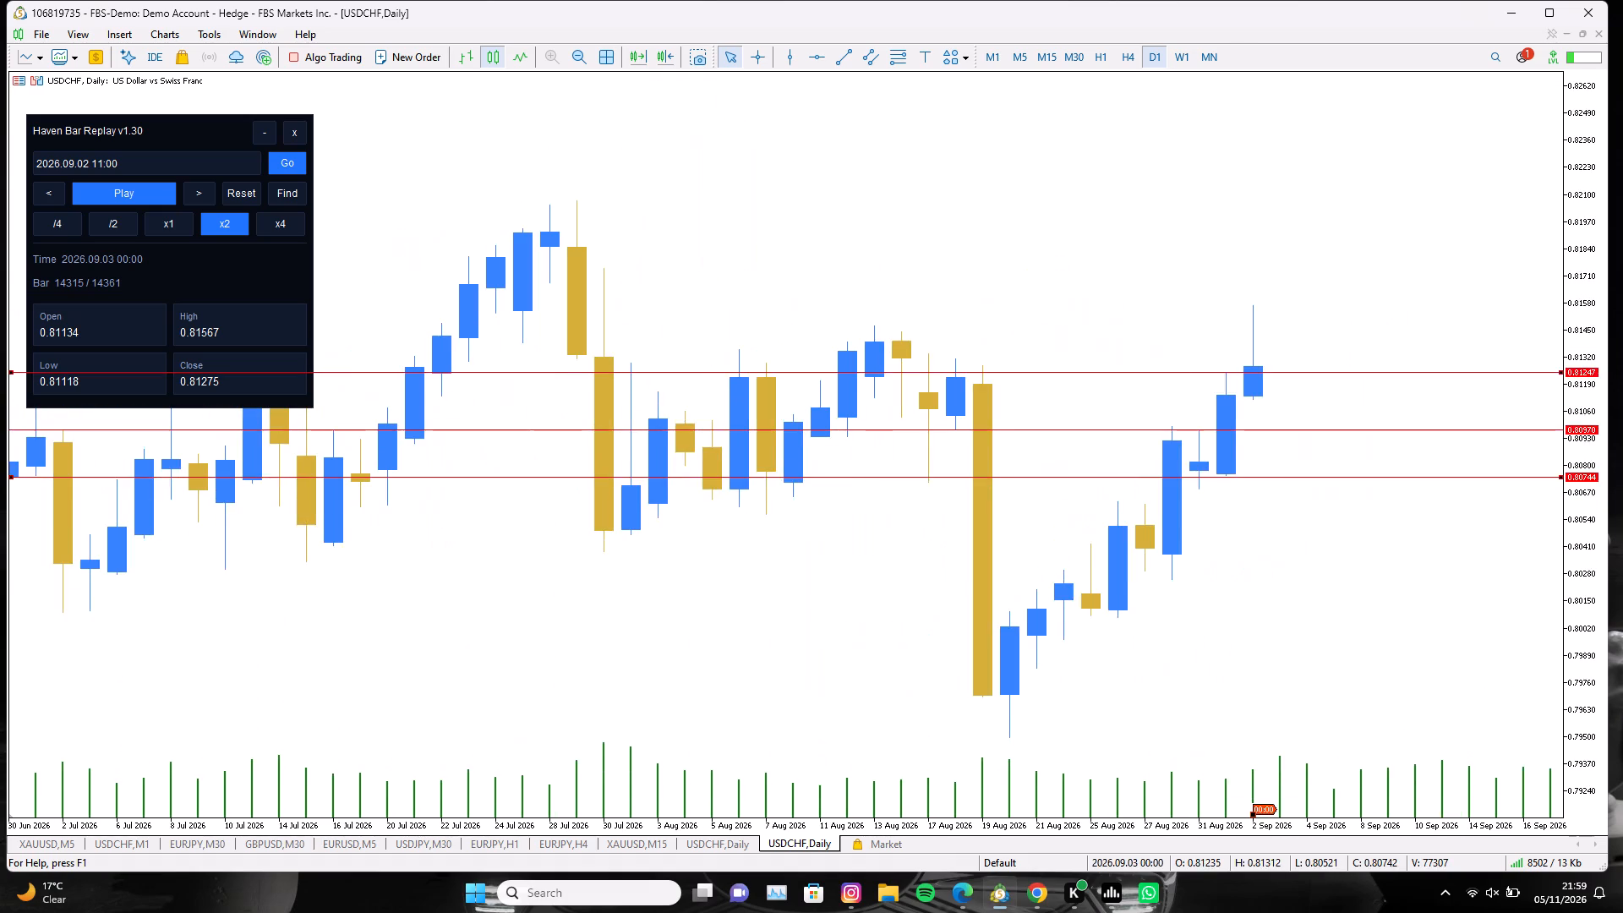
drag(1277, 675, 1280, 673)
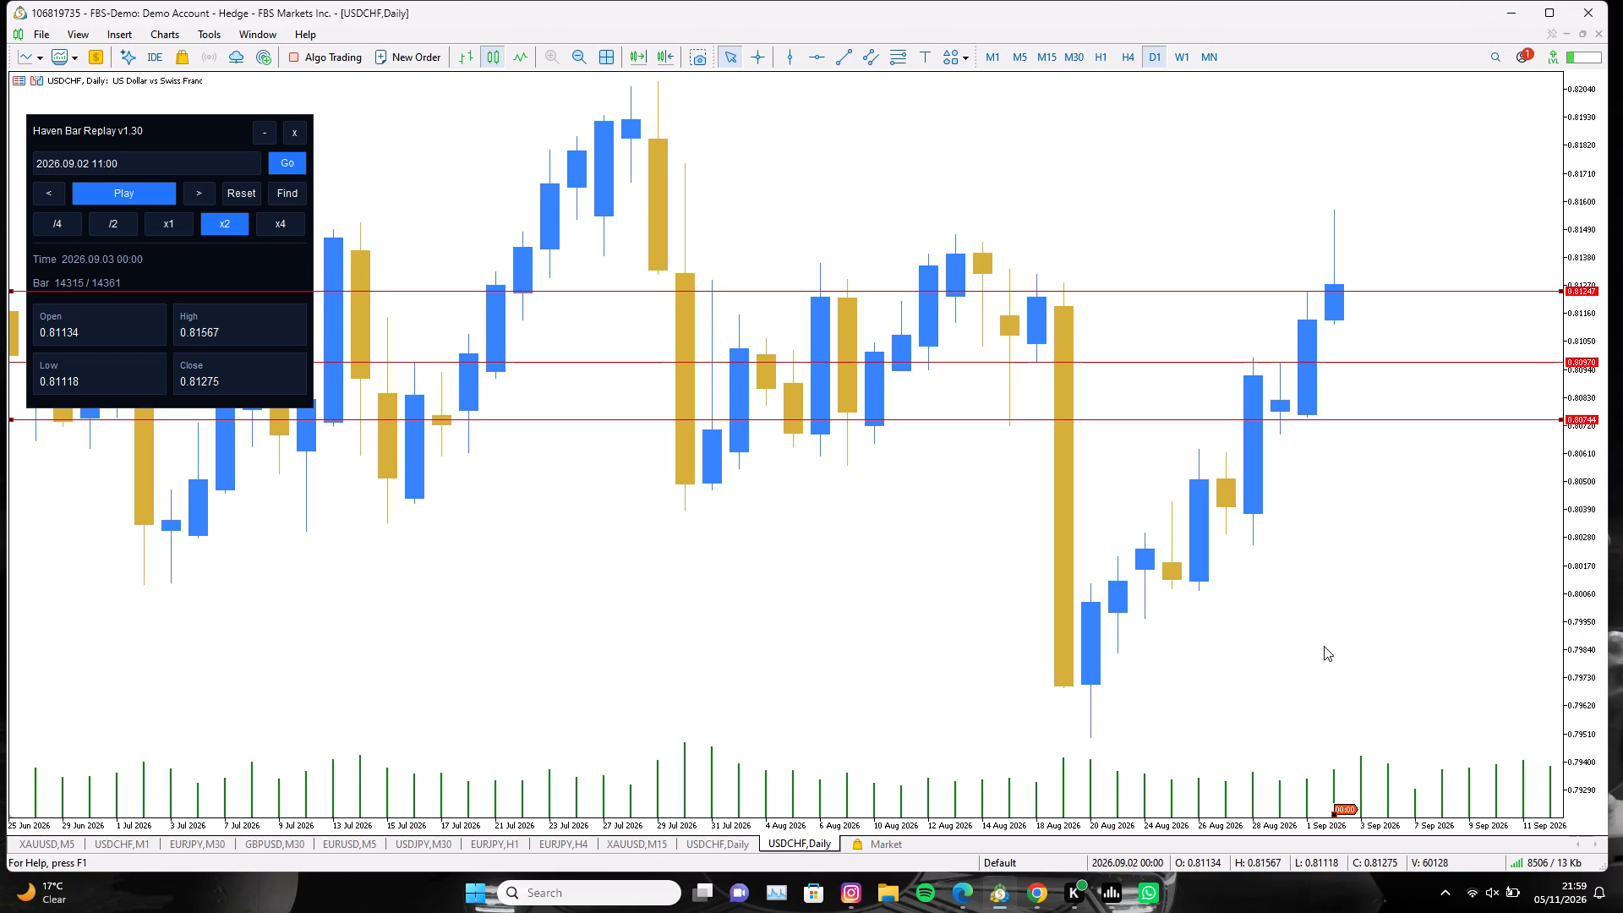
click(841, 57)
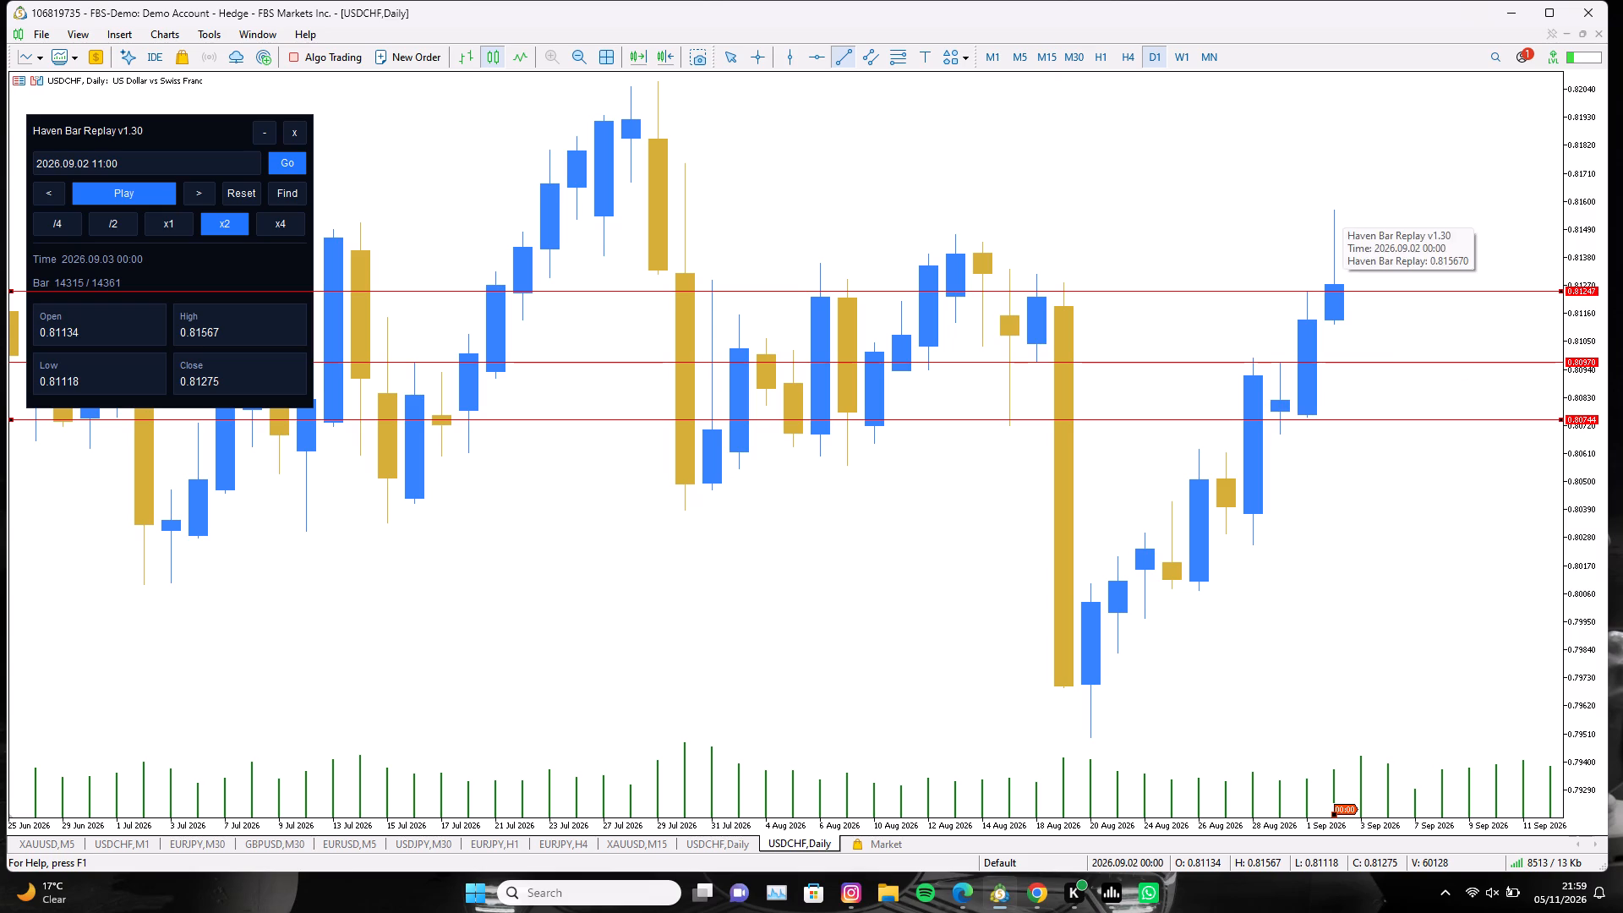
drag(1335, 209, 1437, 209)
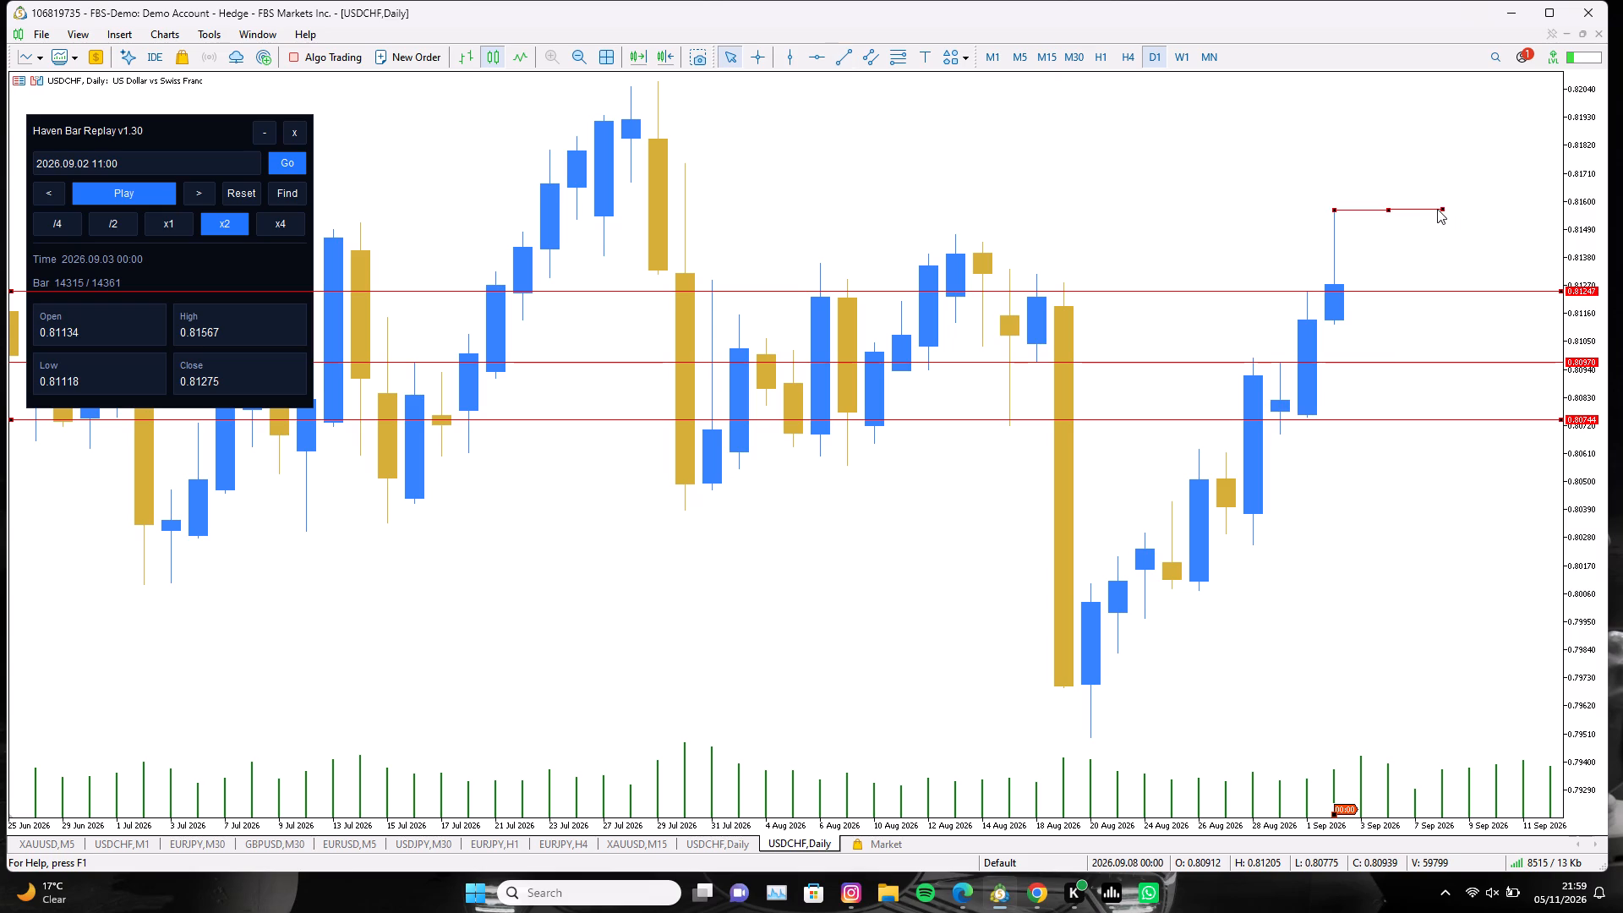
Draw a second level trendline from the 2 September candle's low across to 8 September.
click(836, 62)
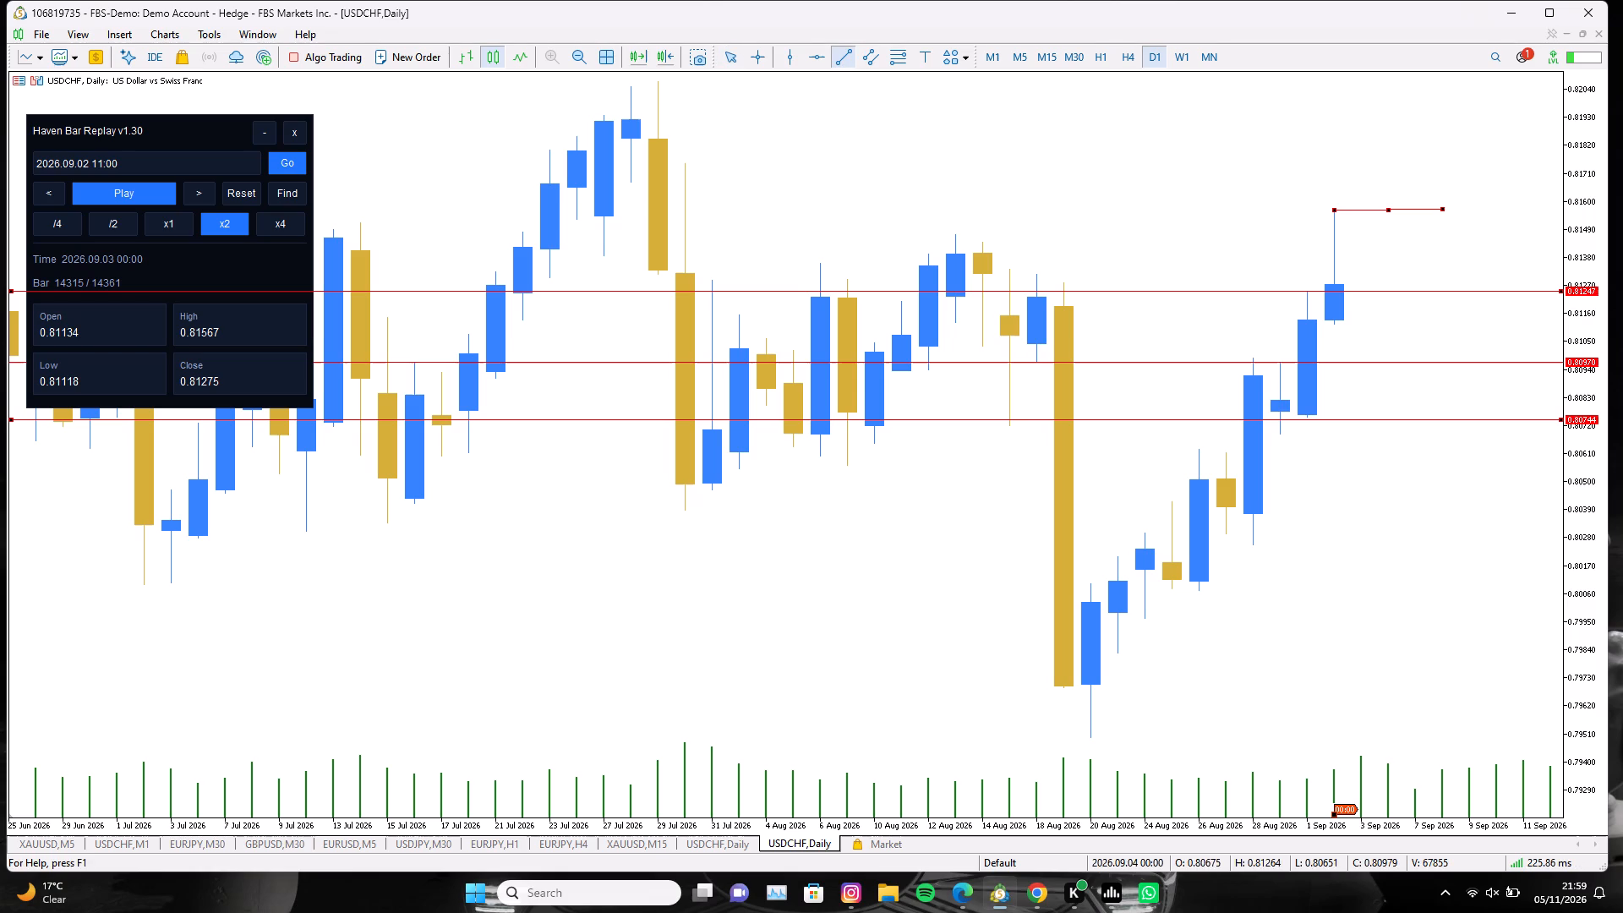
drag(1336, 325, 1441, 325)
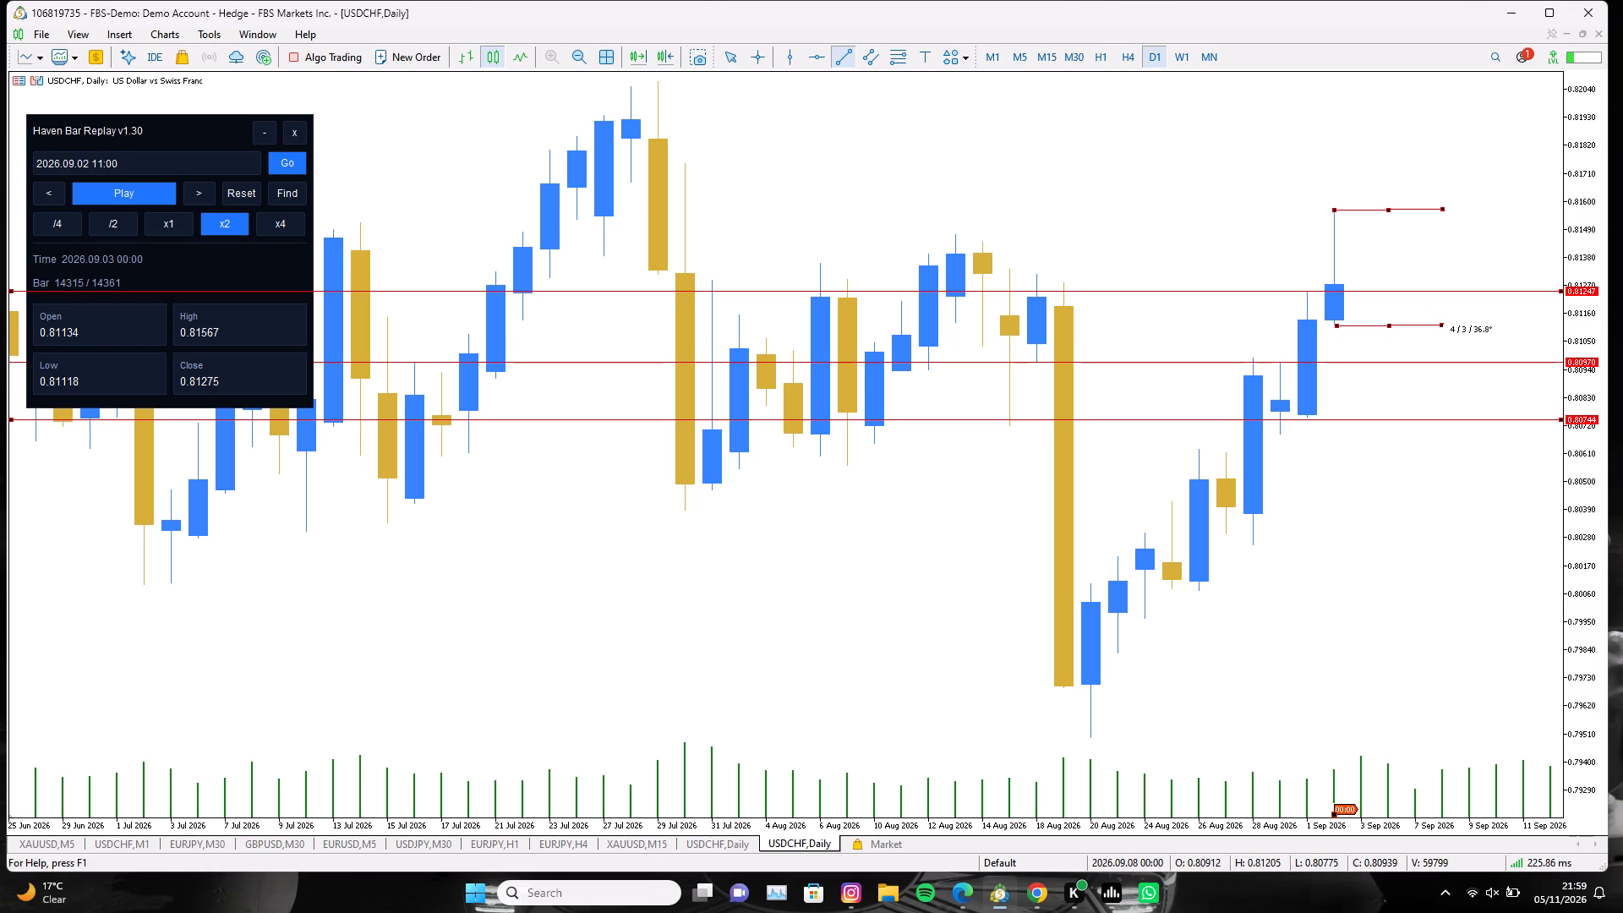
drag(1441, 325, 1449, 325)
click(1387, 325)
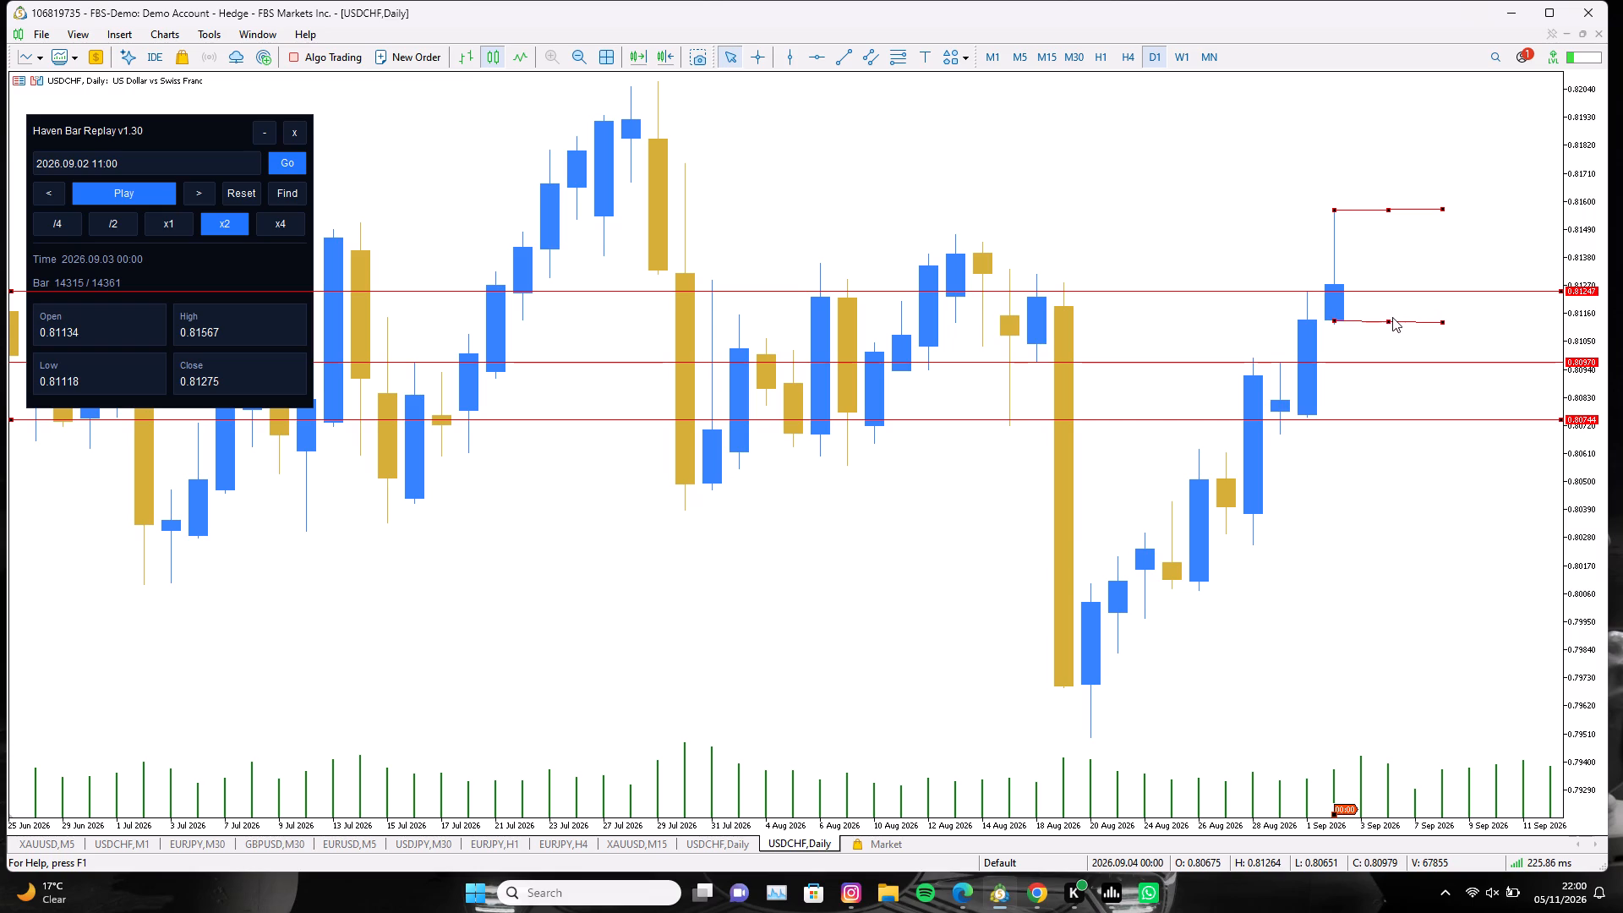
Move the lower trendline up to the 2 September candle's close and extend its end to 9 September.
drag(1388, 320, 1366, 284)
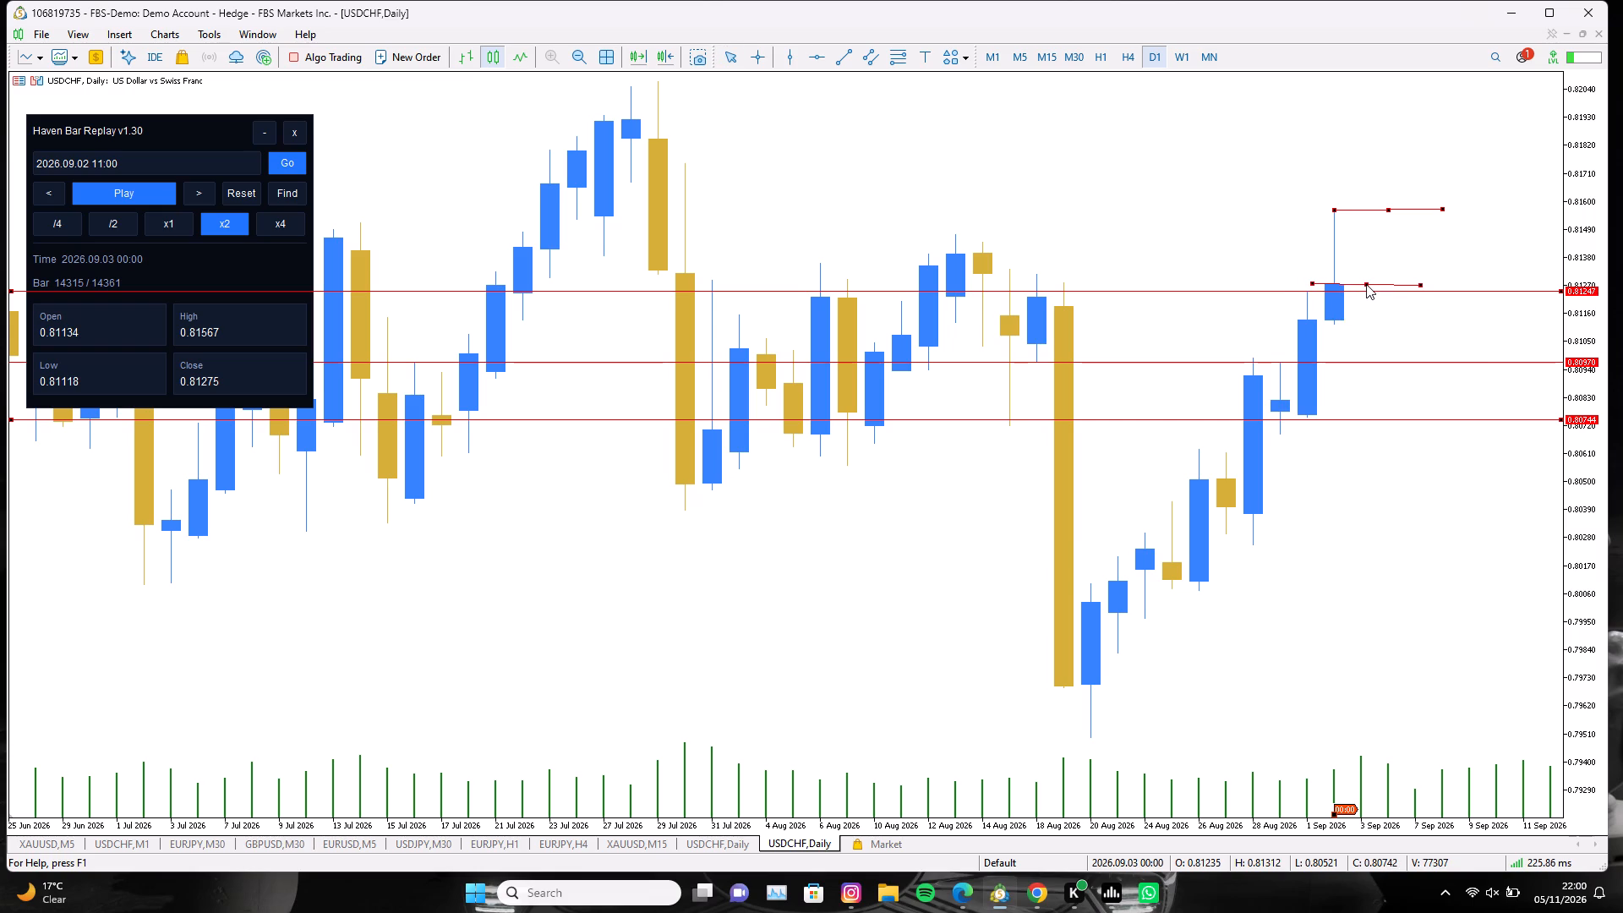
drag(1366, 284, 1381, 283)
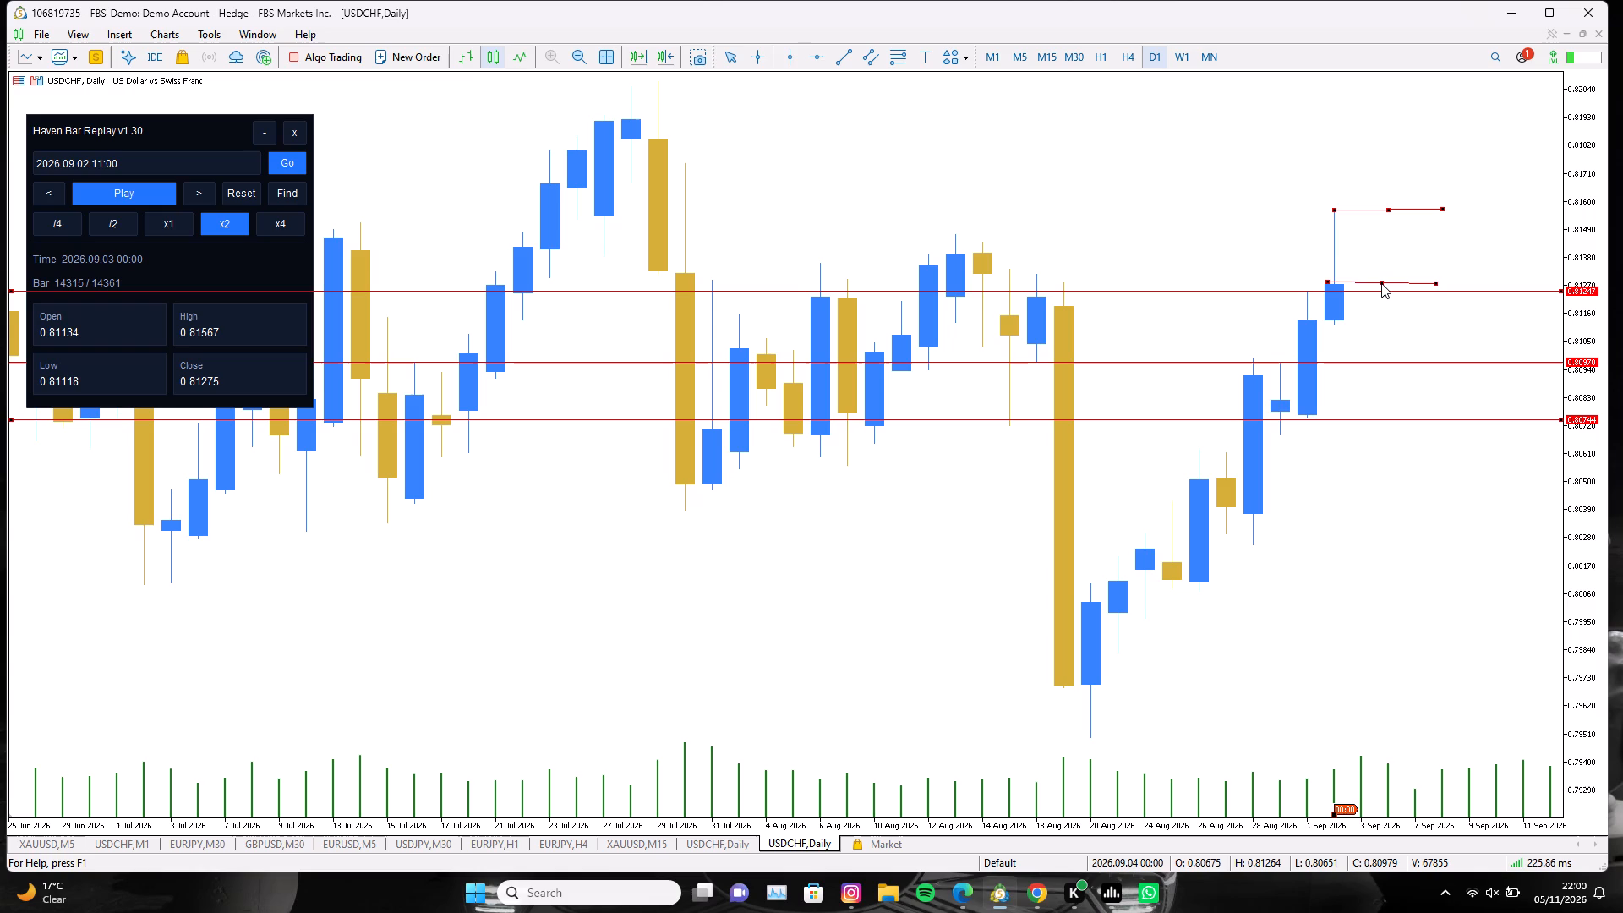
drag(1381, 283, 1385, 284)
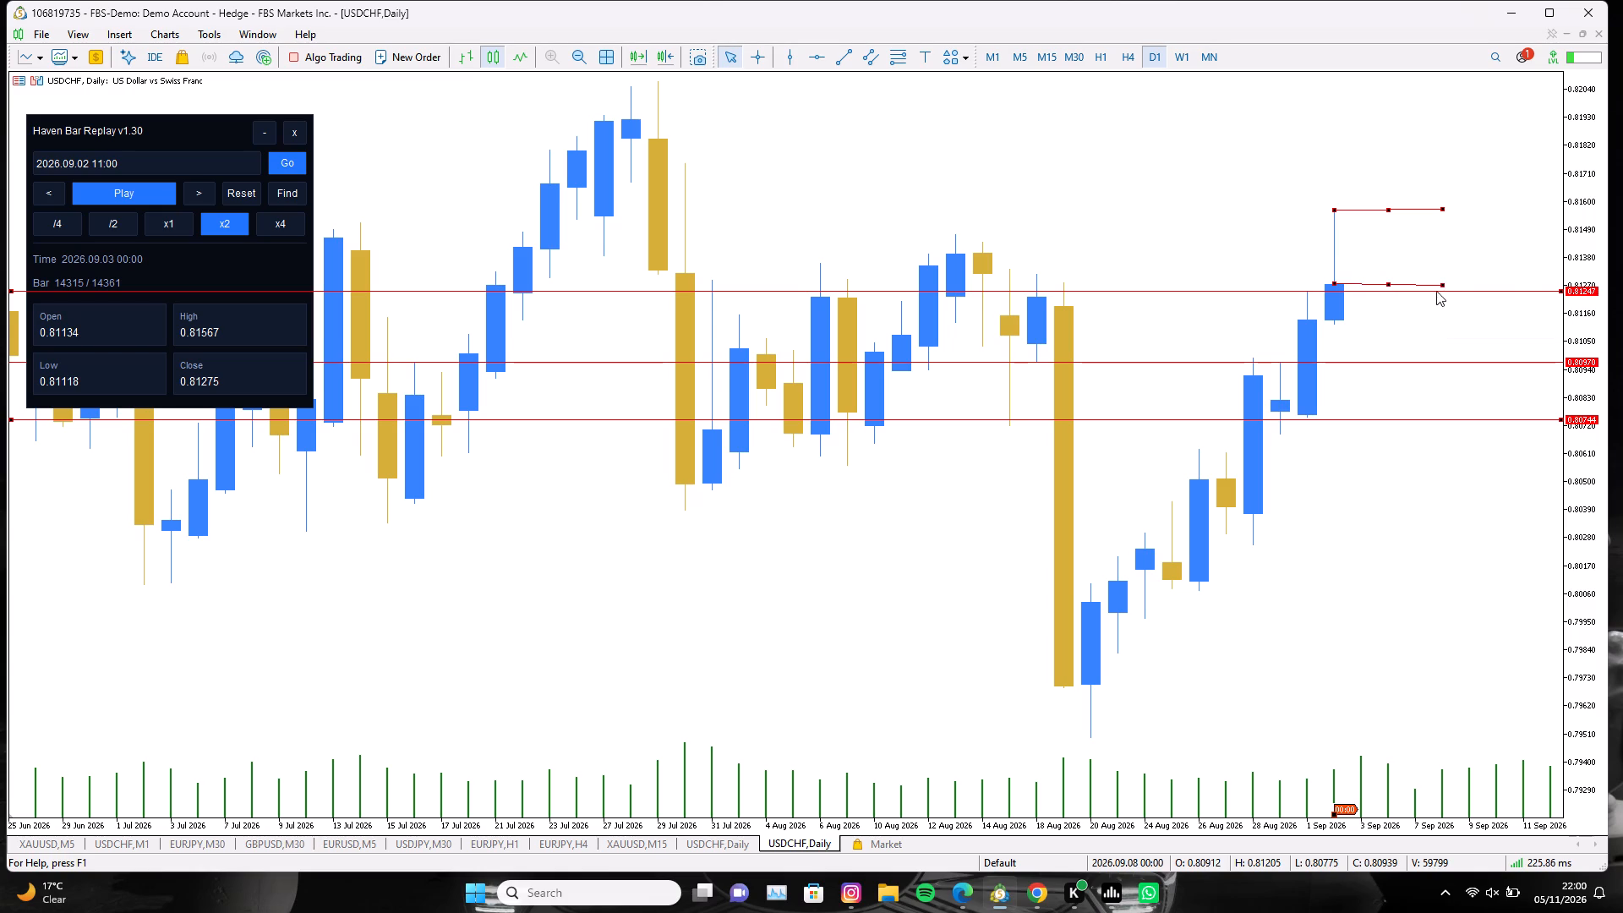
drag(1440, 287, 1474, 284)
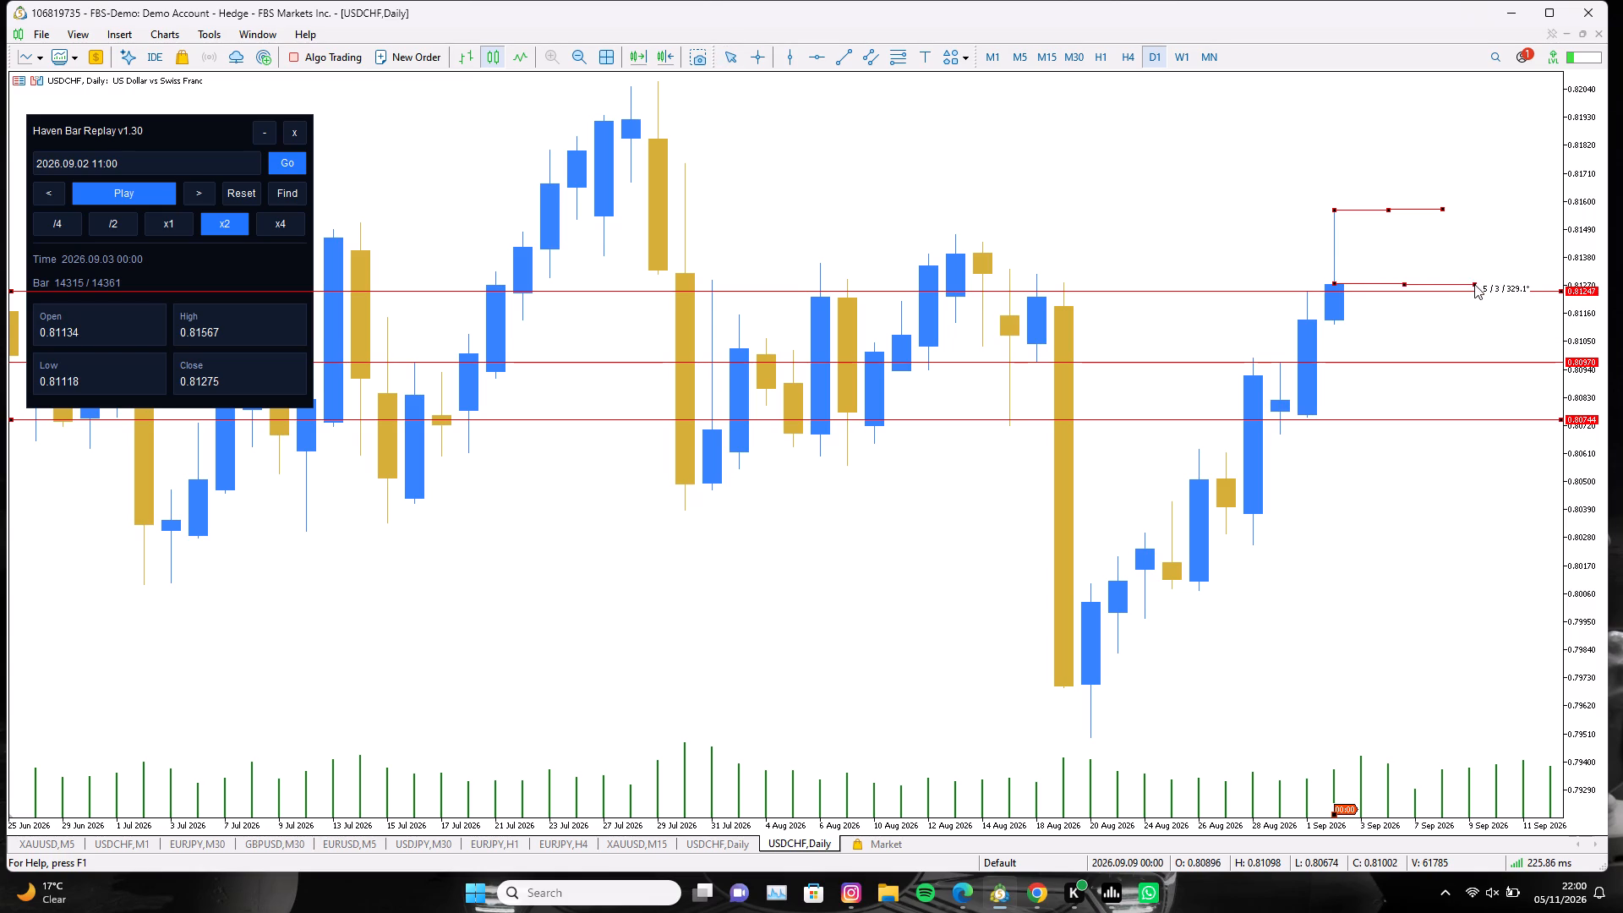
drag(1474, 284, 1474, 285)
click(1431, 285)
click(1431, 320)
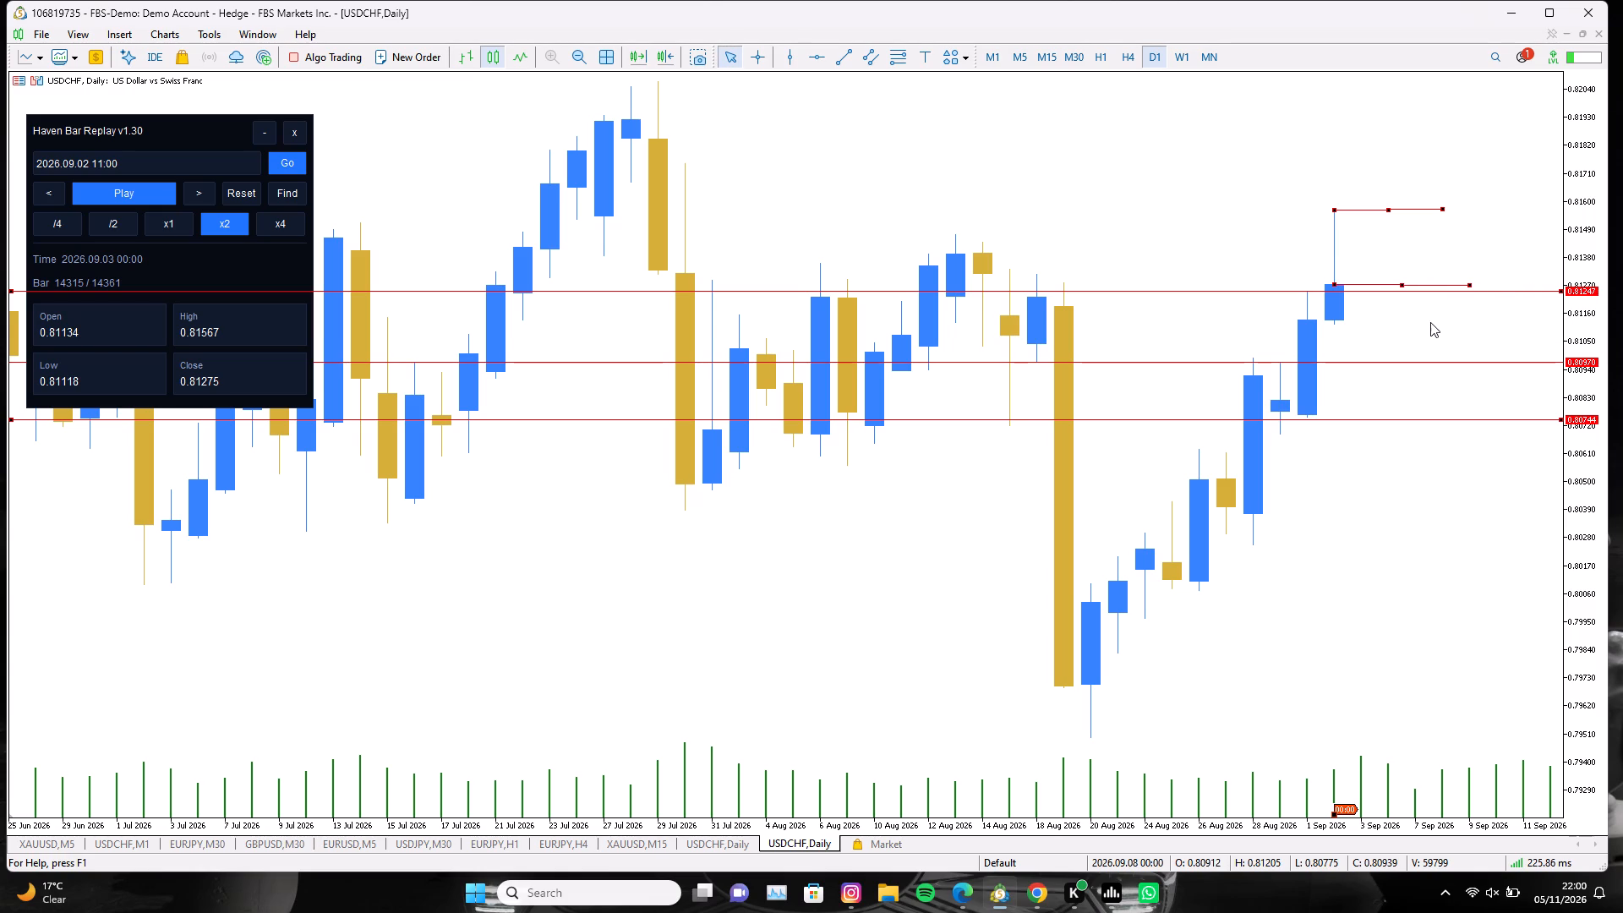
click(1451, 243)
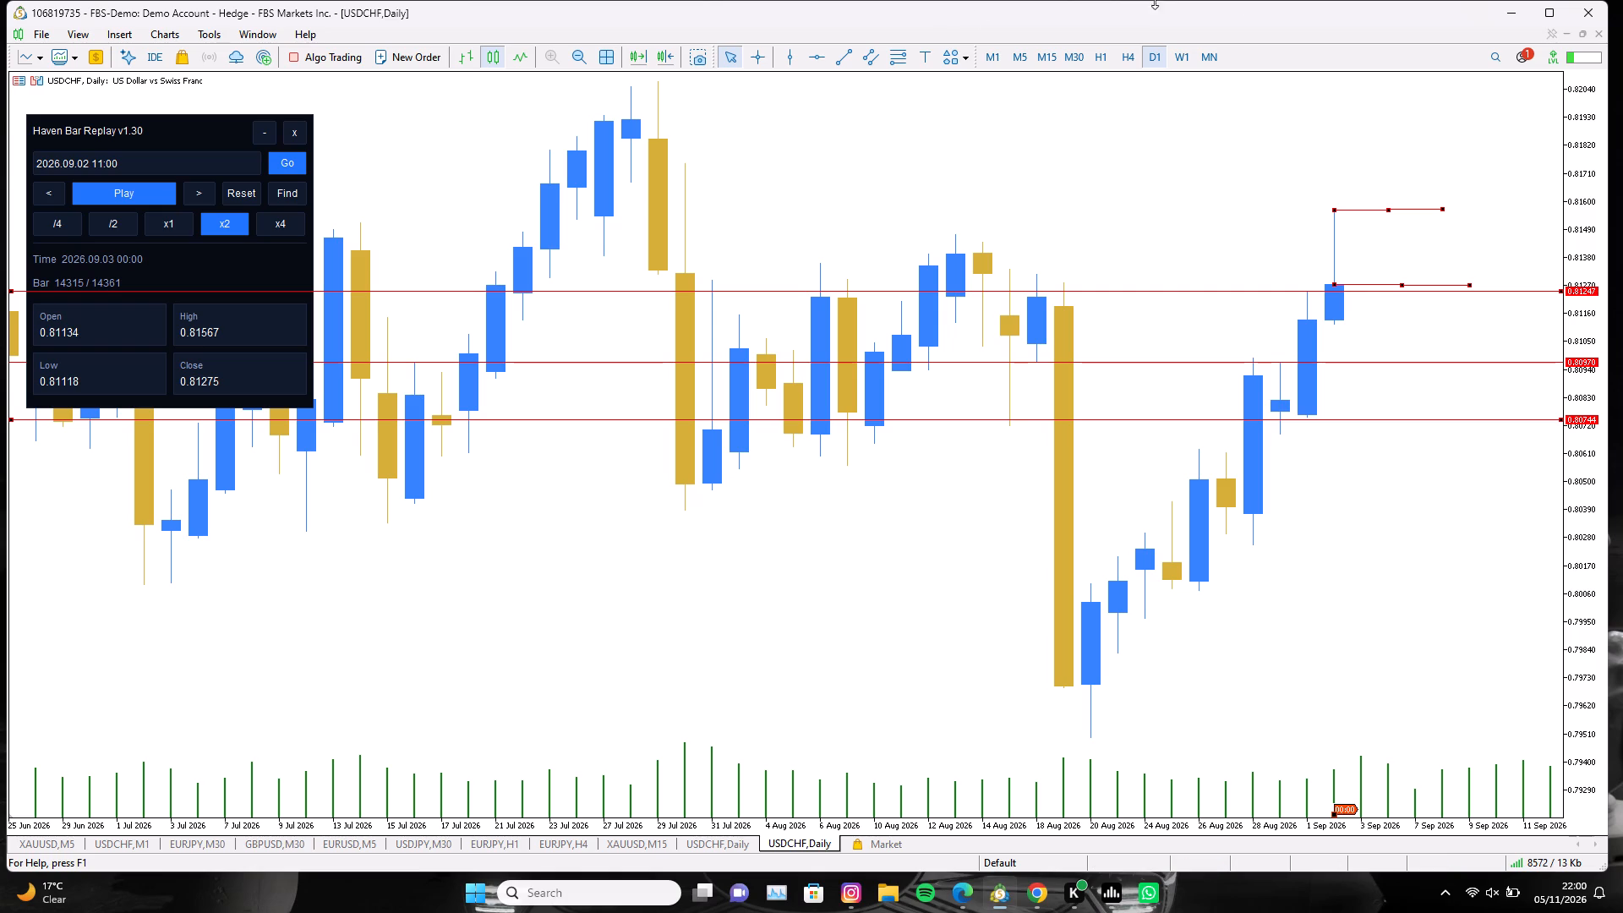
Switch the USDCHF chart to the H4 timeframe, framing the candles from 26 August to the 2 September replay position.
click(1123, 59)
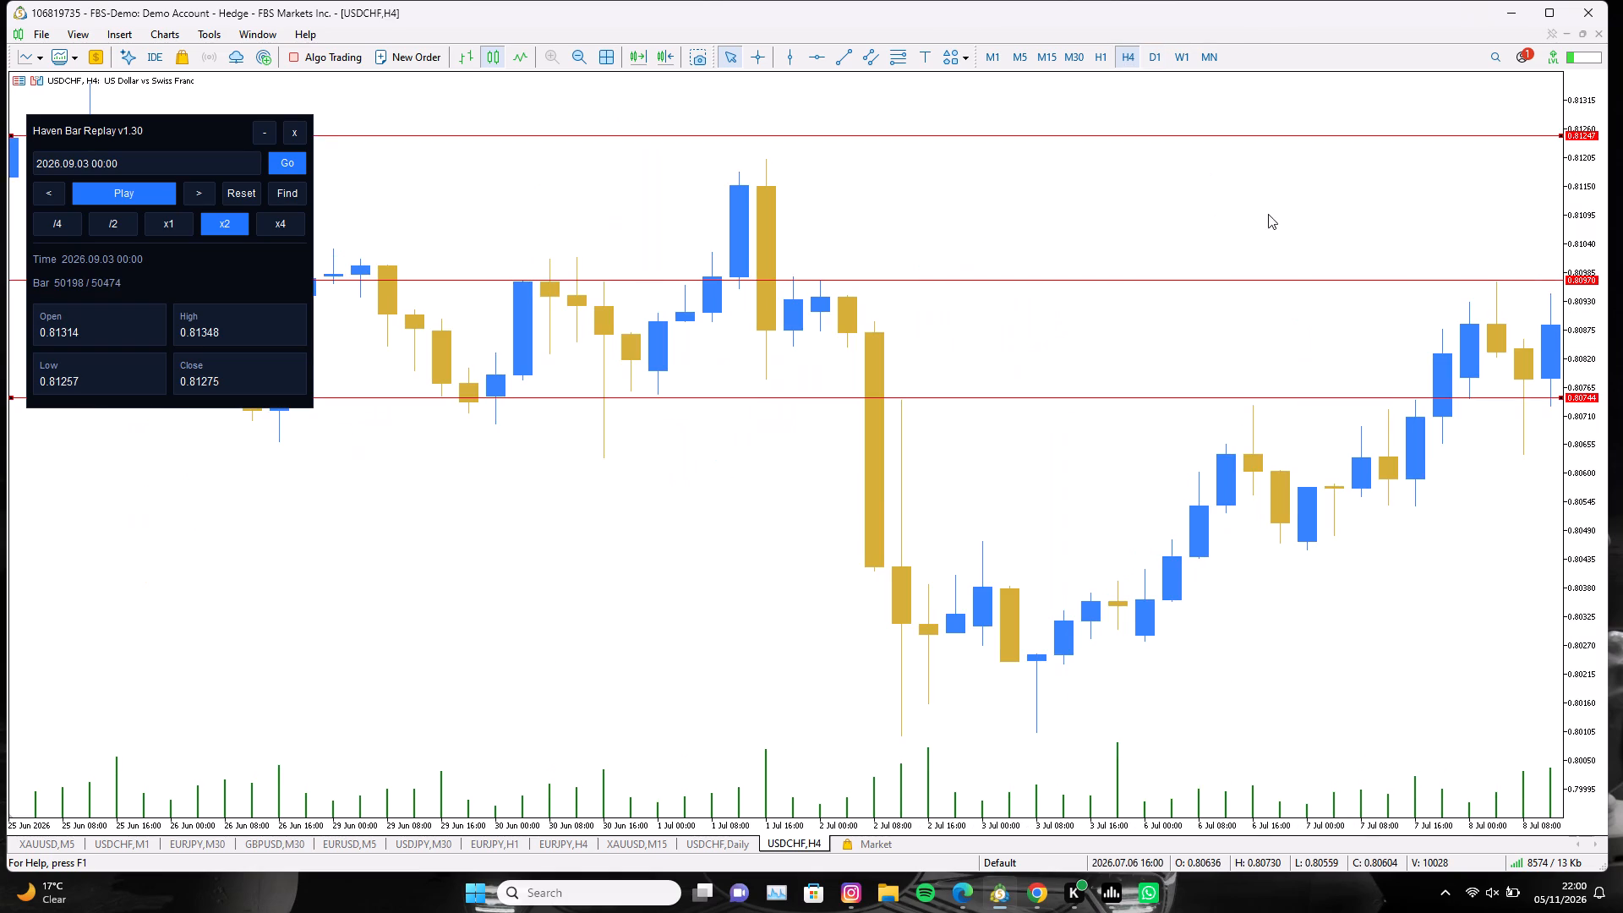
drag(1272, 216, 531, 315)
drag(1014, 285, 339, 385)
drag(1041, 317, 309, 397)
drag(1093, 328, 397, 392)
drag(1274, 290, 1171, 290)
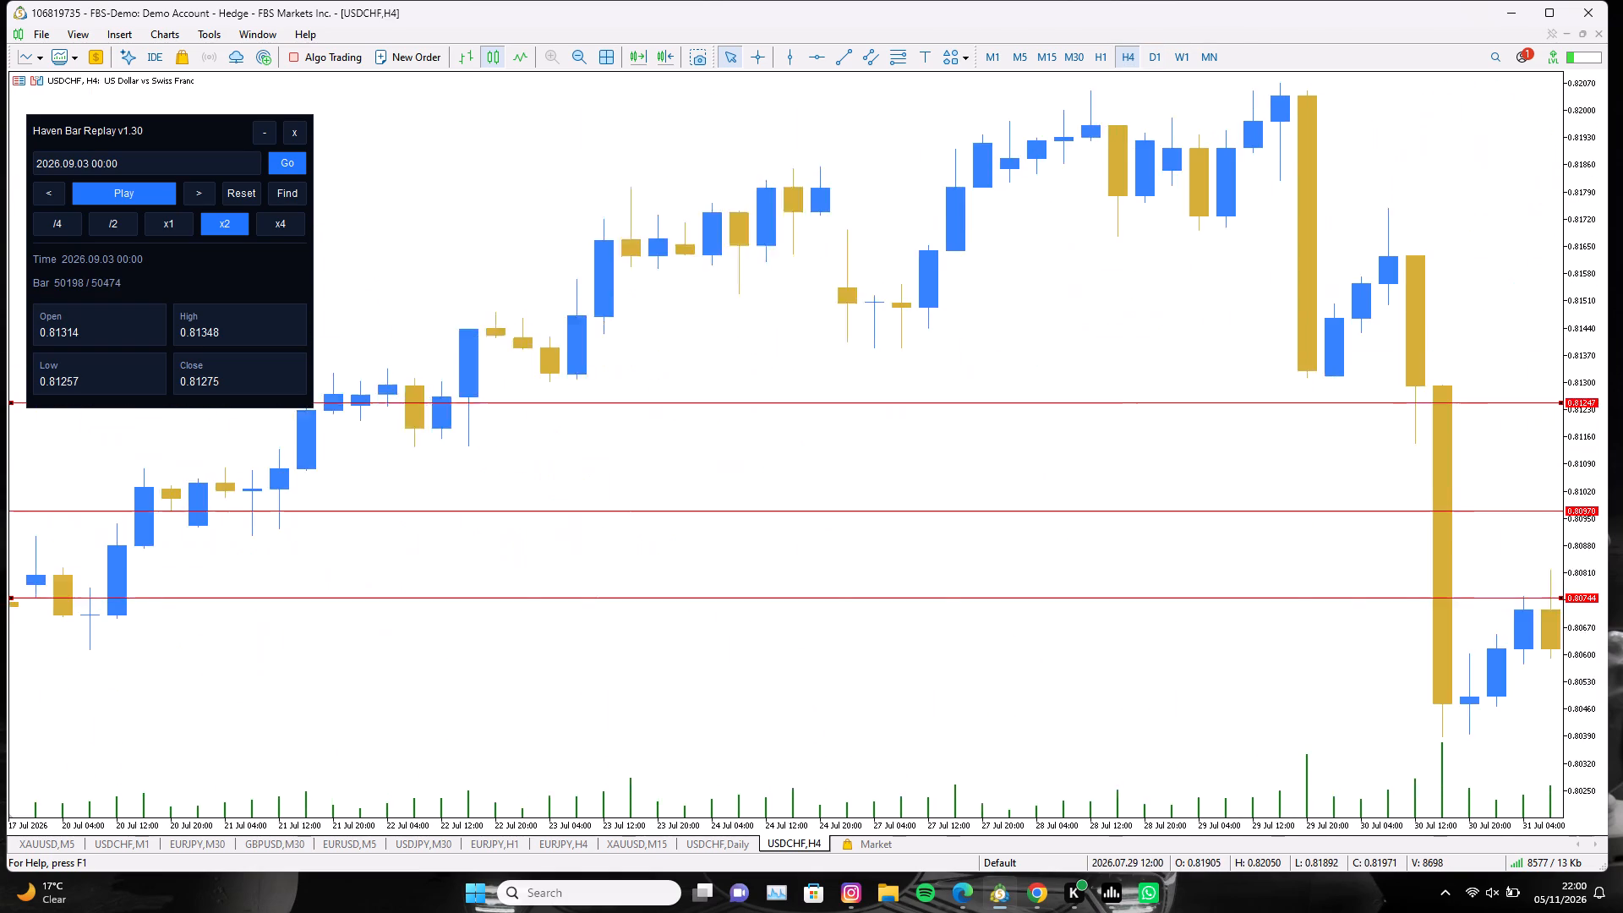
drag(1171, 290, 314, 336)
drag(1422, 223, 578, 276)
drag(1098, 212, 403, 216)
drag(986, 206, 67, 311)
drag(951, 241, 95, 336)
drag(909, 327, 0, 438)
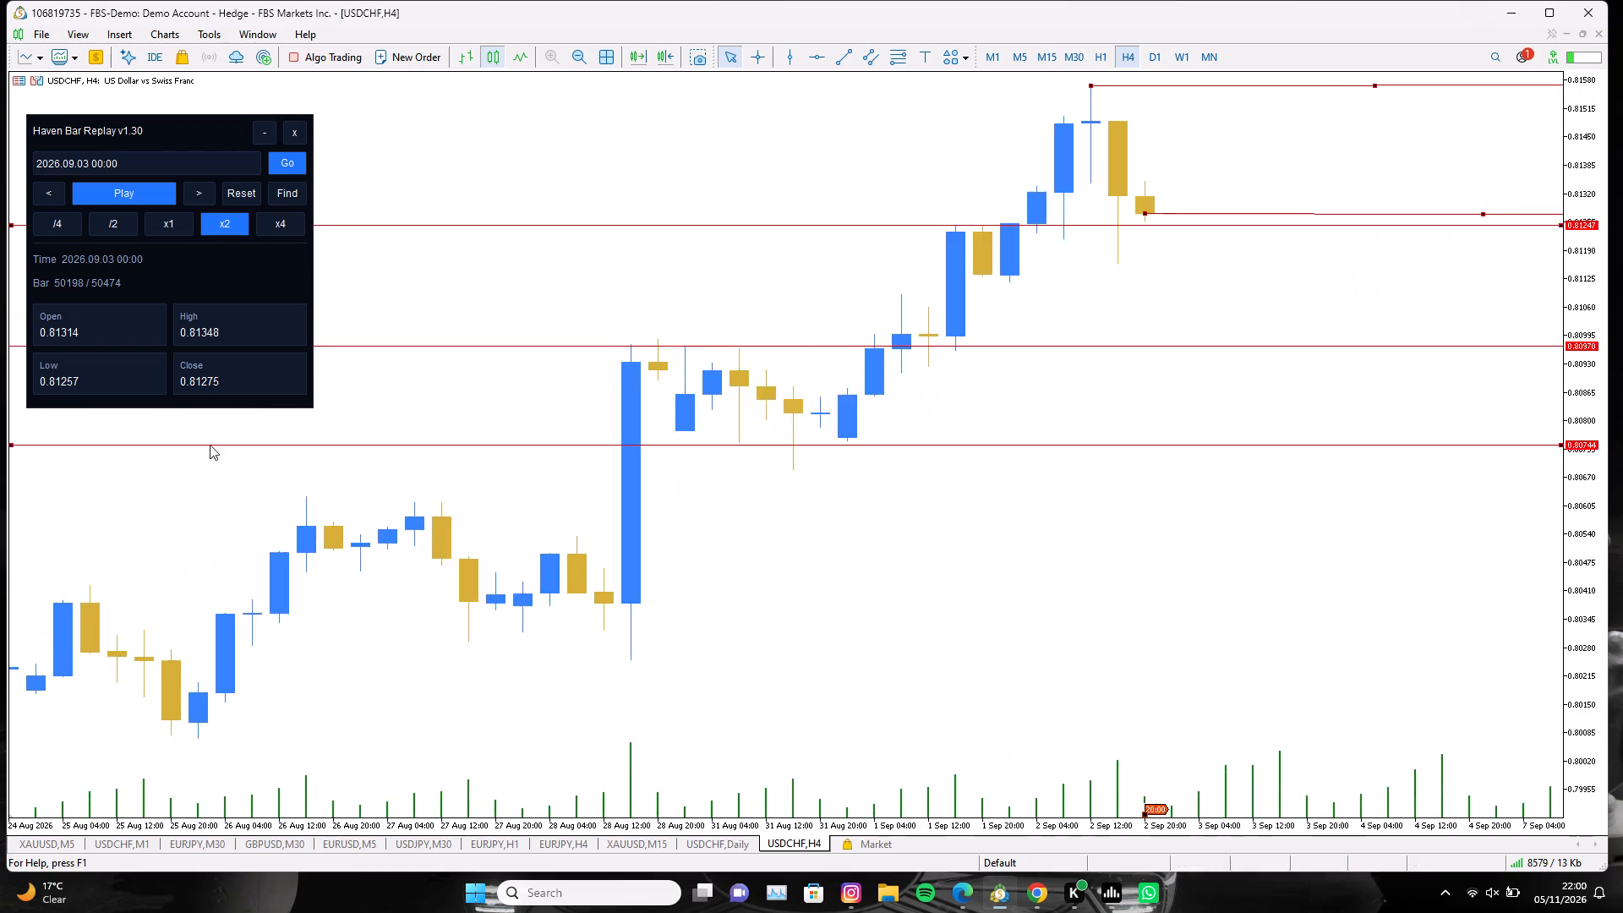
drag(1035, 373, 310, 405)
drag(529, 388, 852, 392)
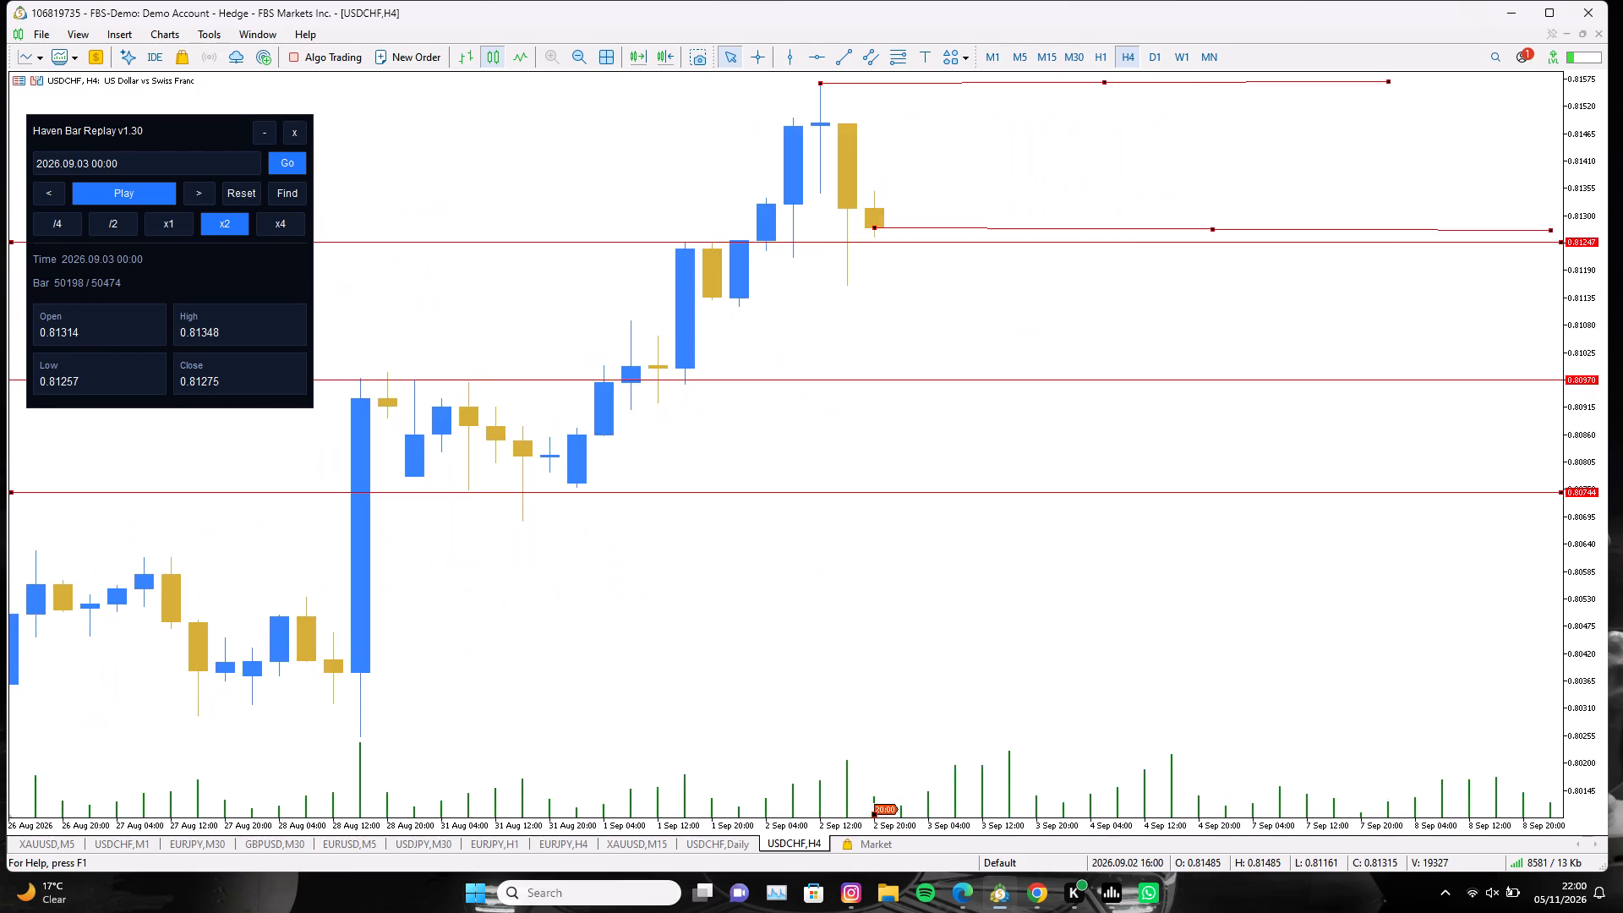
drag(852, 392, 796, 377)
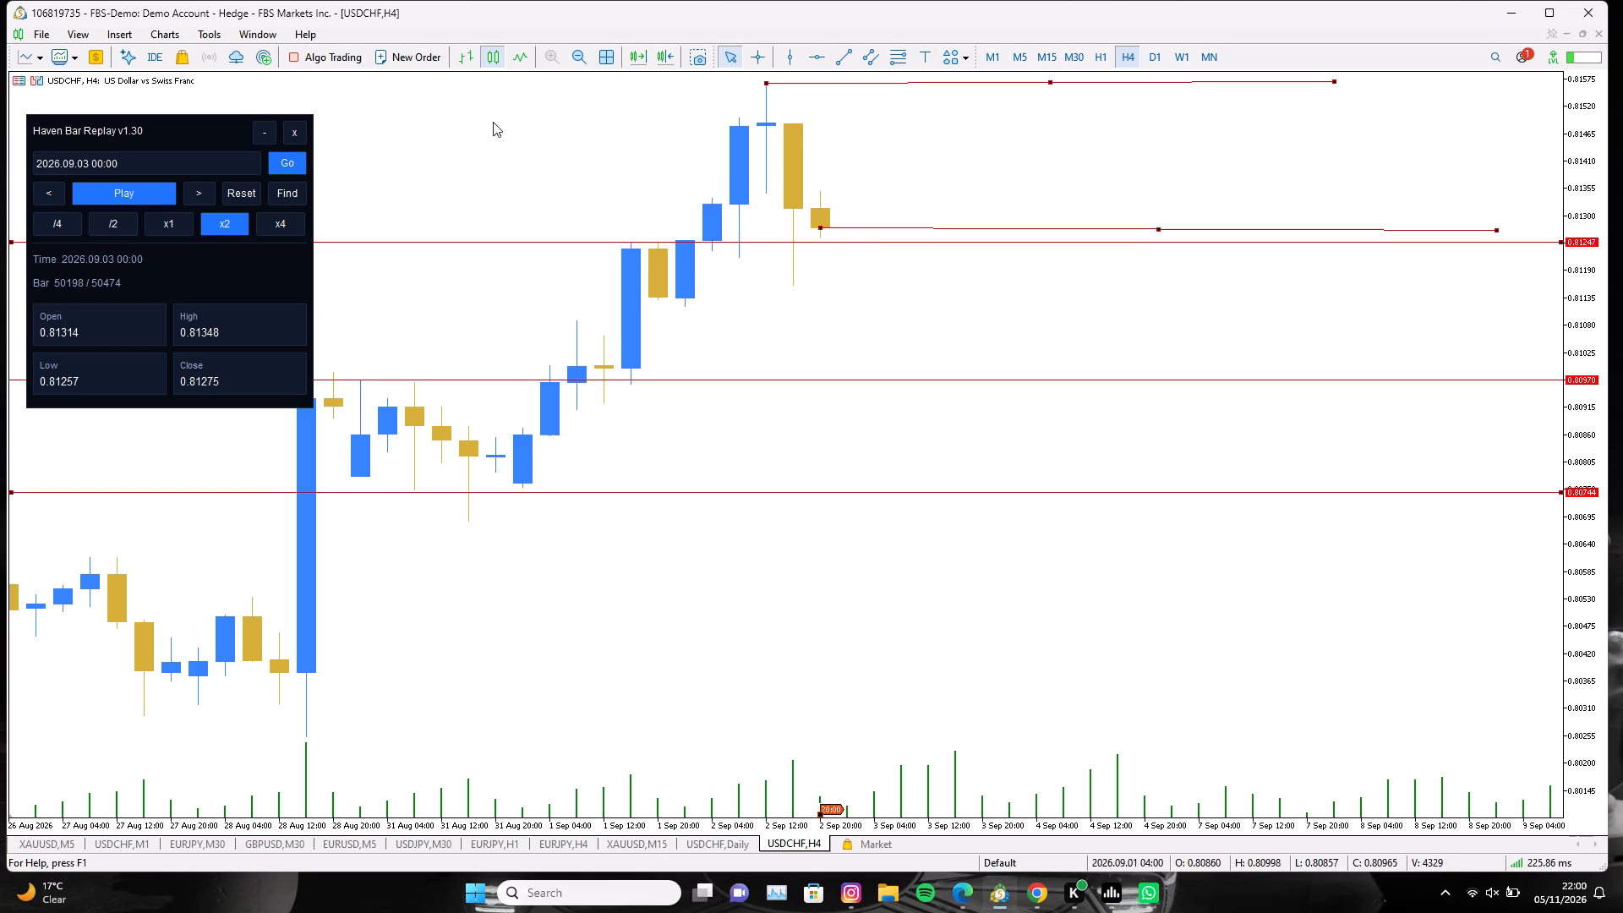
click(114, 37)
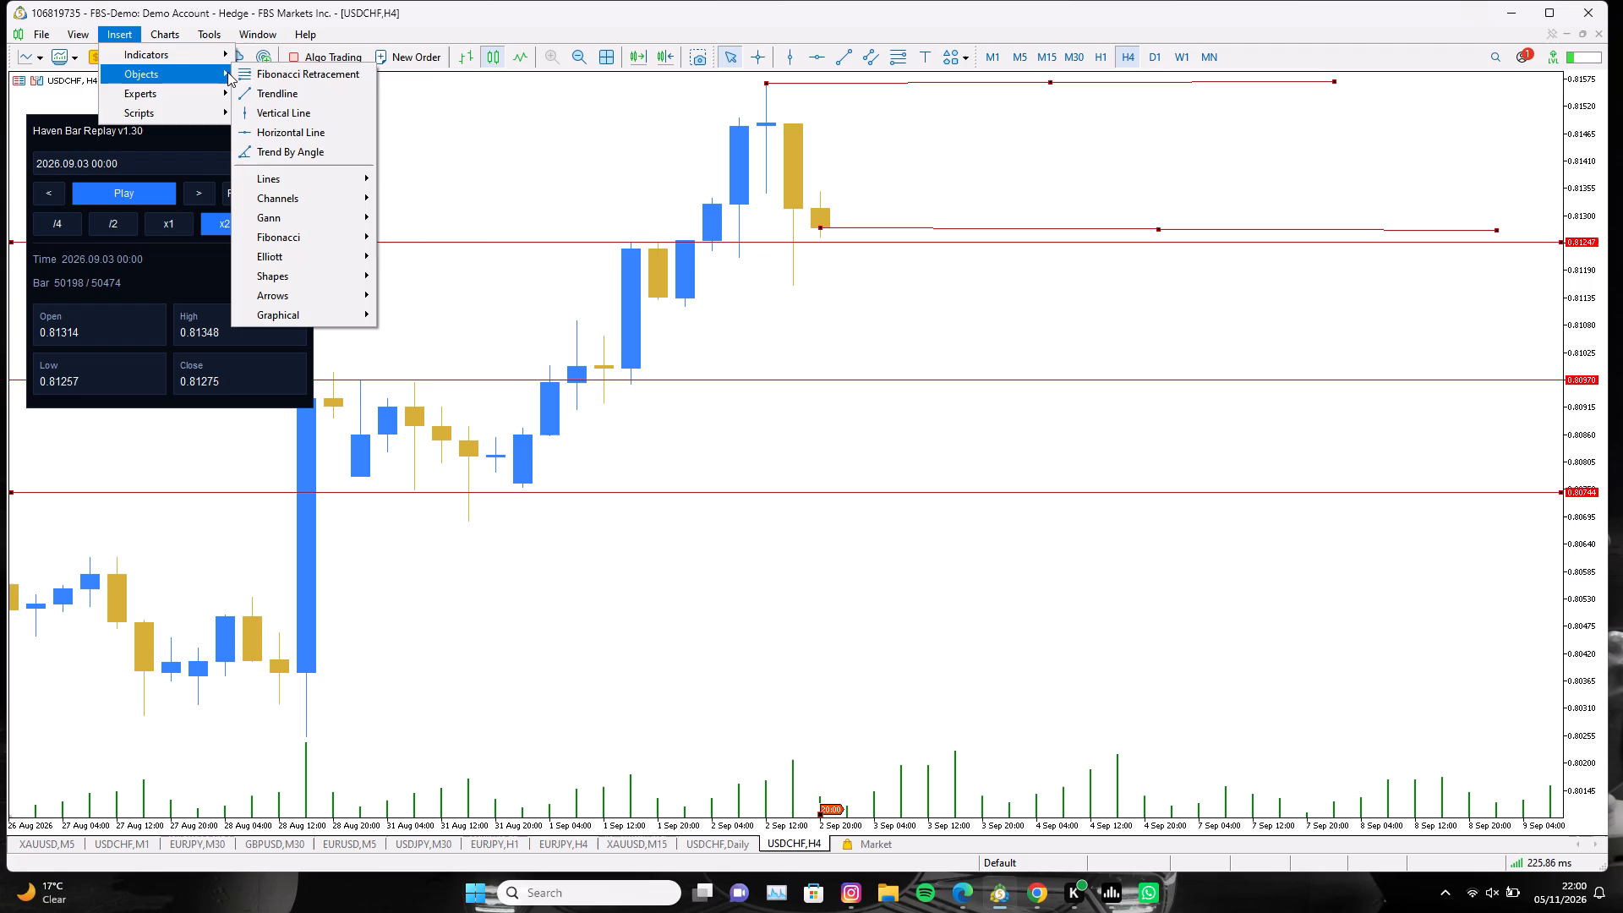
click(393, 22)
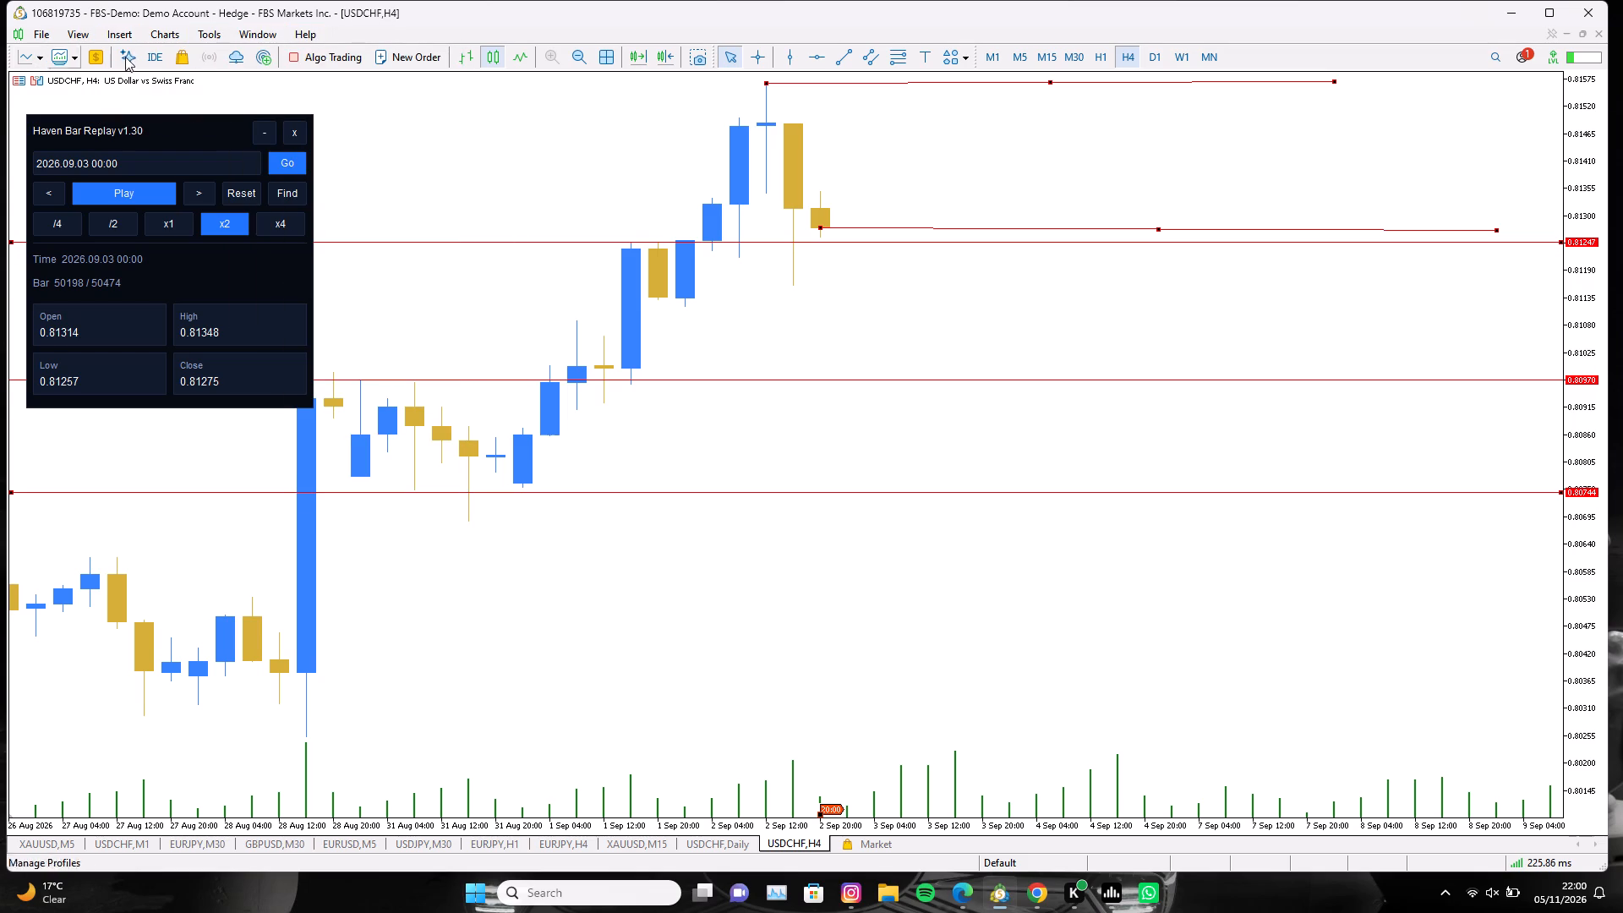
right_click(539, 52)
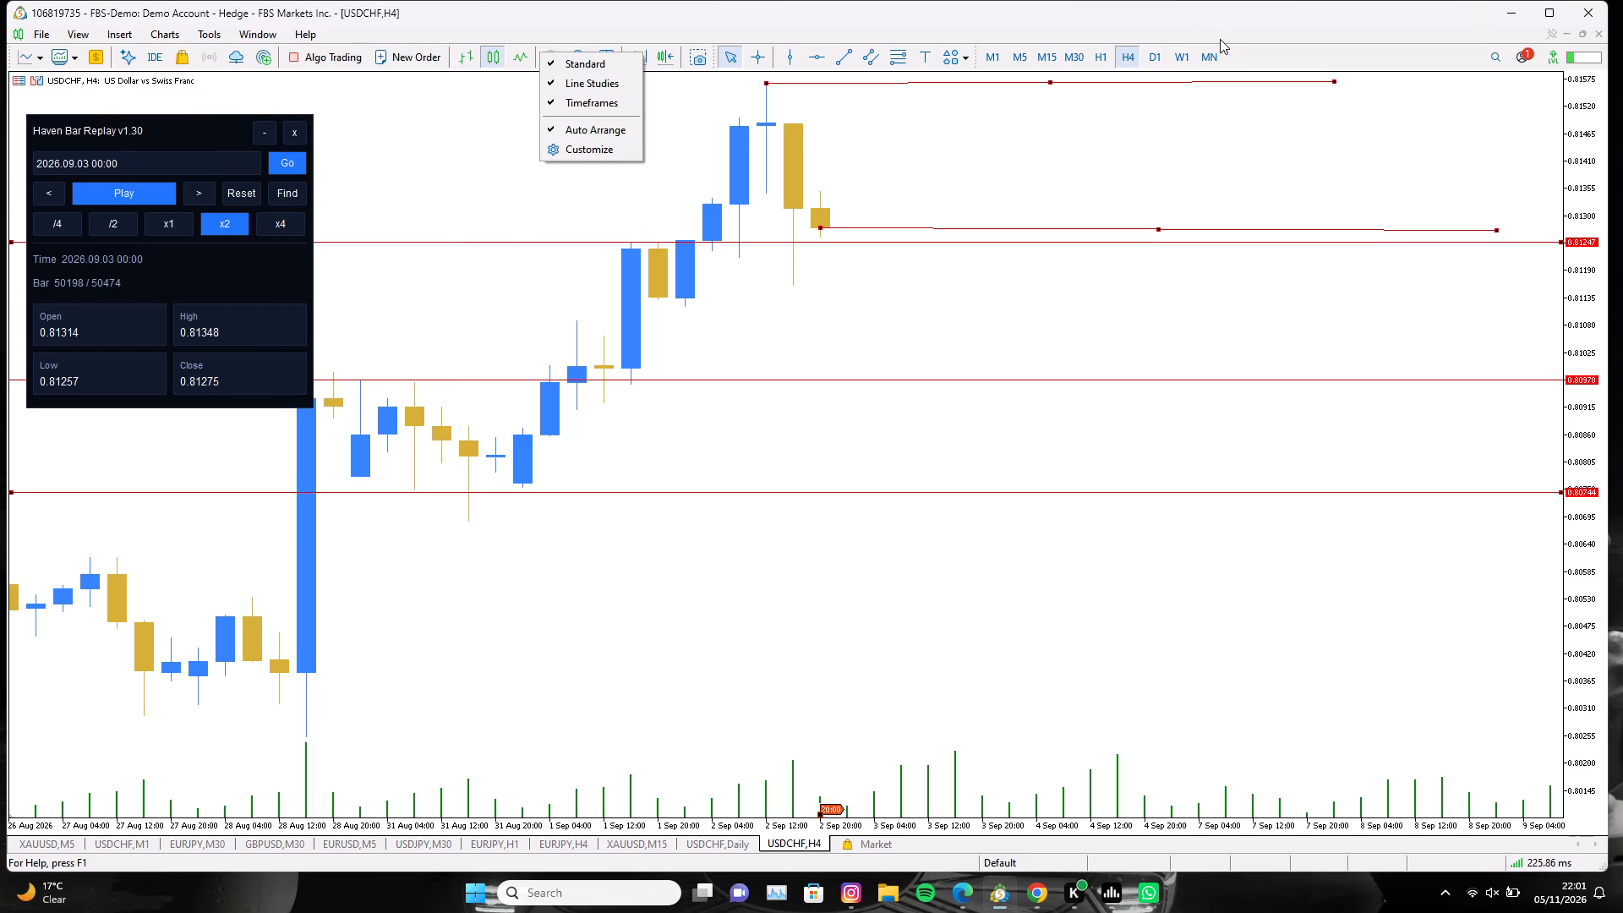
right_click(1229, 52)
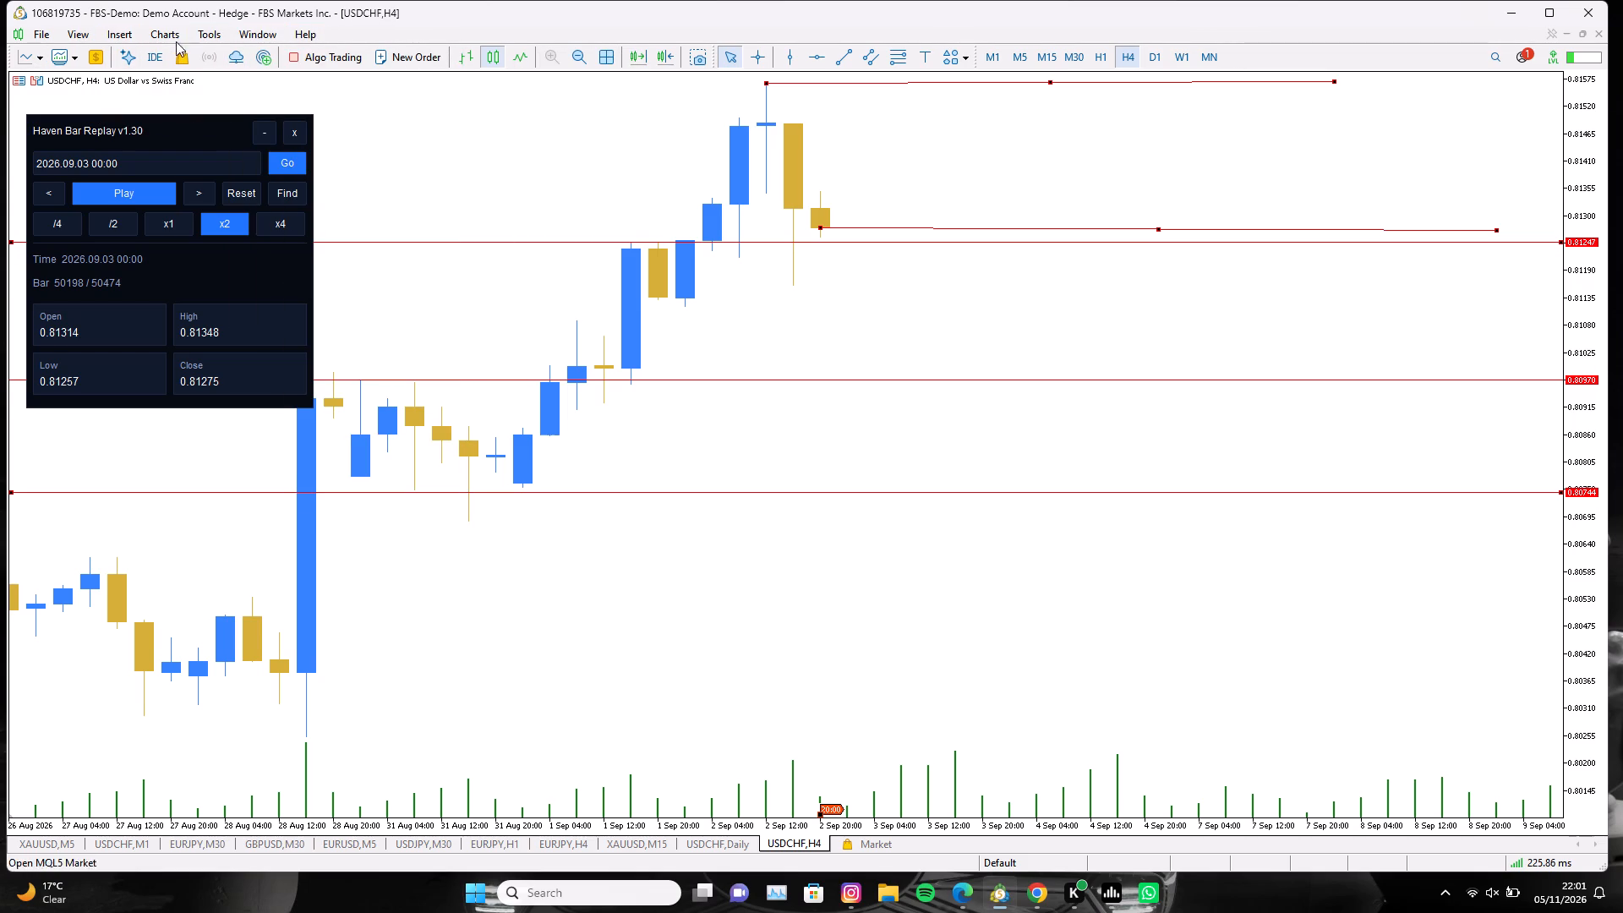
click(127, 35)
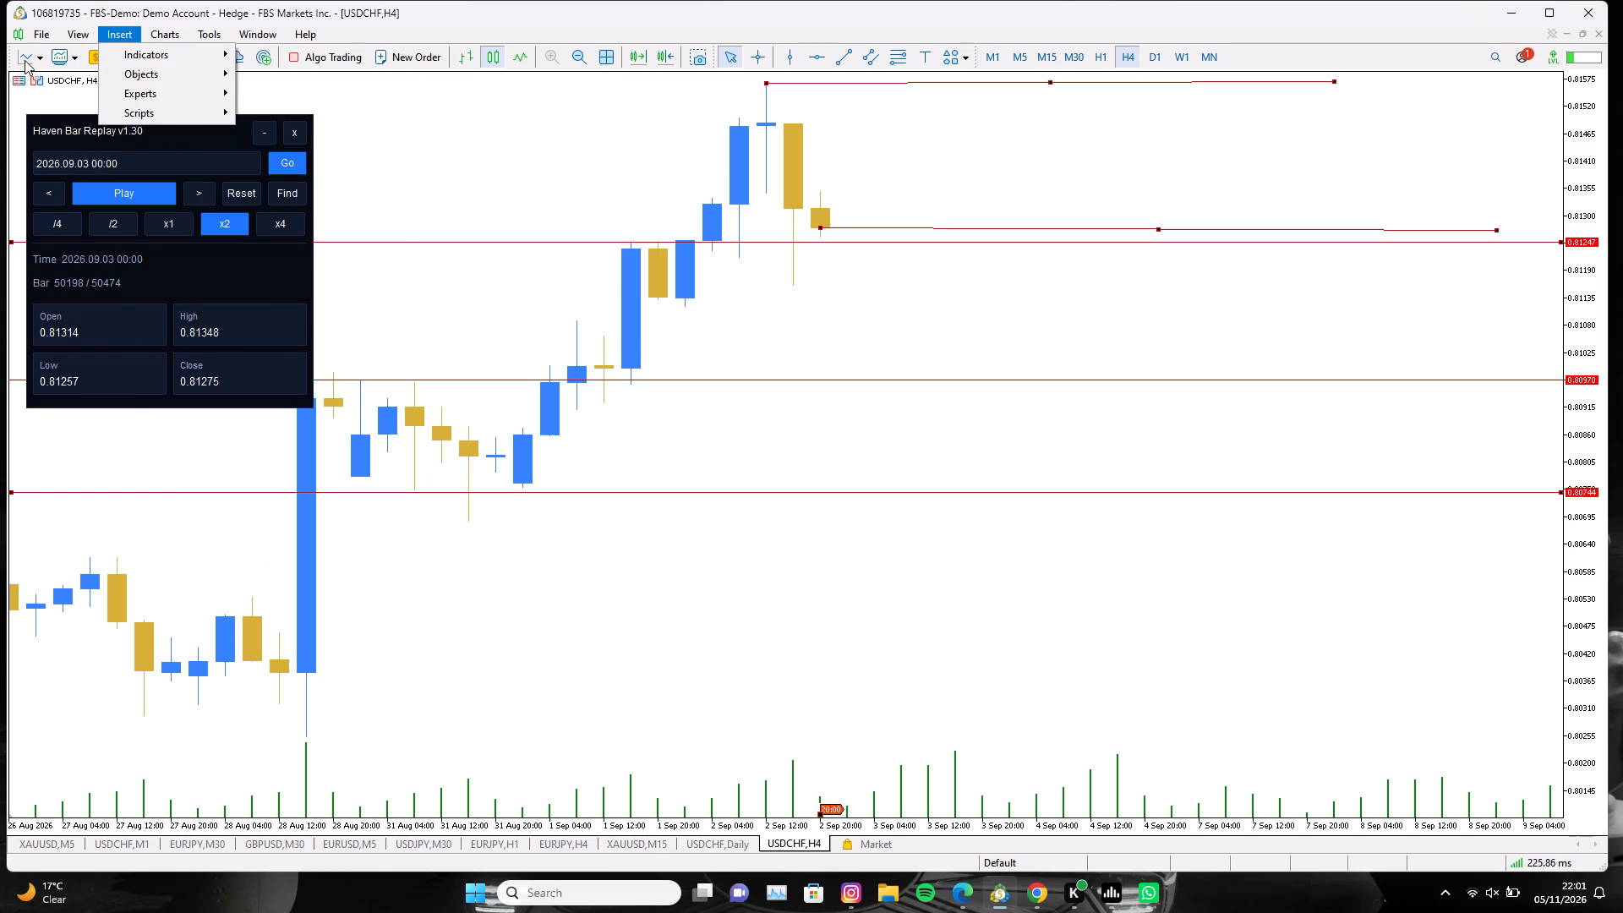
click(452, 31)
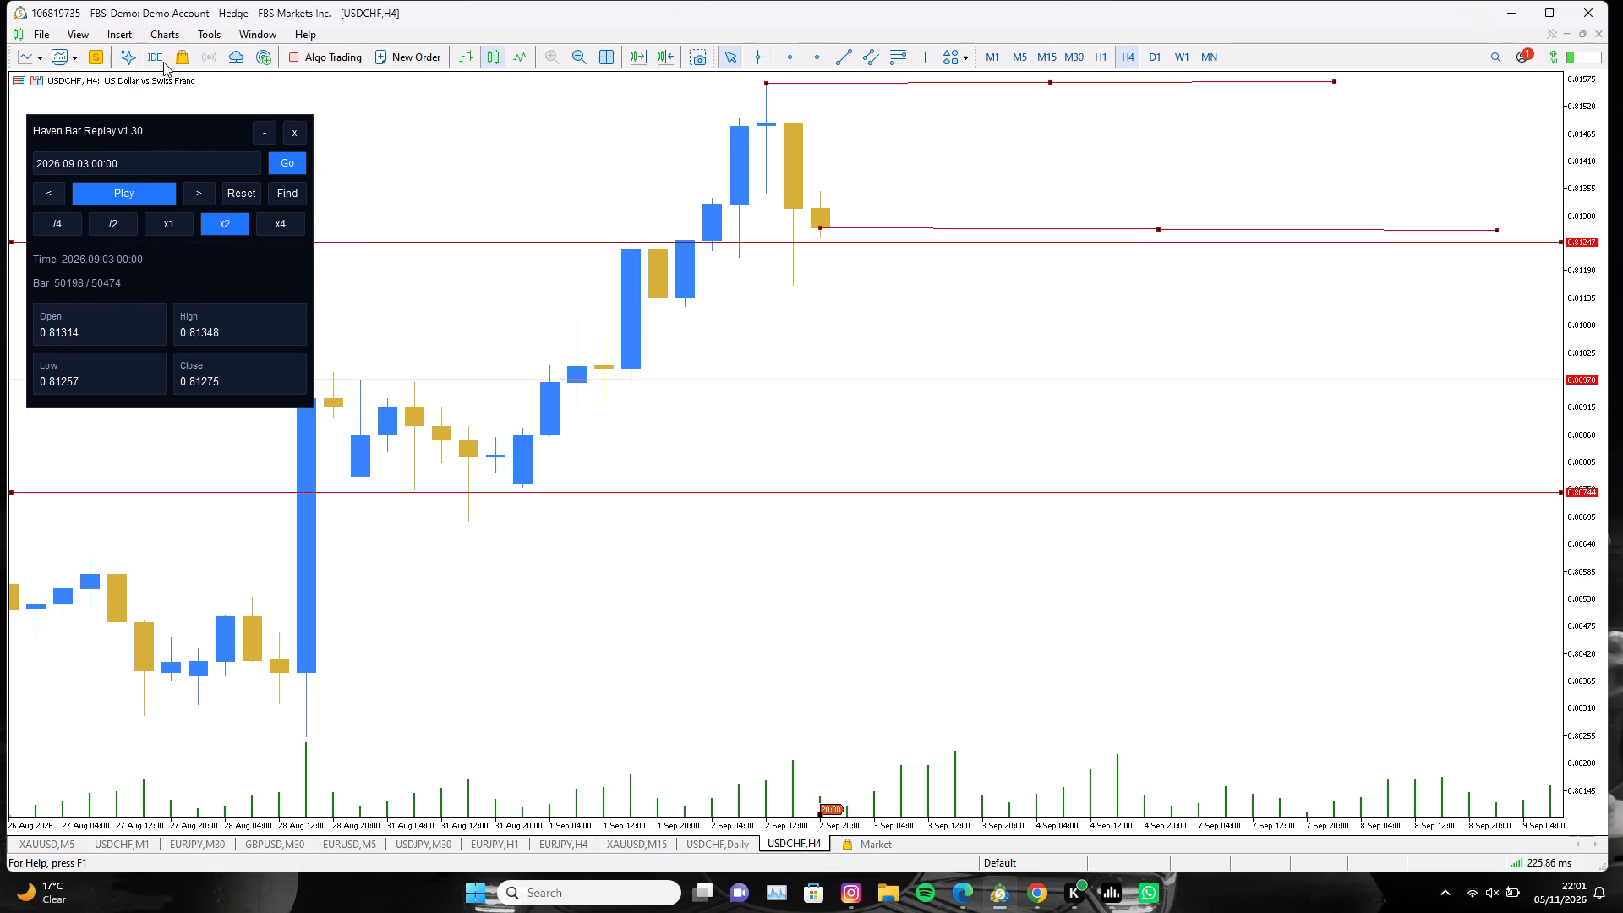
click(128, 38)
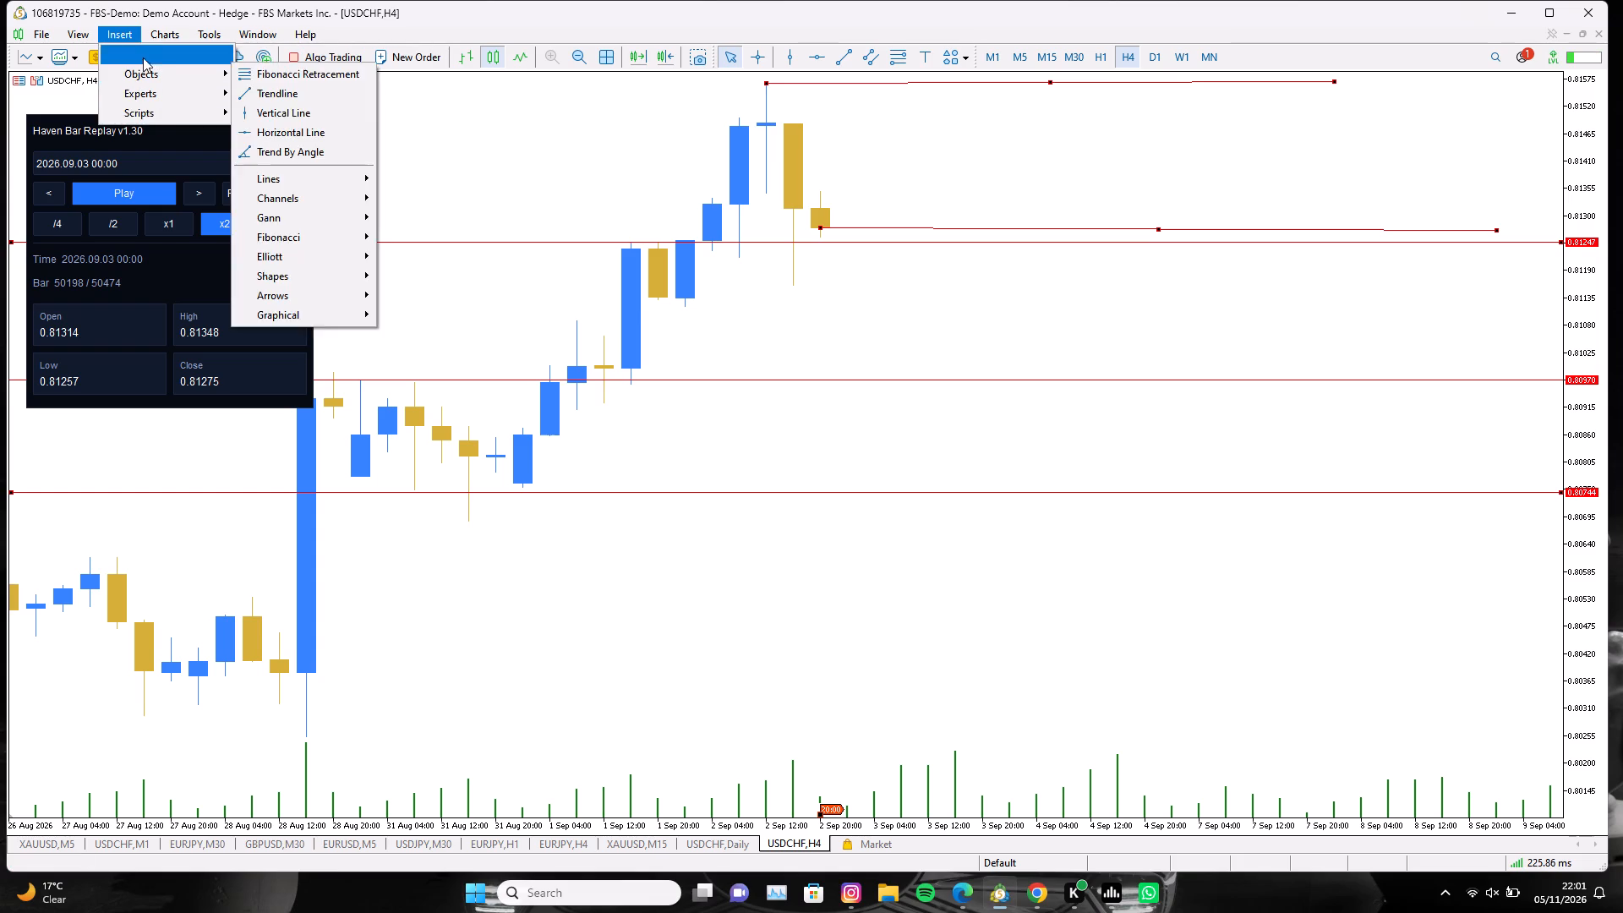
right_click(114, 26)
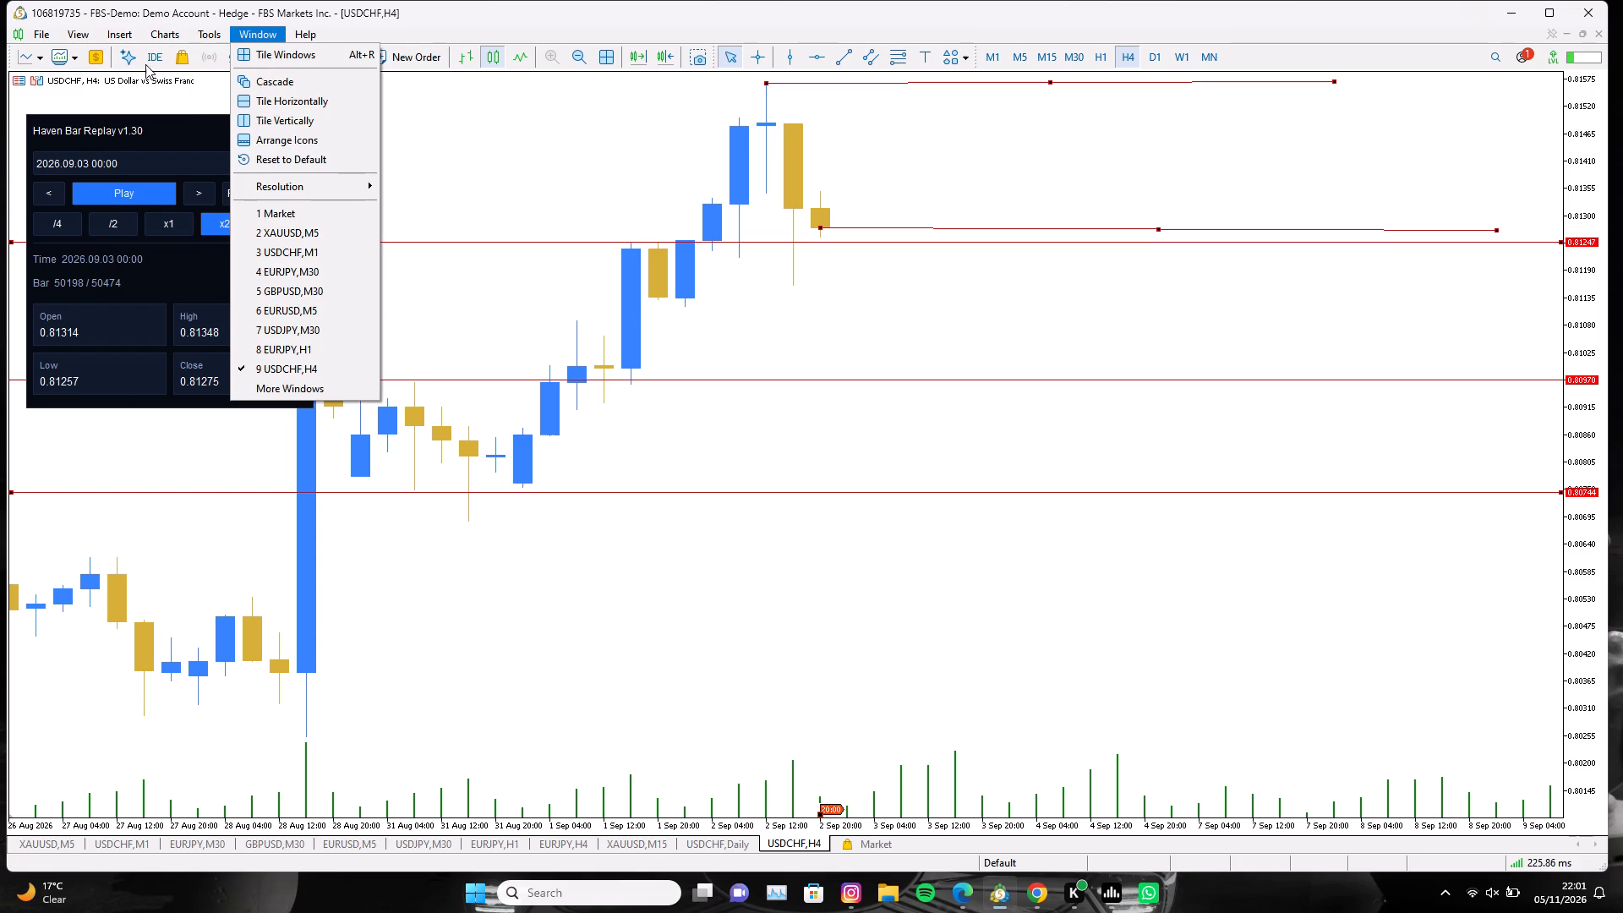
Customize the line studies toolbar by removing the Equidistant Channel tool from it.
right_click(773, 52)
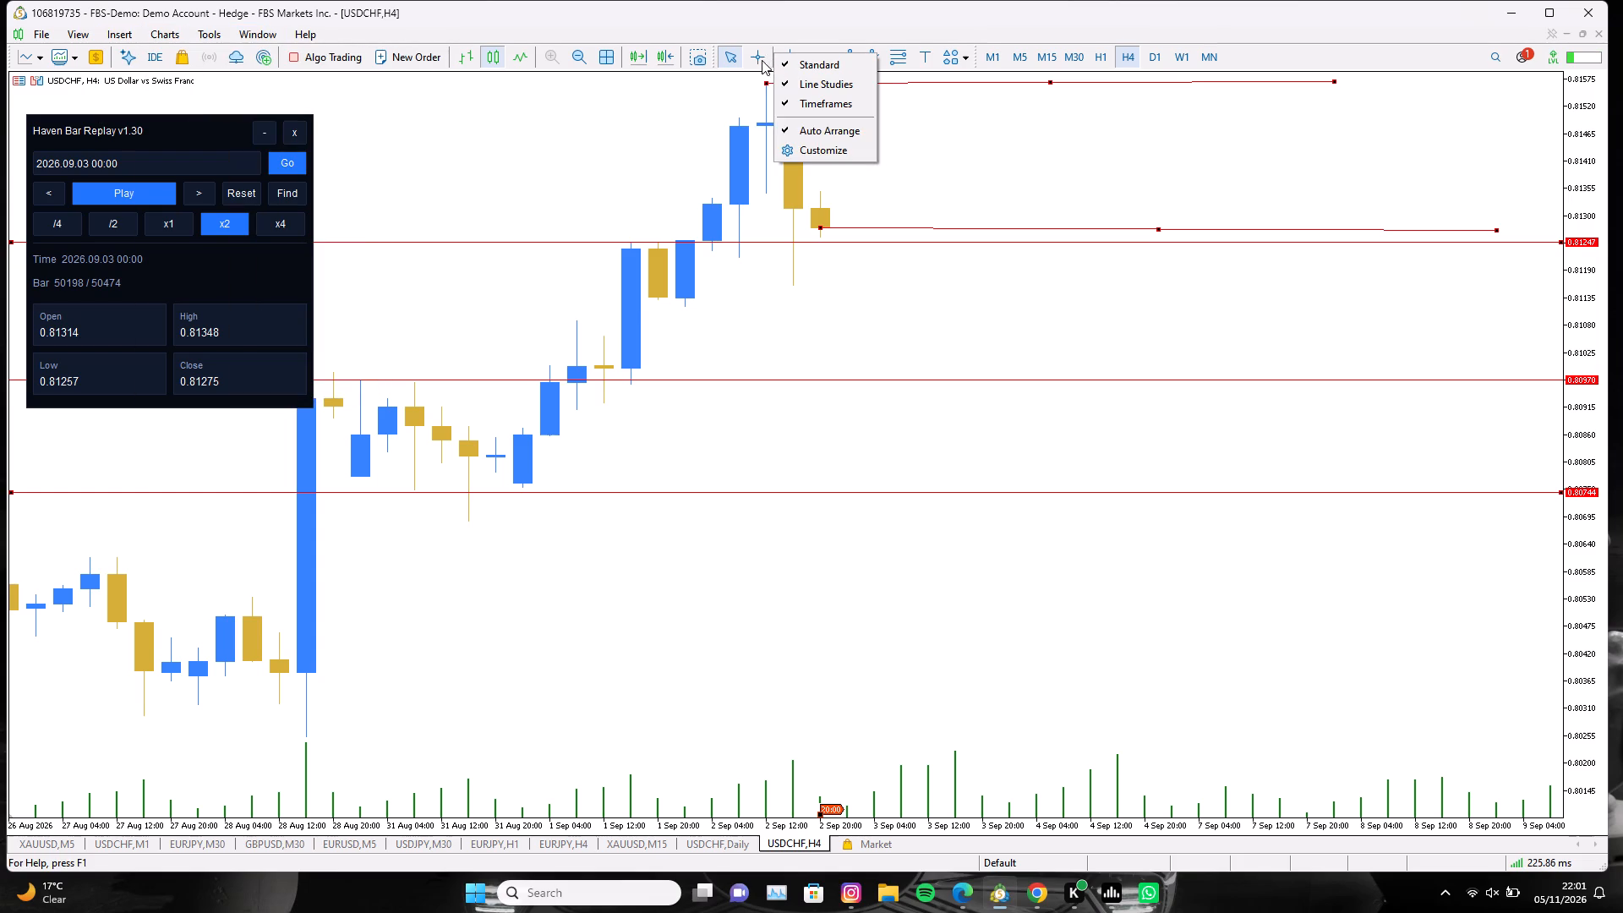
click(817, 145)
scroll(843, 469, down, 5)
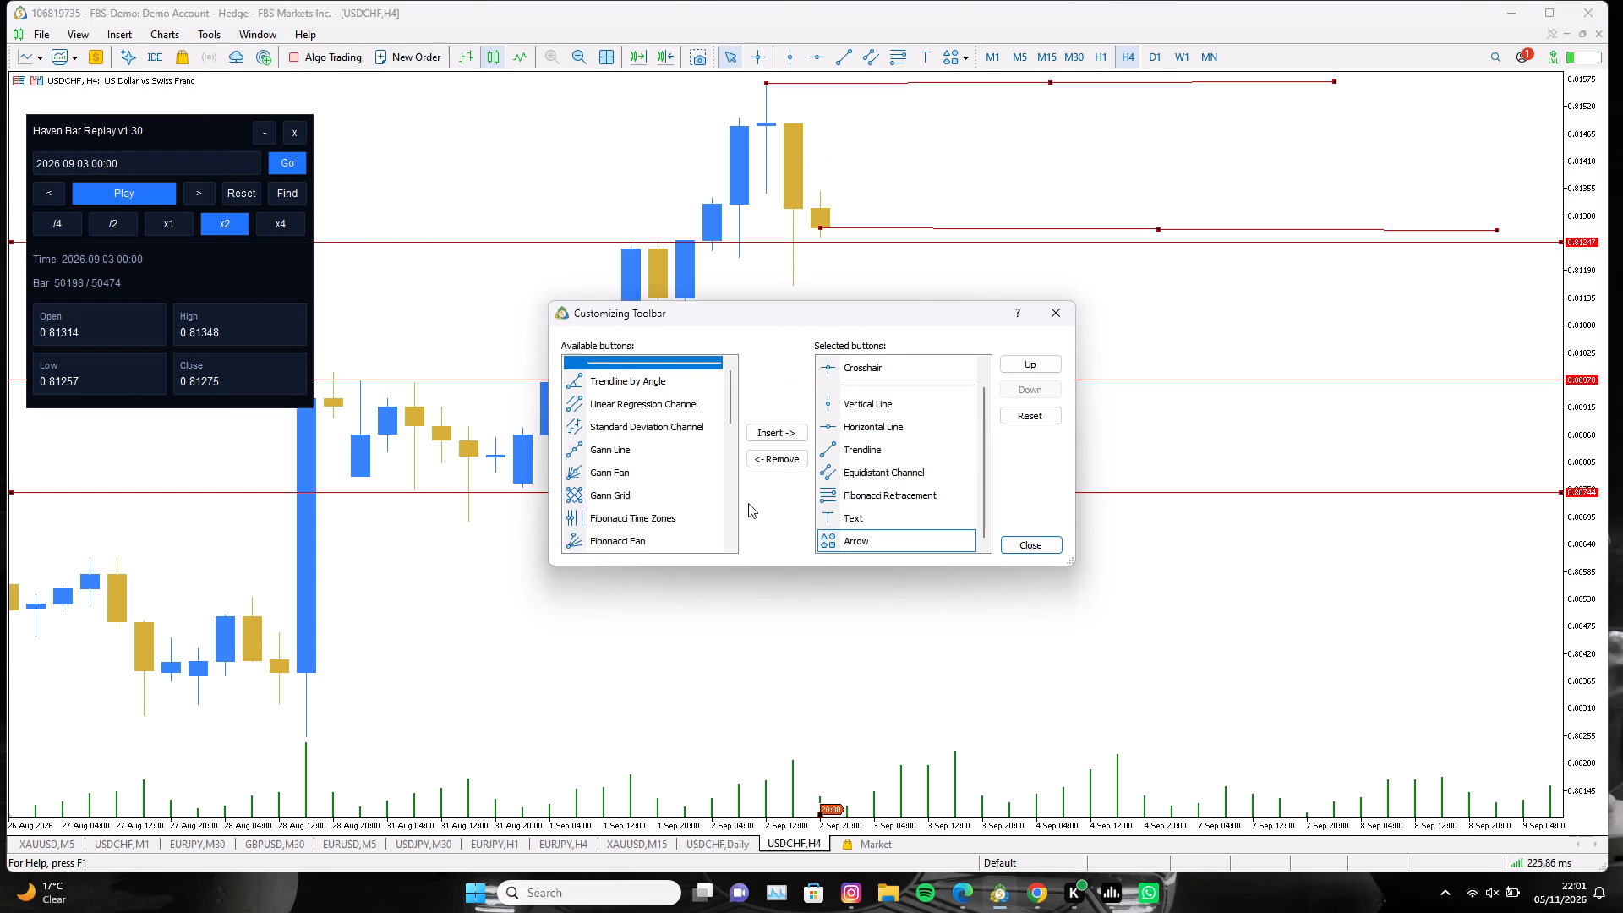
scroll(748, 503, down, 16)
scroll(678, 501, up, 10)
scroll(859, 424, down, 12)
scroll(869, 444, up, 4)
scroll(638, 412, up, 5)
scroll(686, 434, down, 6)
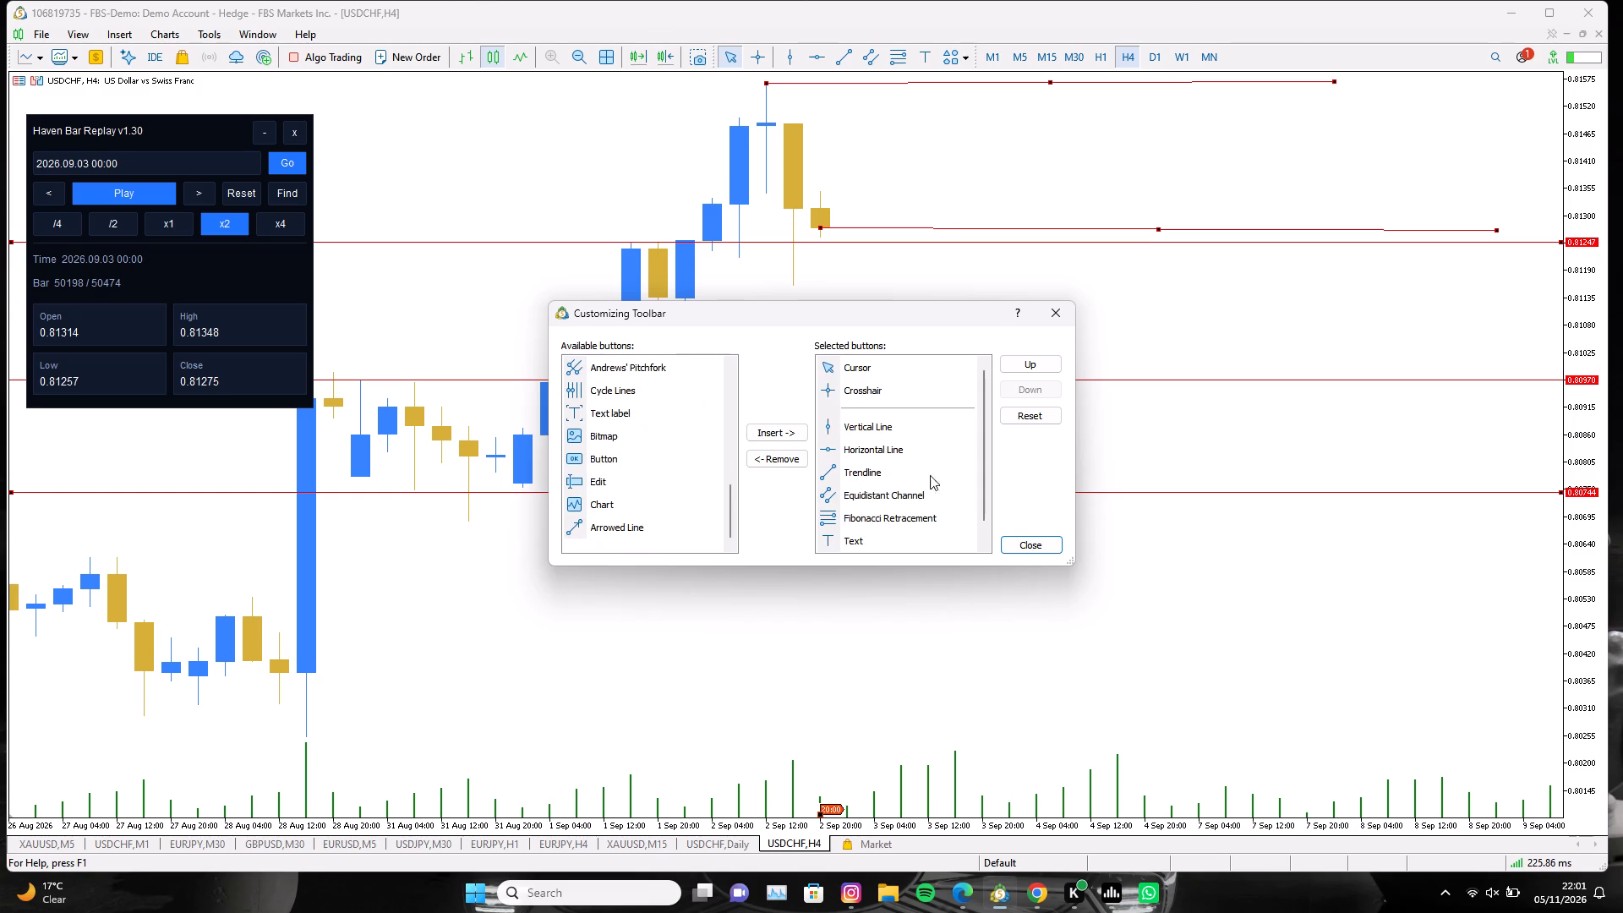
drag(888, 500, 862, 495)
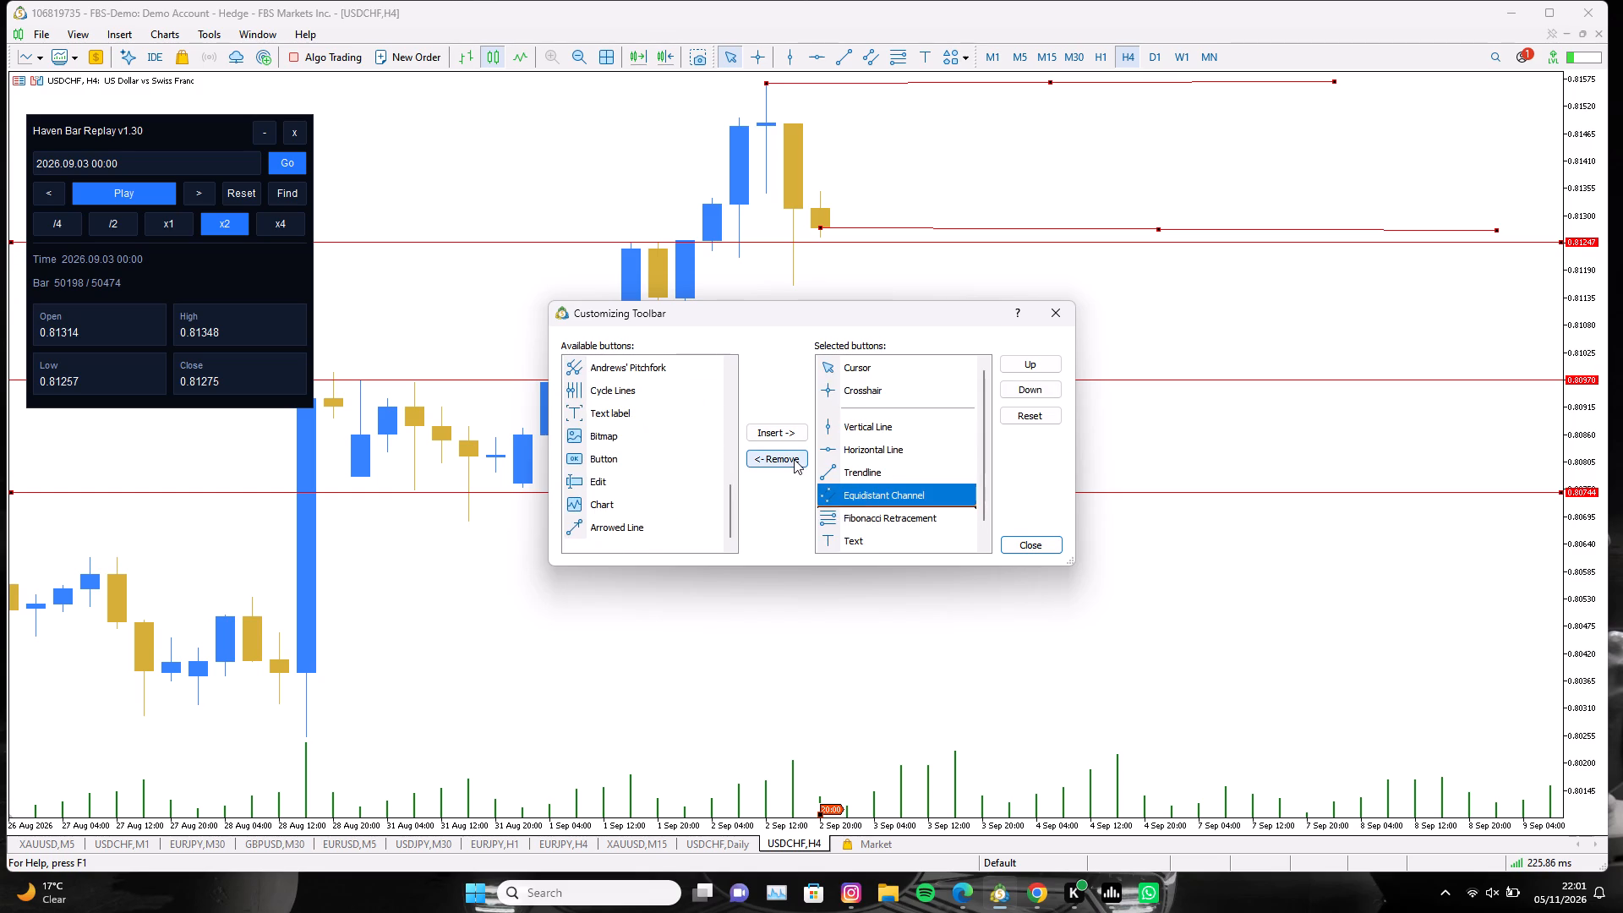
click(794, 459)
Add the Rectangle tool to the line studies toolbar, between Trendline and Fibonacci Retracement, and finish customizing.
scroll(647, 473, down, 8)
scroll(644, 478, up, 11)
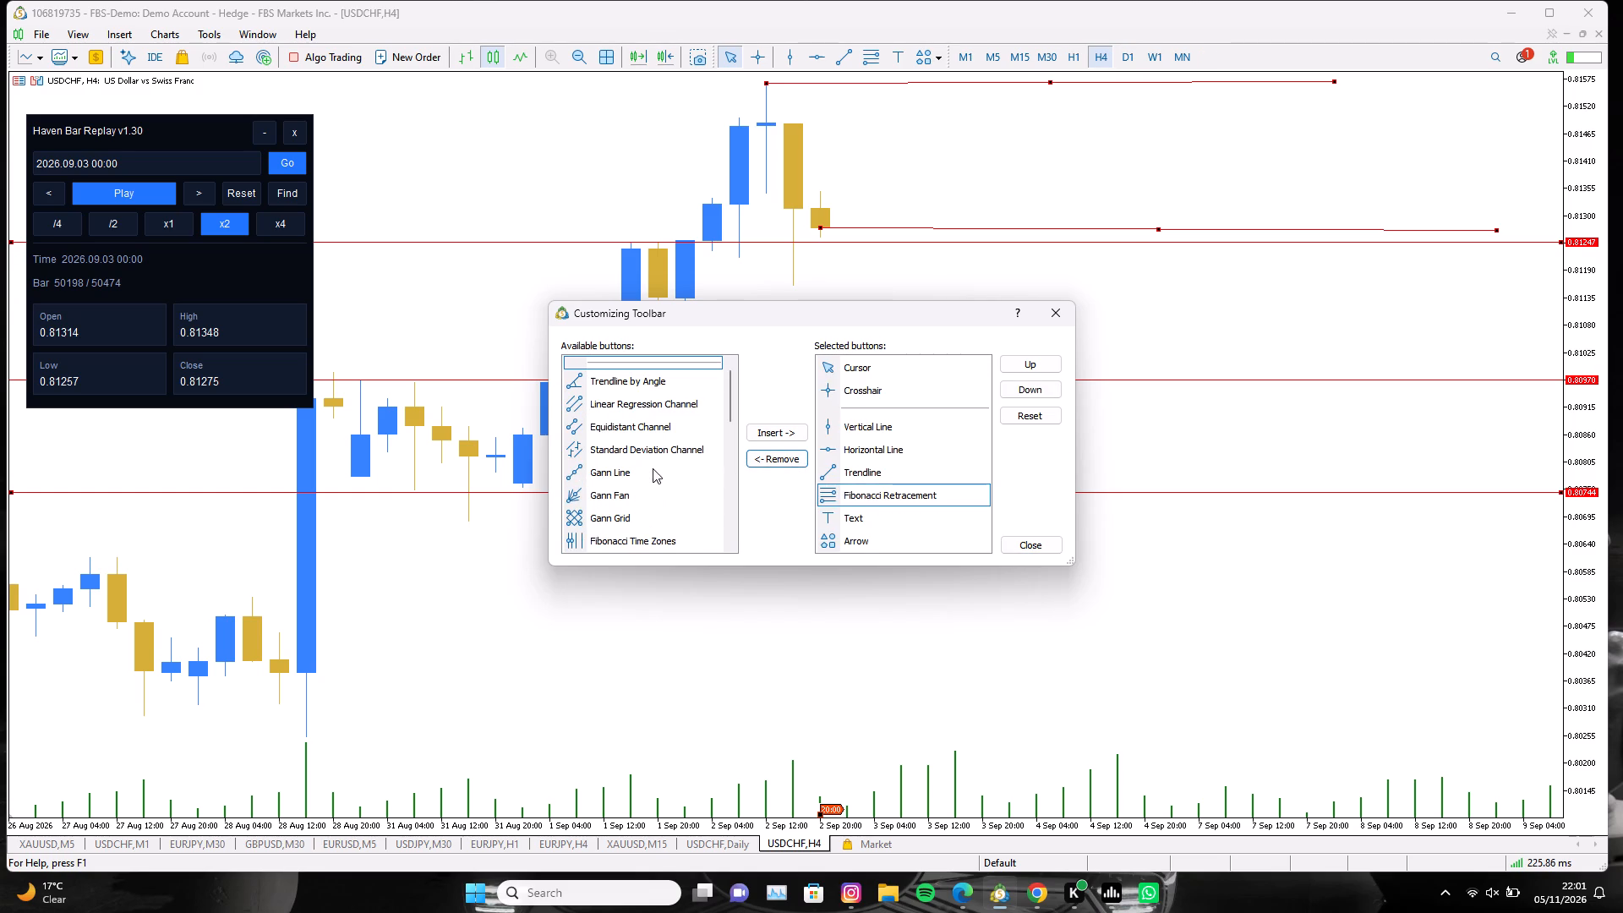
scroll(653, 468, up, 3)
scroll(657, 413, down, 10)
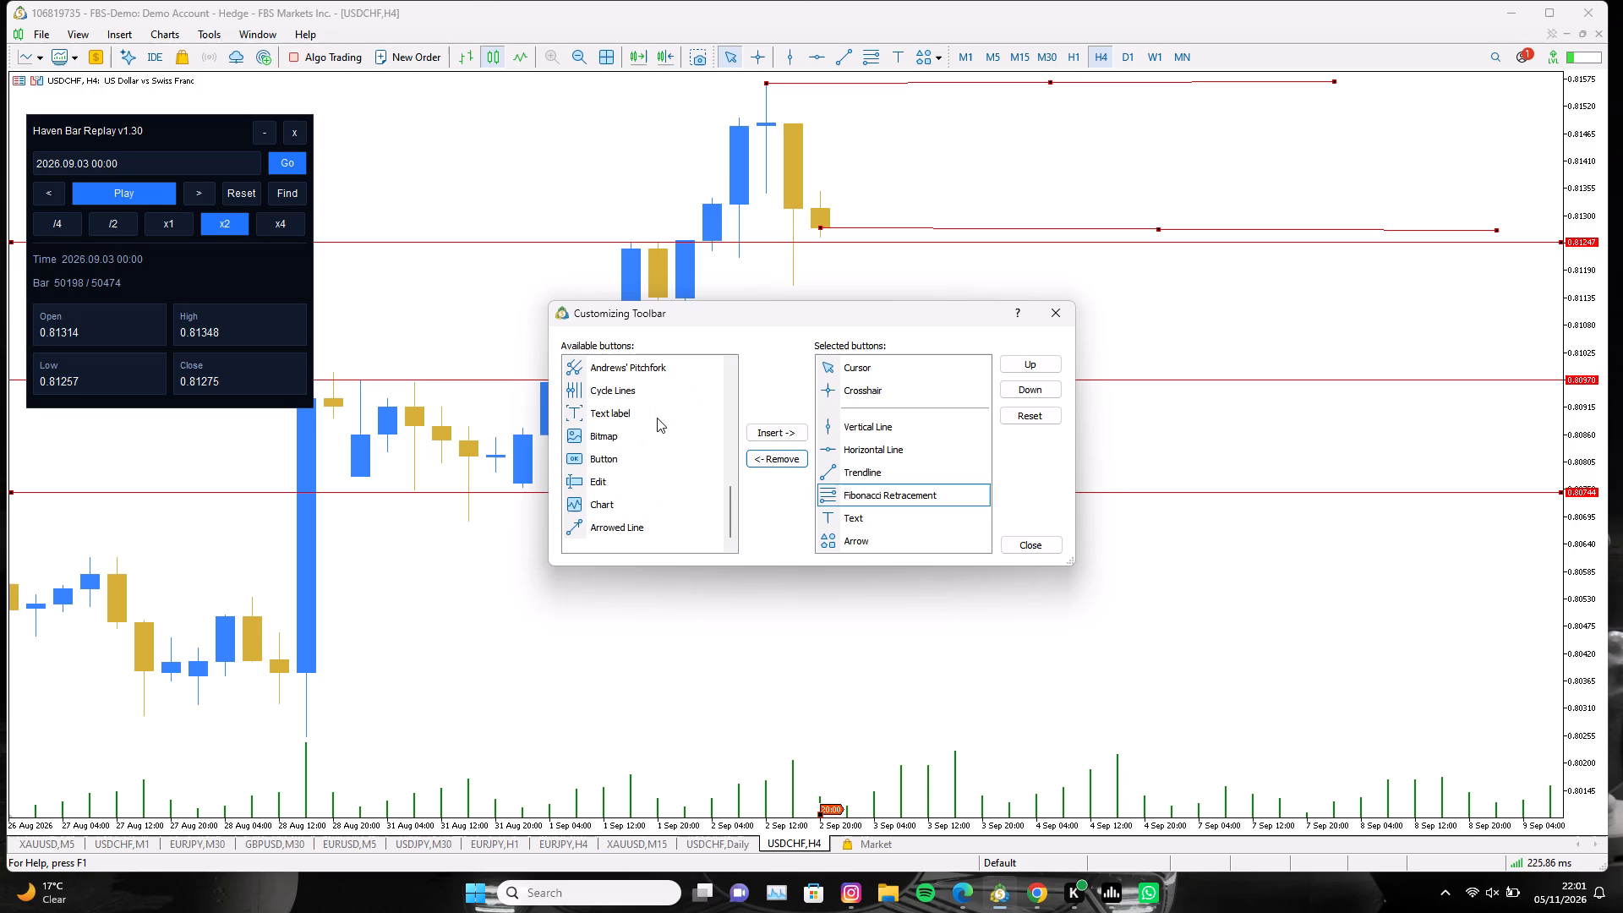
scroll(657, 418, down, 1)
scroll(883, 455, down, 7)
scroll(896, 458, up, 8)
scroll(890, 462, down, 9)
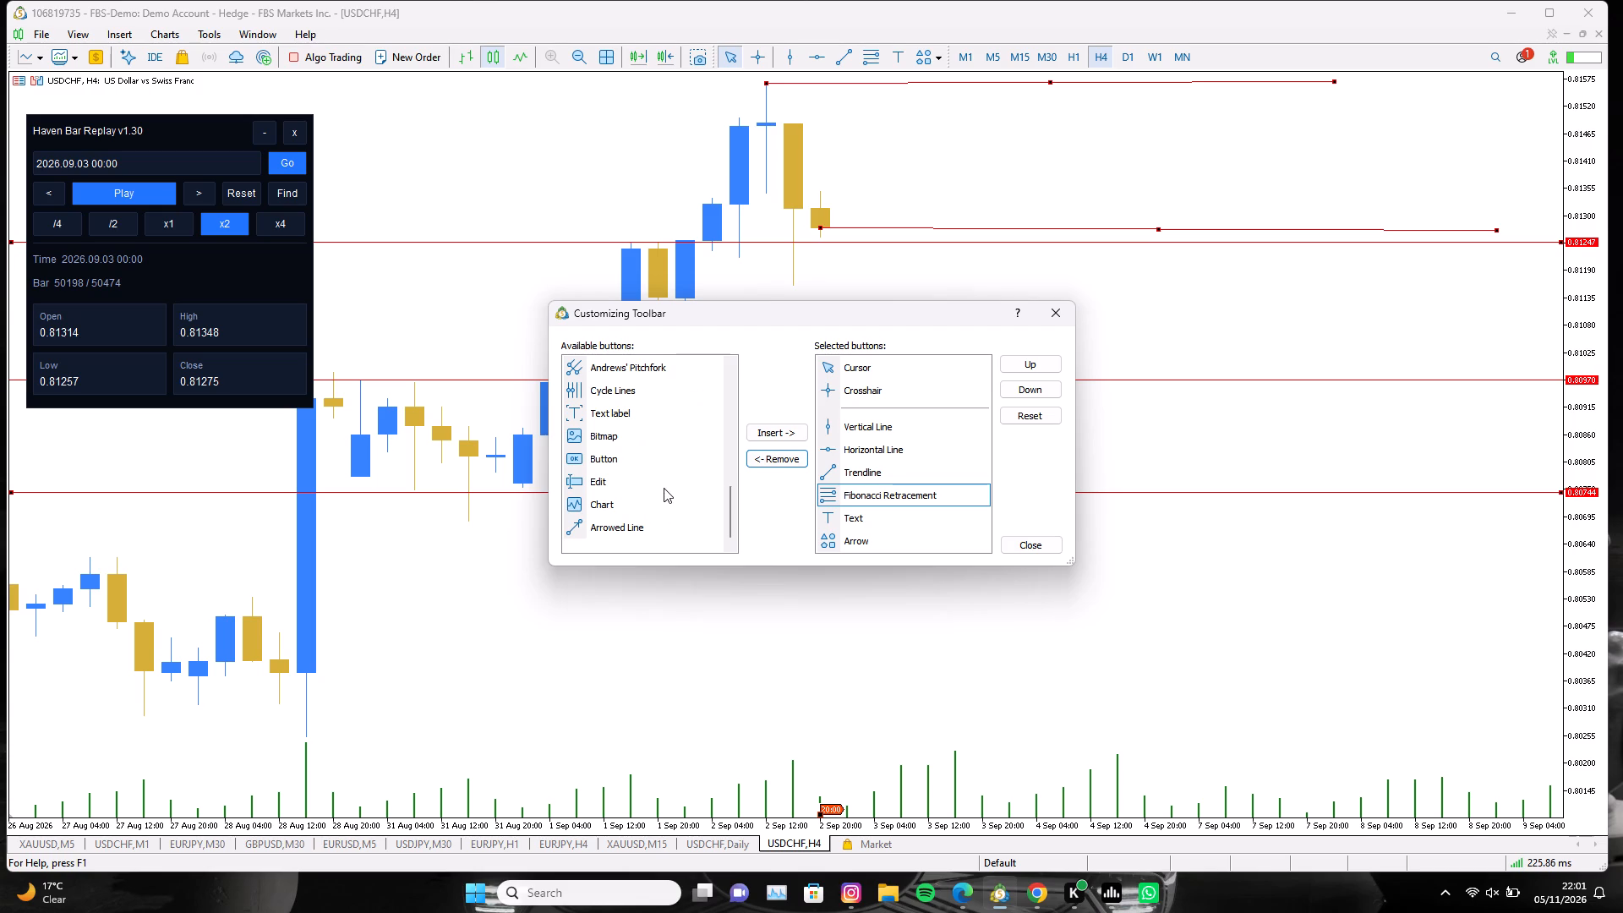
scroll(664, 488, down, 3)
scroll(664, 488, up, 14)
scroll(668, 484, down, 8)
scroll(668, 484, up, 3)
scroll(669, 482, down, 4)
scroll(672, 482, up, 1)
scroll(672, 482, down, 10)
scroll(677, 487, up, 5)
scroll(678, 484, down, 6)
scroll(685, 477, up, 2)
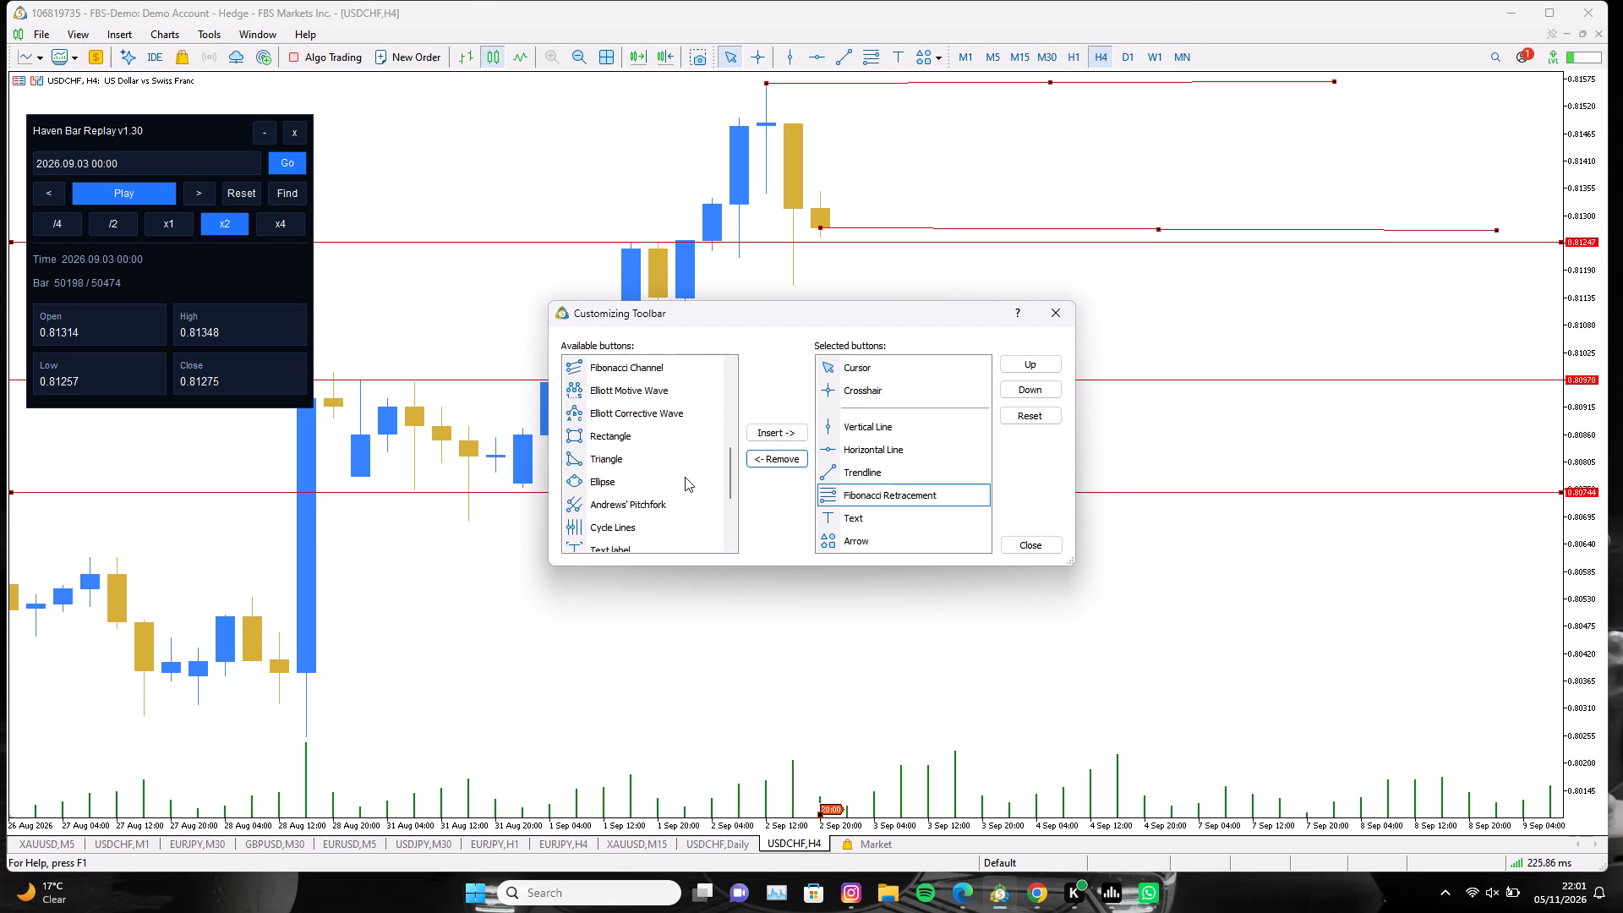
click(605, 436)
click(784, 429)
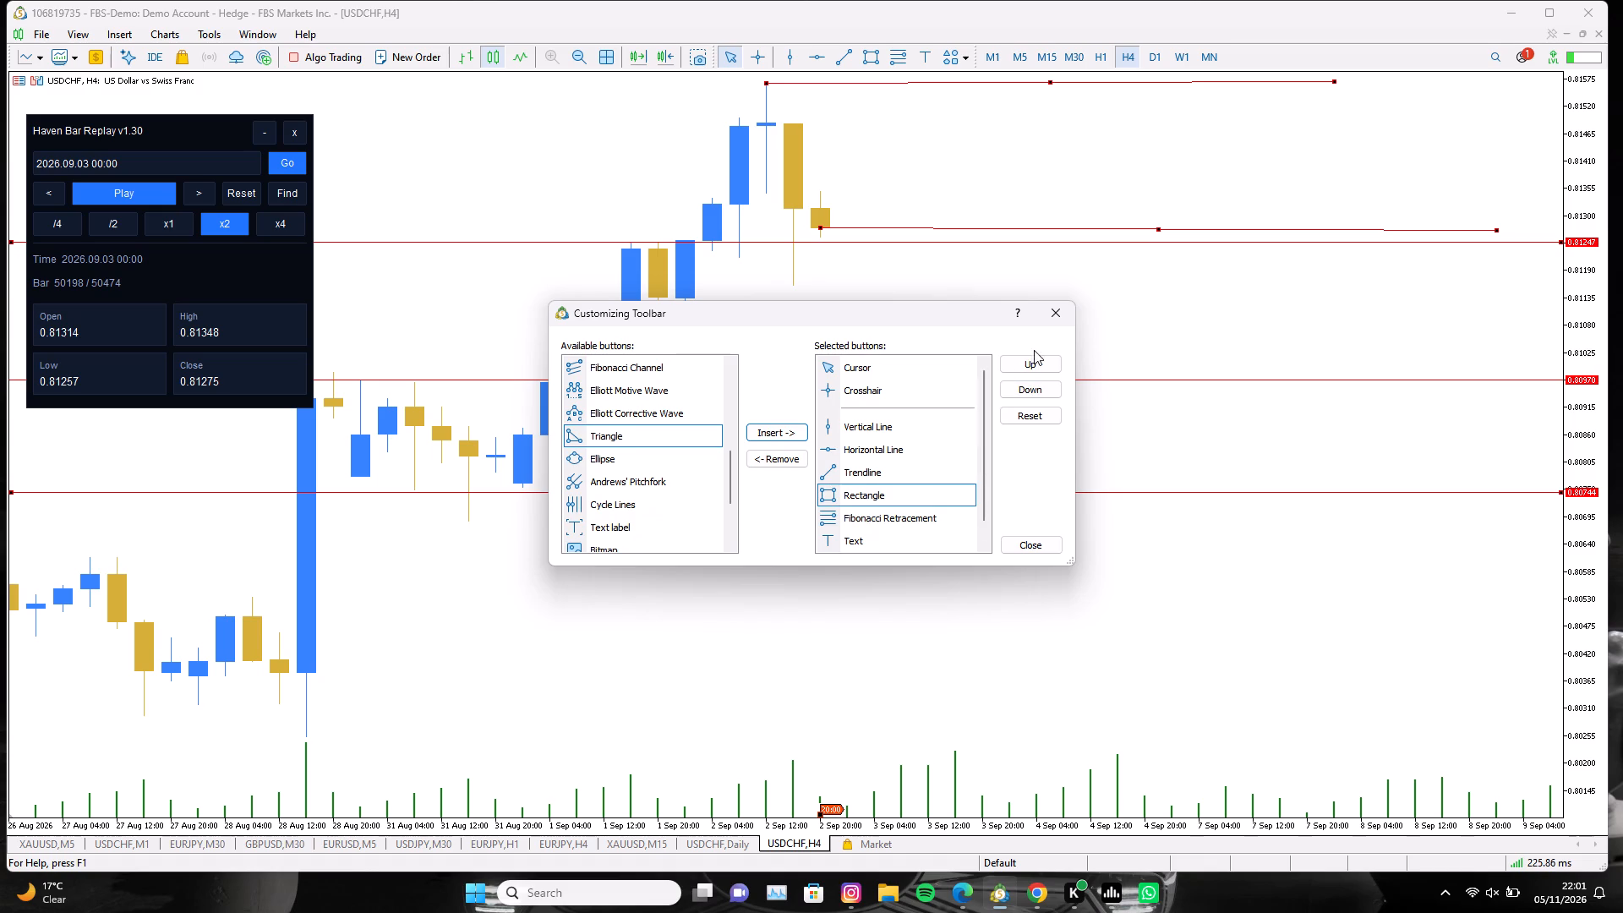
click(1058, 325)
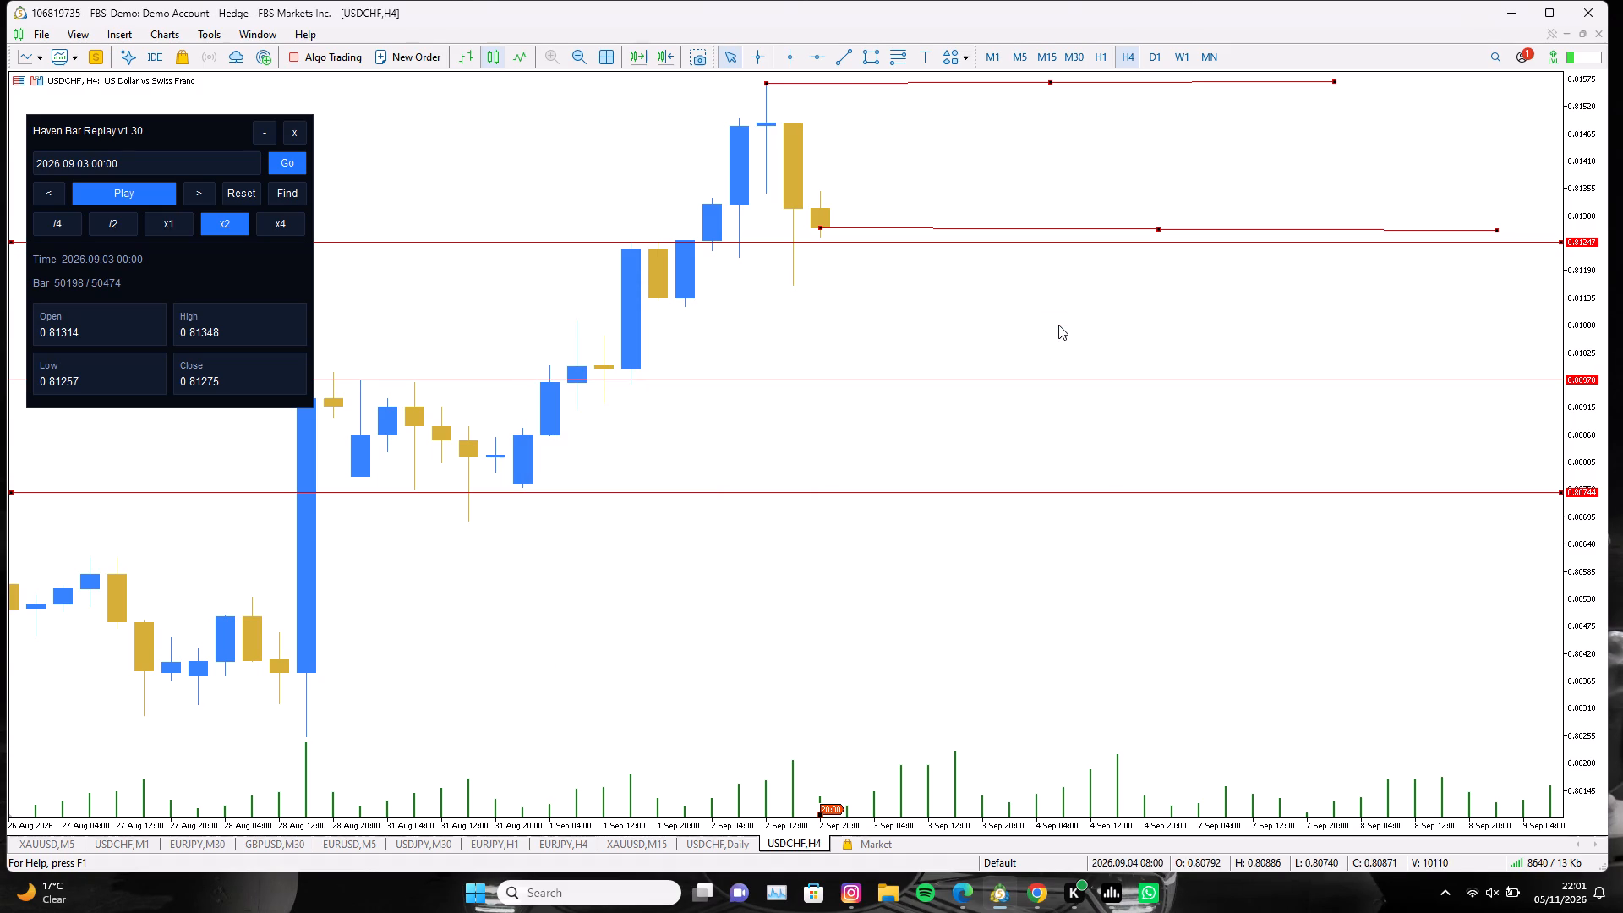
Draw a thin rectangle zone just below the 0.81247 level, from the 1 September 20:00 candle across to 4 September 12:00.
click(876, 49)
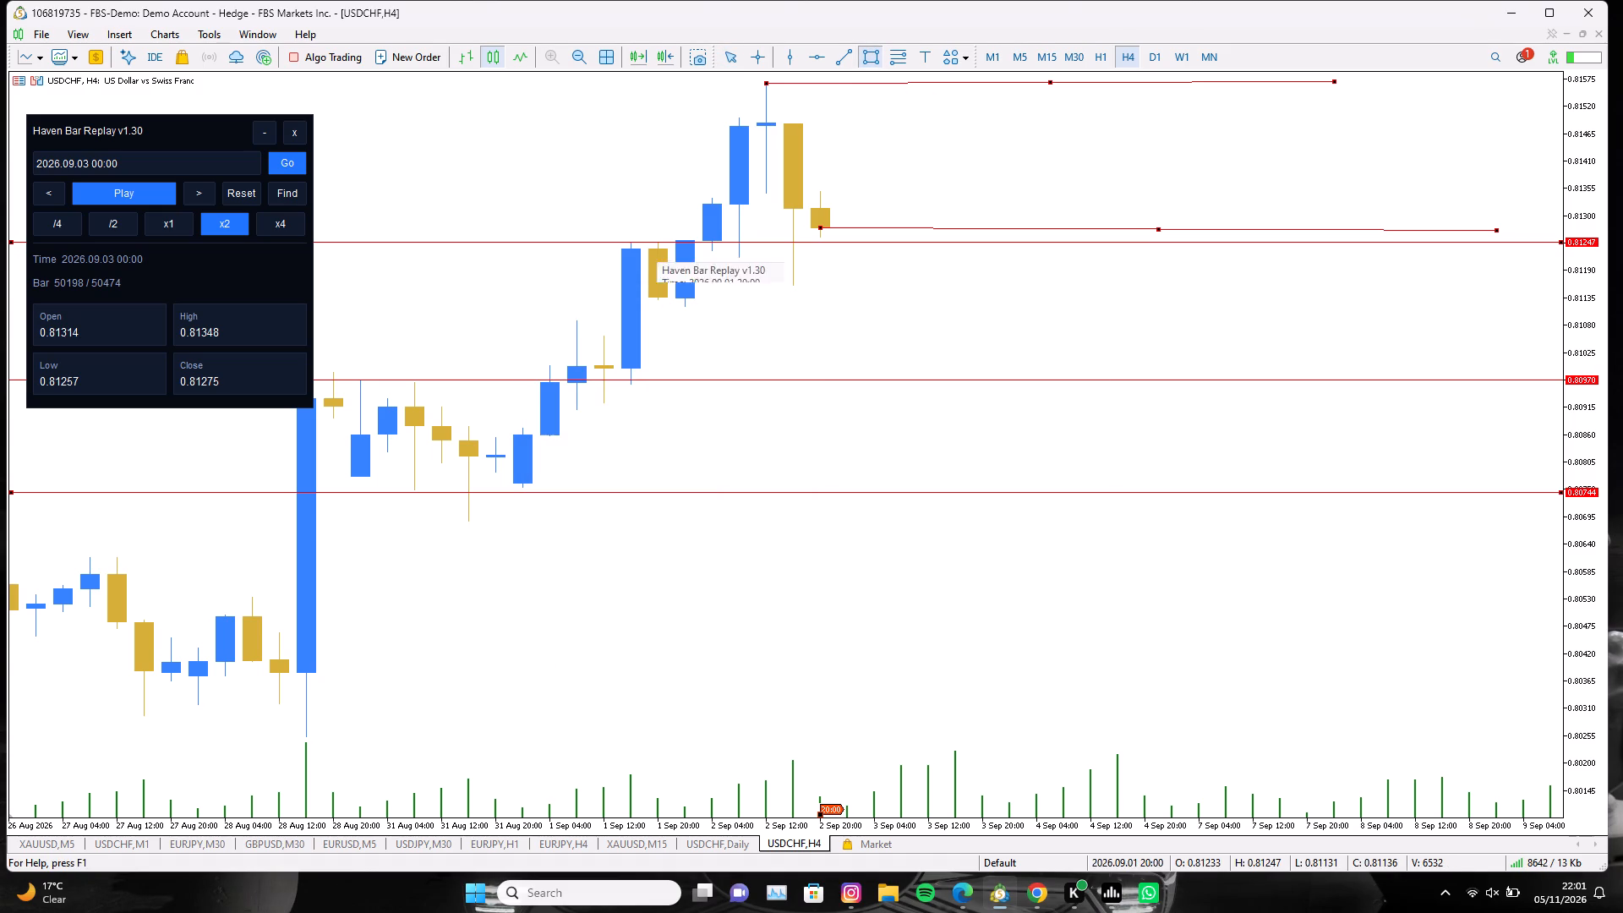
drag(657, 241, 1162, 300)
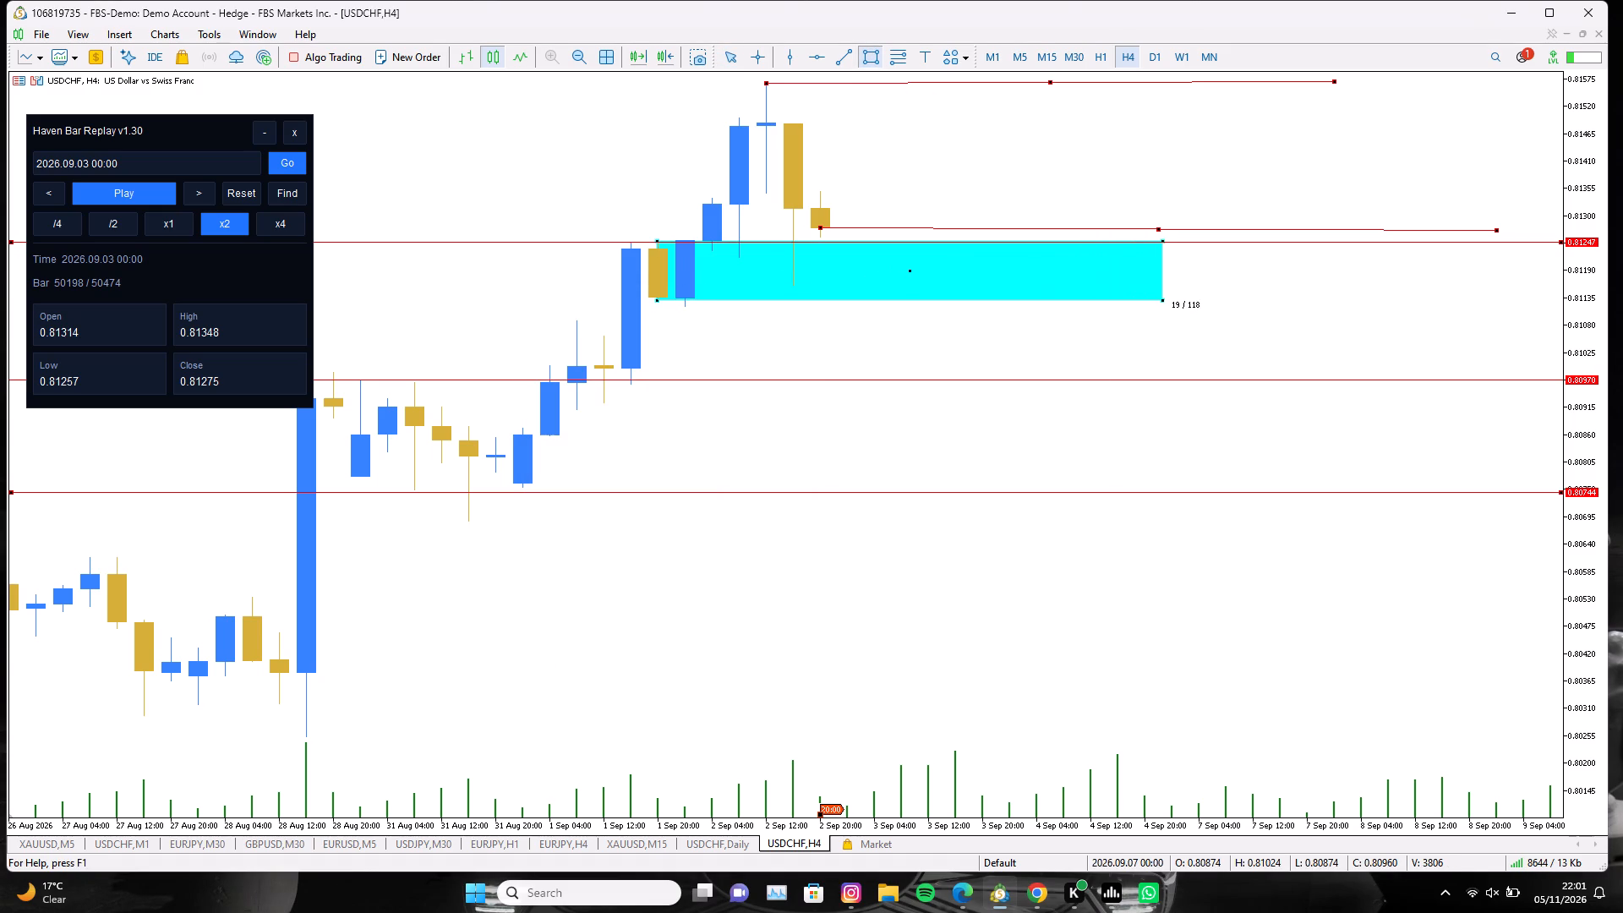
drag(1162, 300, 1112, 276)
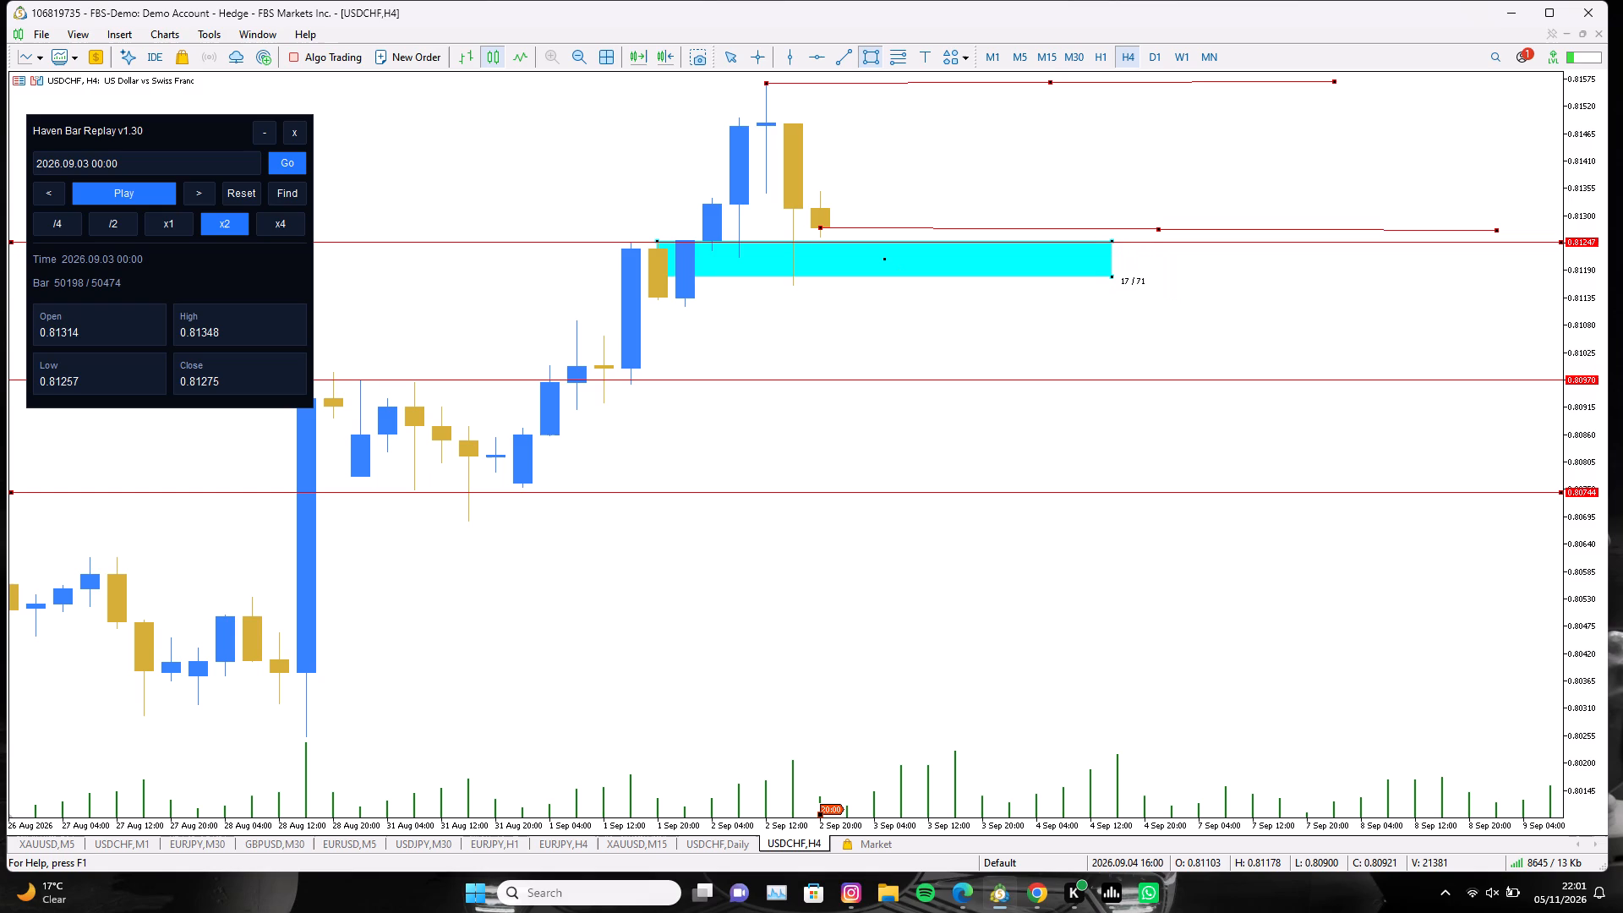
drag(1112, 276, 1098, 253)
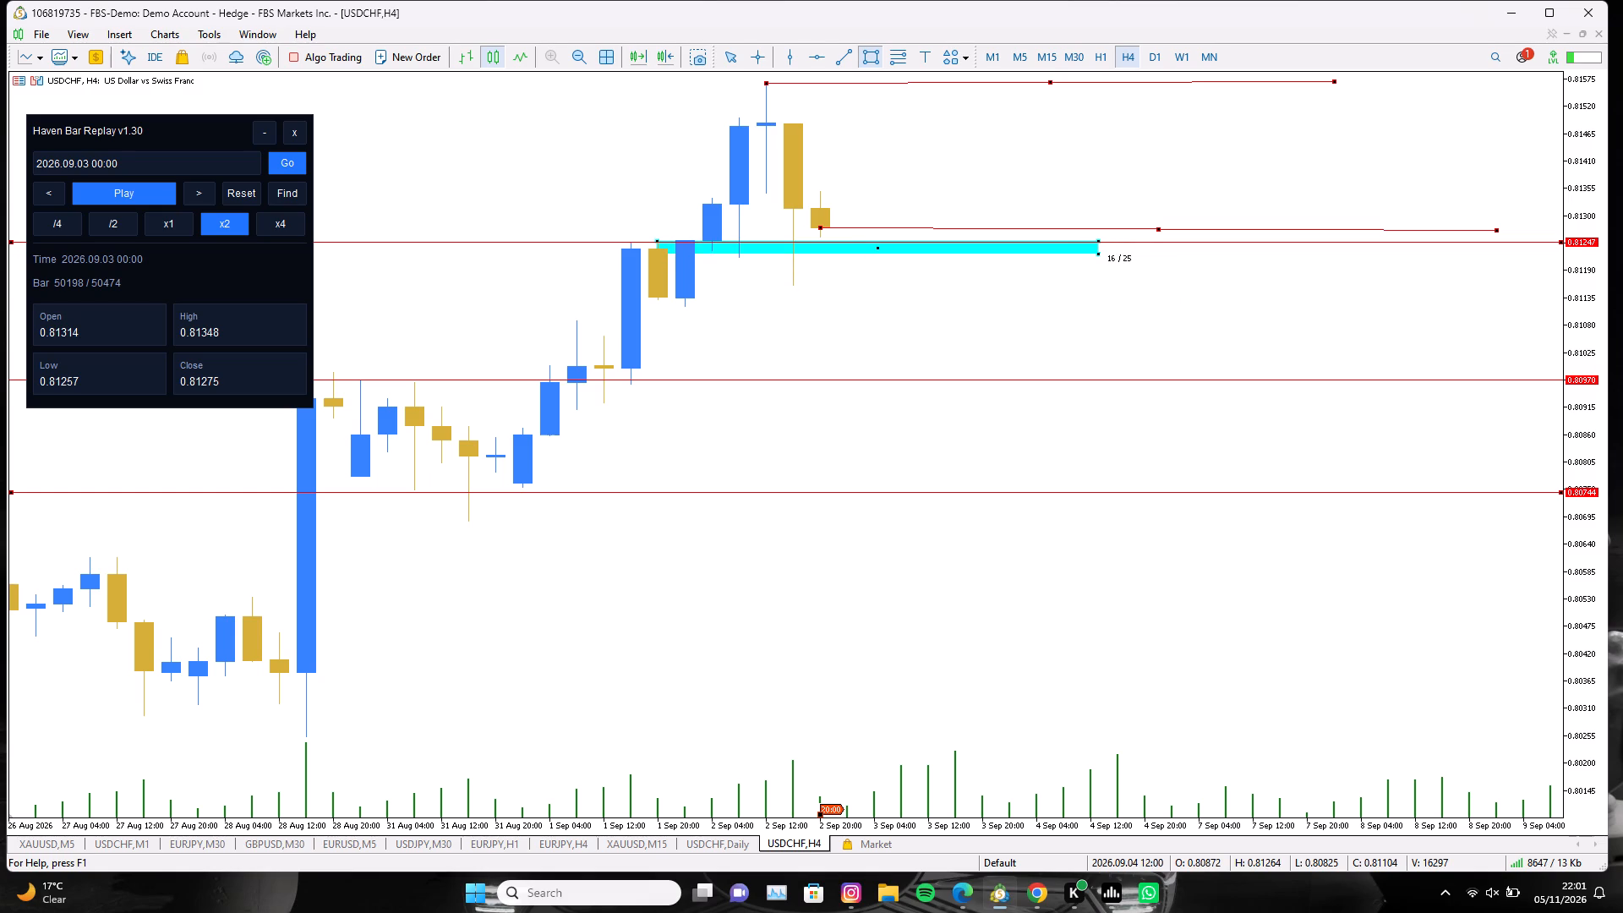
drag(1098, 253, 1098, 250)
Switch the USDCHF chart to the H1 timeframe, framing the candles from 1 September to the replay position at the end of 2 September.
drag(1141, 303, 1099, 327)
drag(1025, 321, 1035, 321)
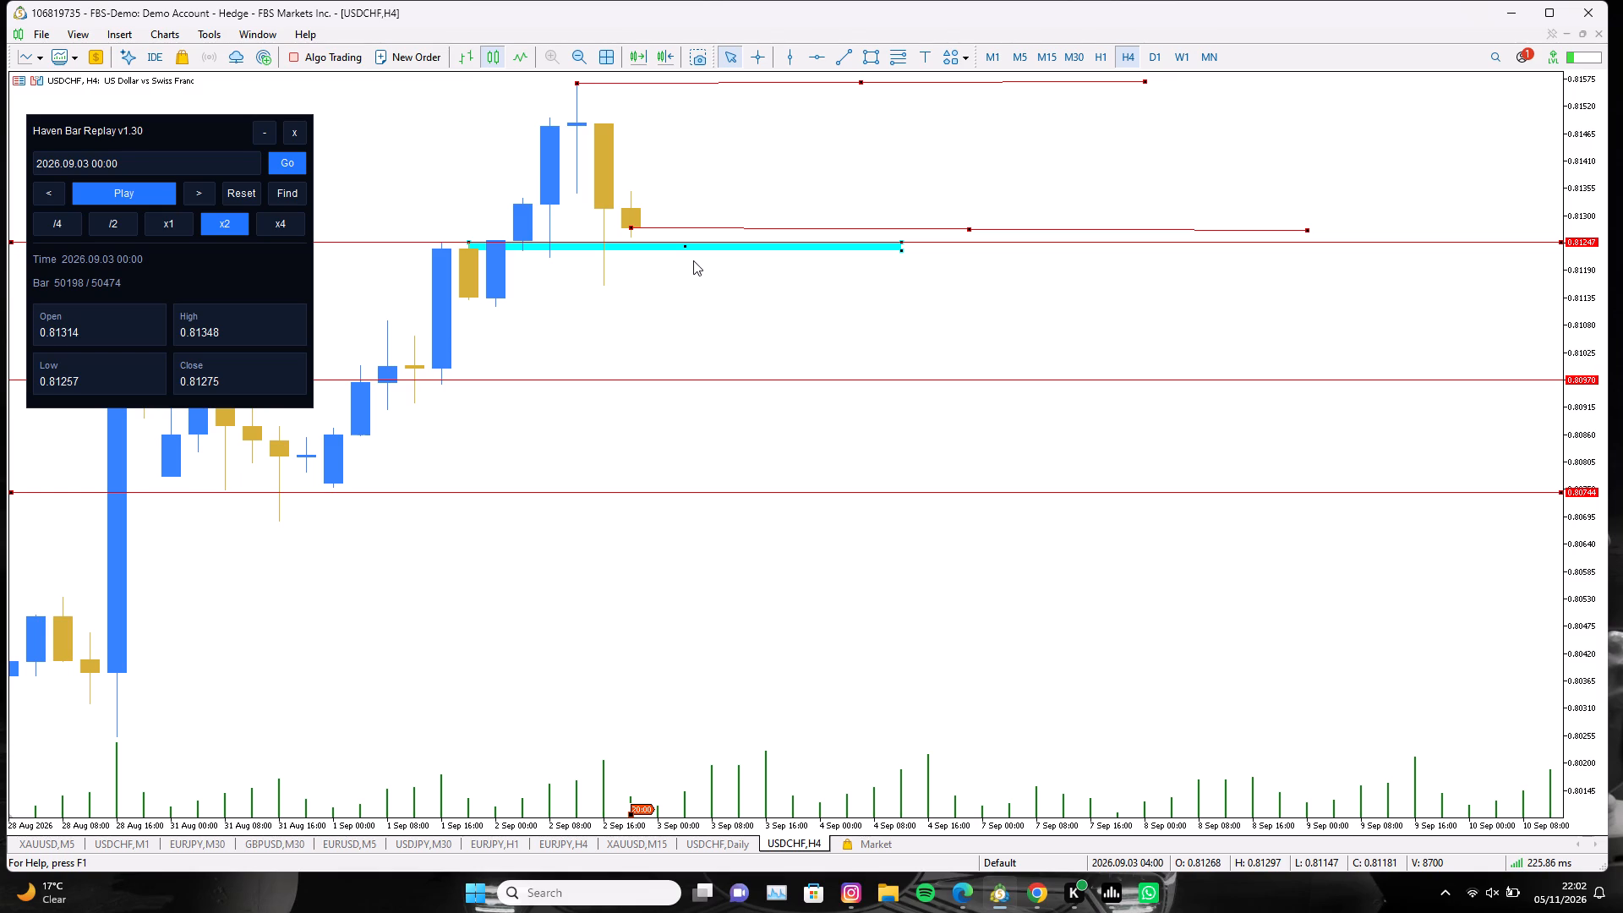
click(1095, 52)
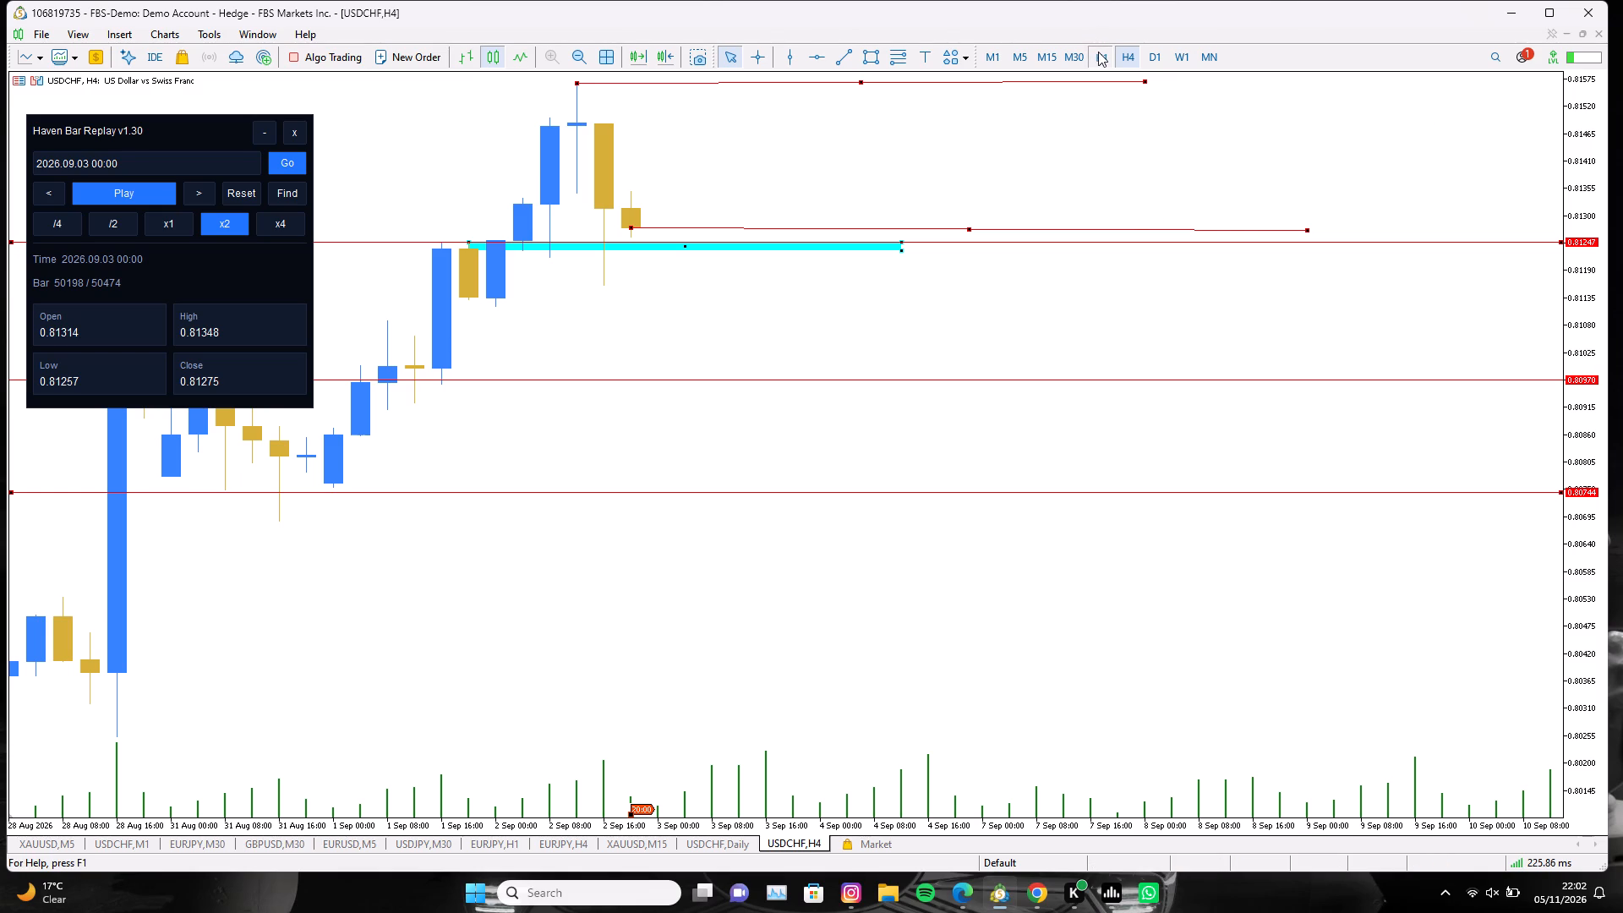
drag(1227, 170, 784, 251)
drag(1161, 232, 671, 319)
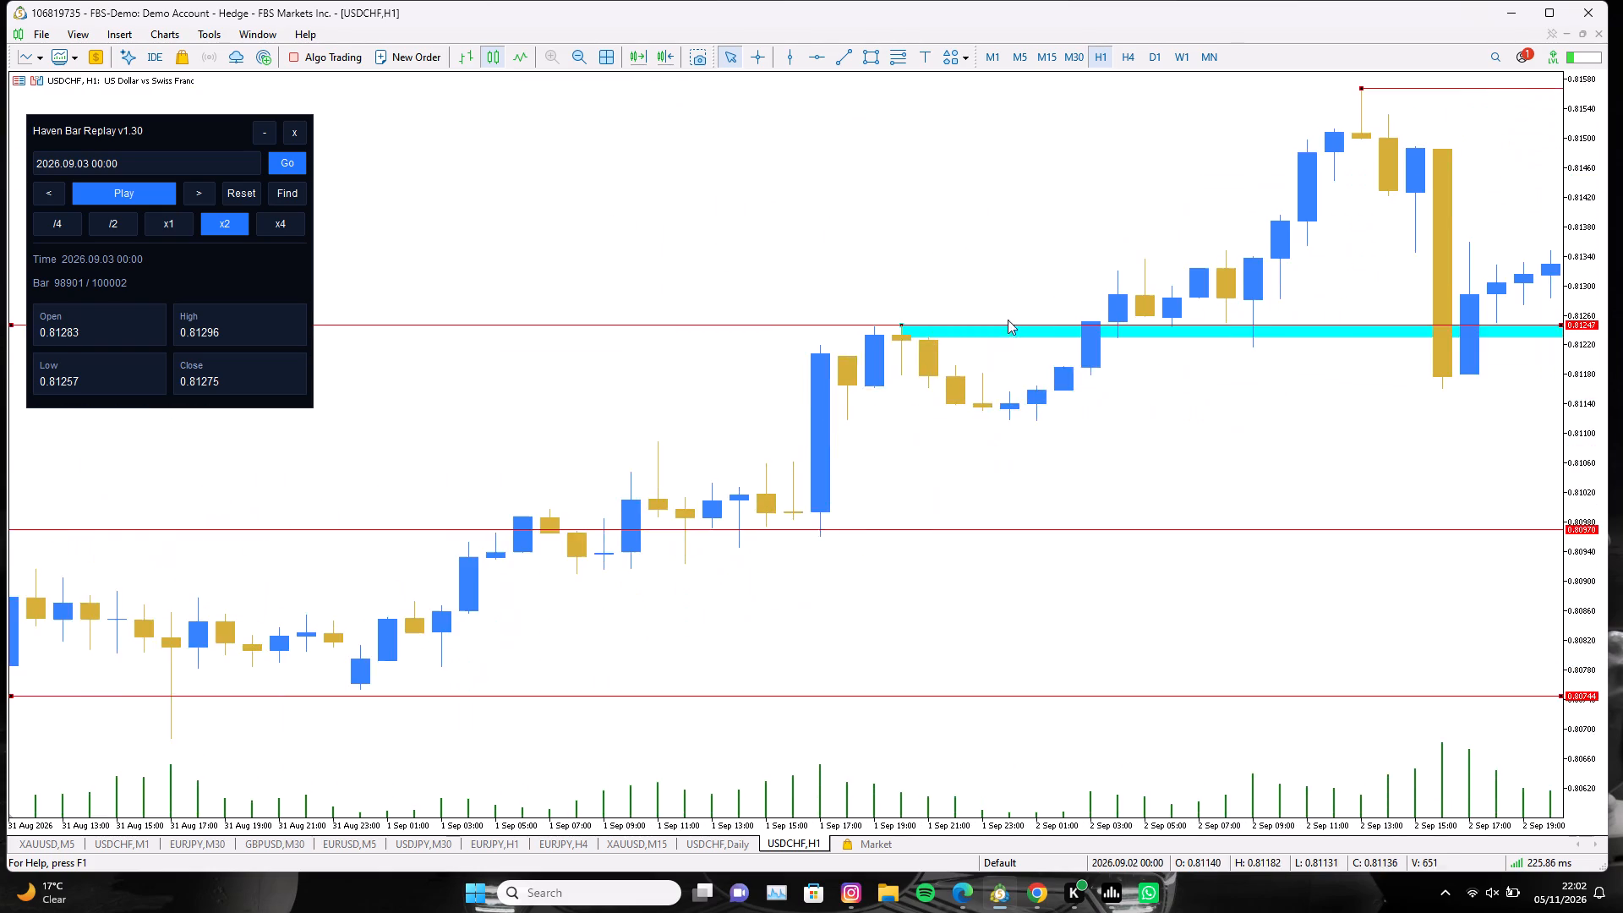
drag(1116, 314, 566, 311)
click(916, 221)
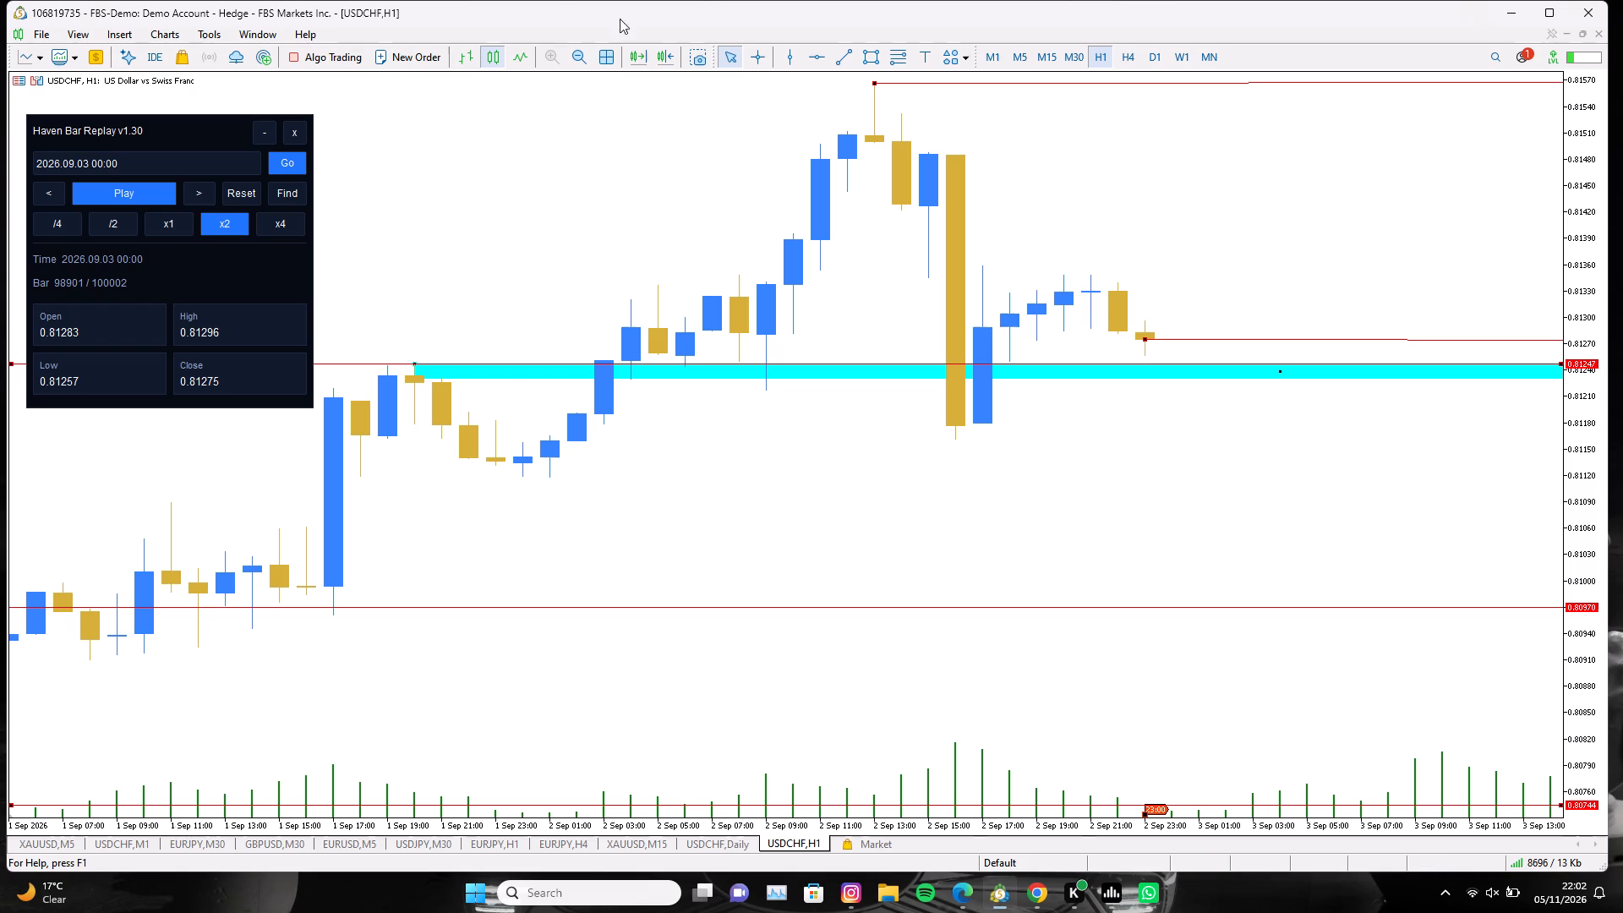
Measure with the crosshair from the rectangle zone's top edge down to the 2 September pullback low and up to the upper trendline.
click(765, 55)
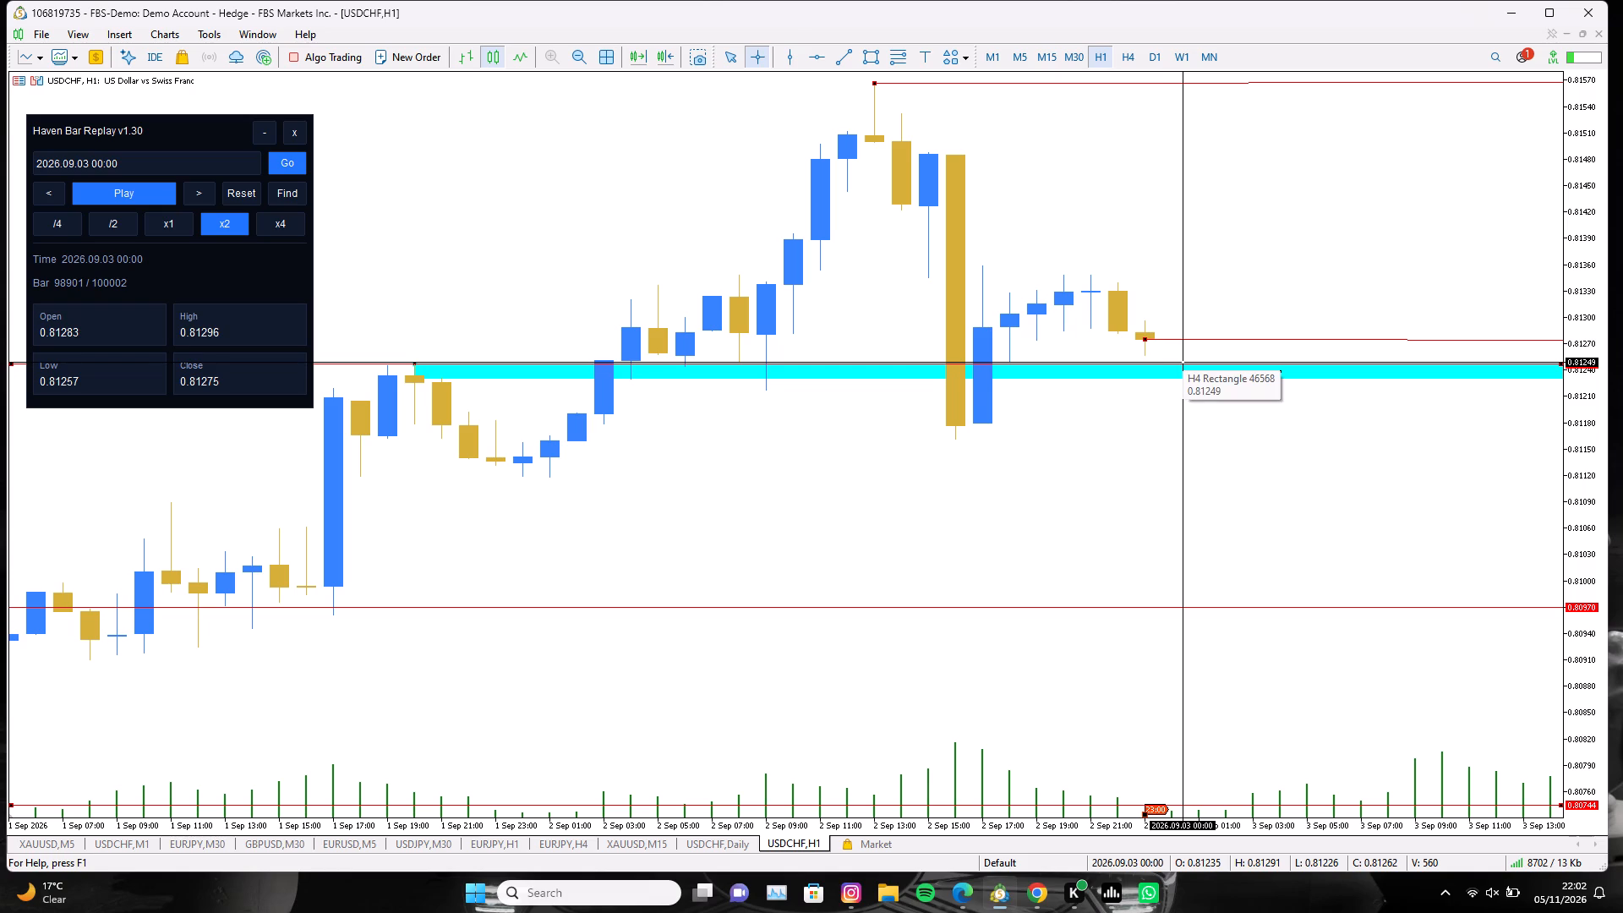
drag(1186, 362, 1221, 435)
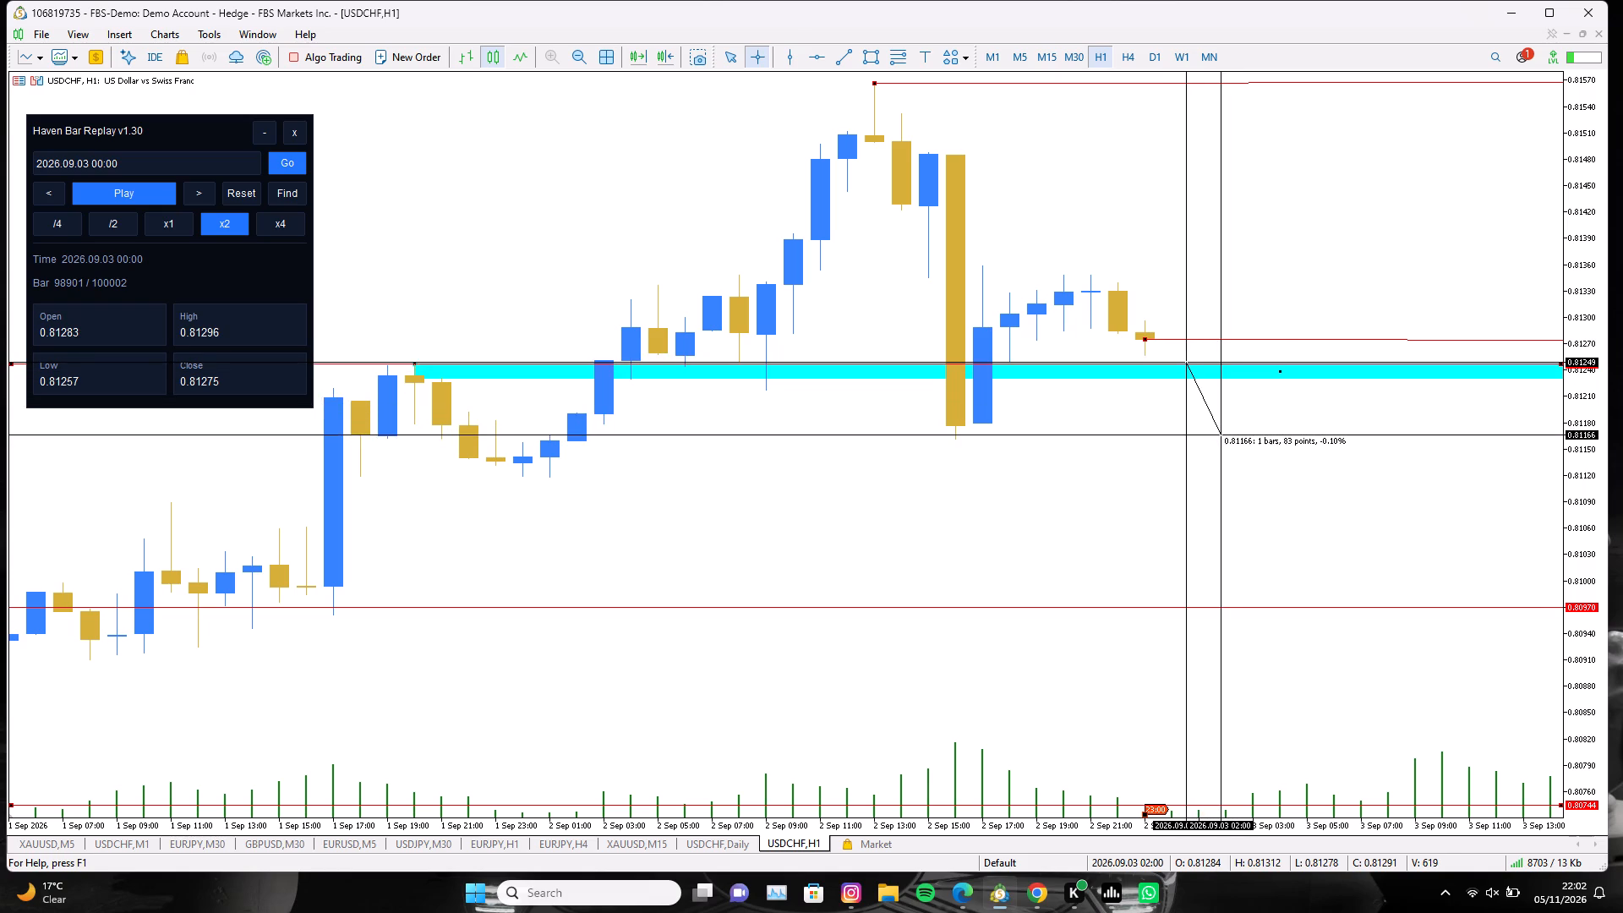
drag(1221, 435, 1225, 440)
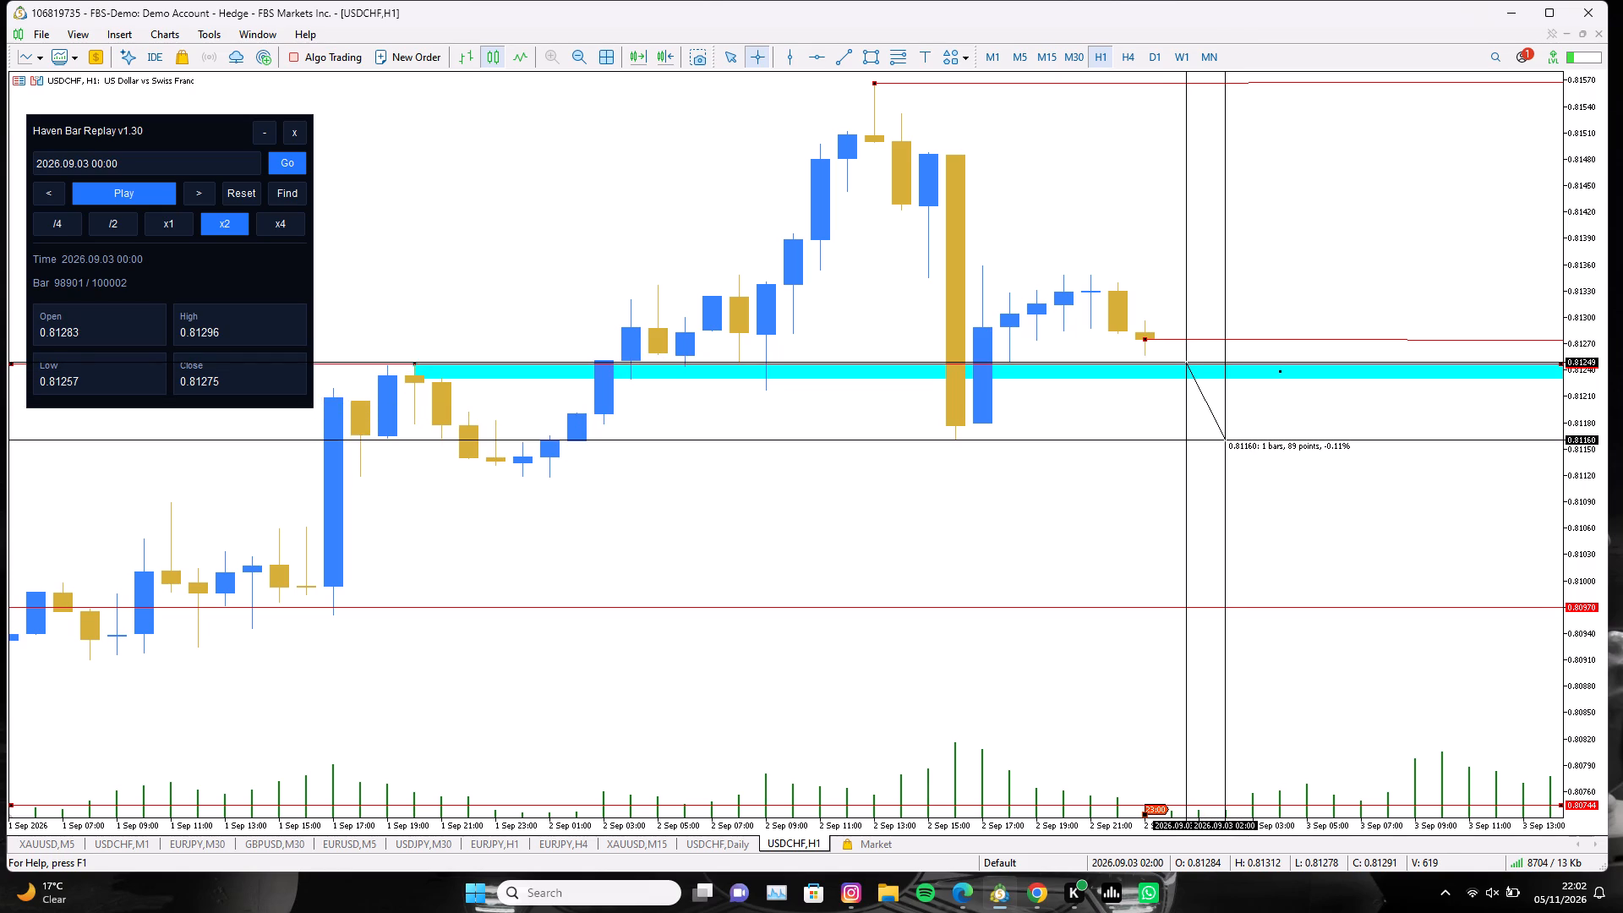
drag(1225, 440, 1254, 235)
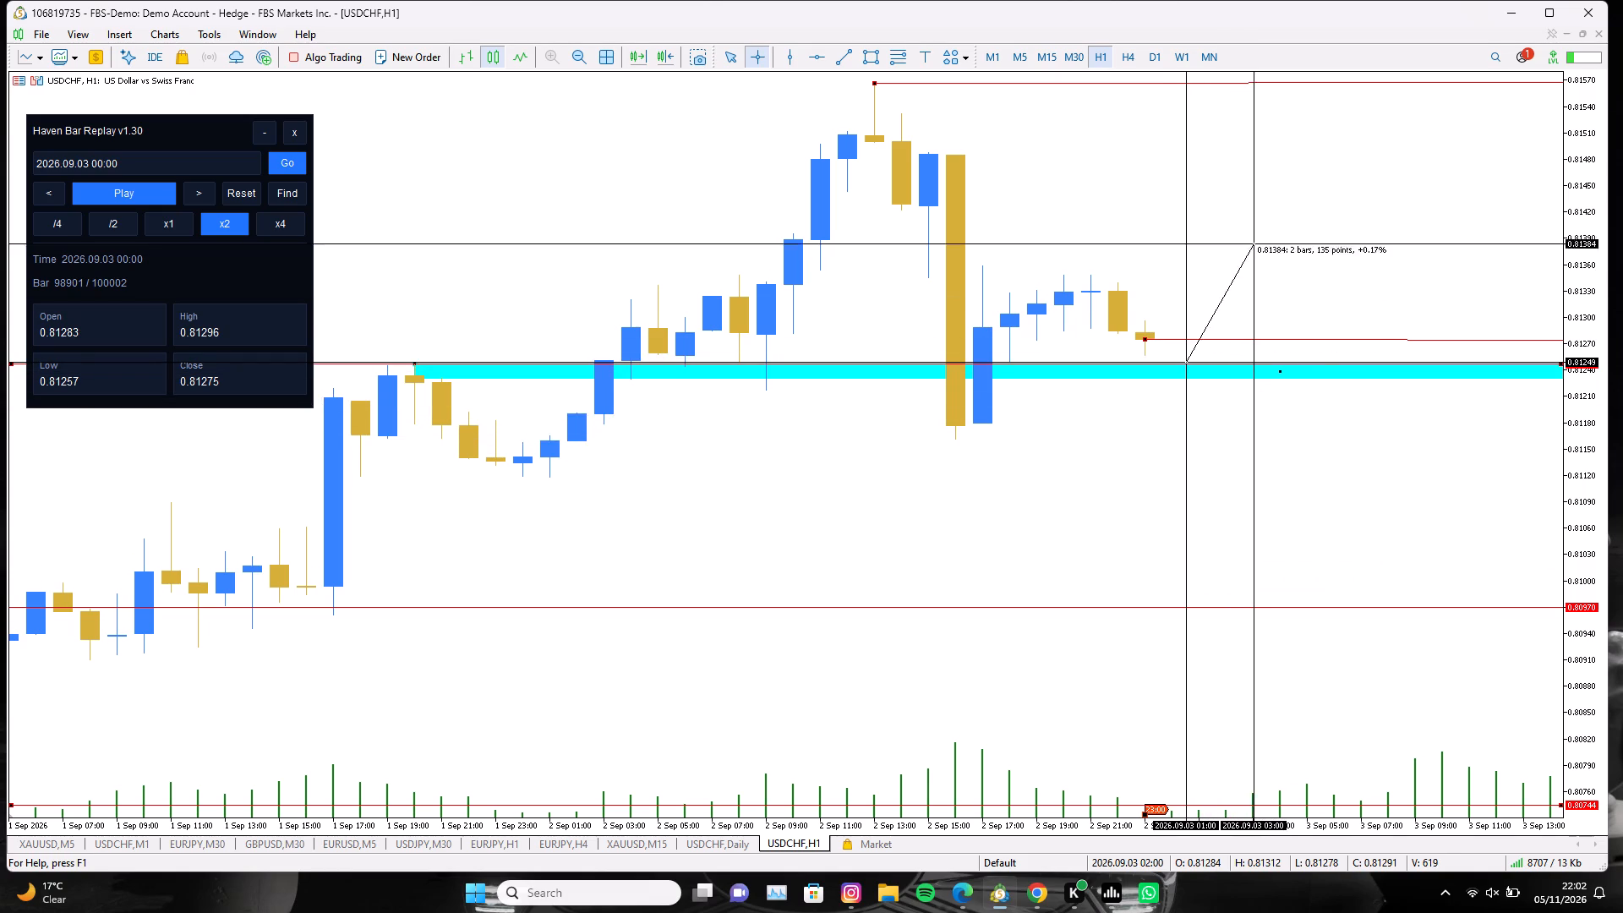
drag(1254, 235, 1275, 79)
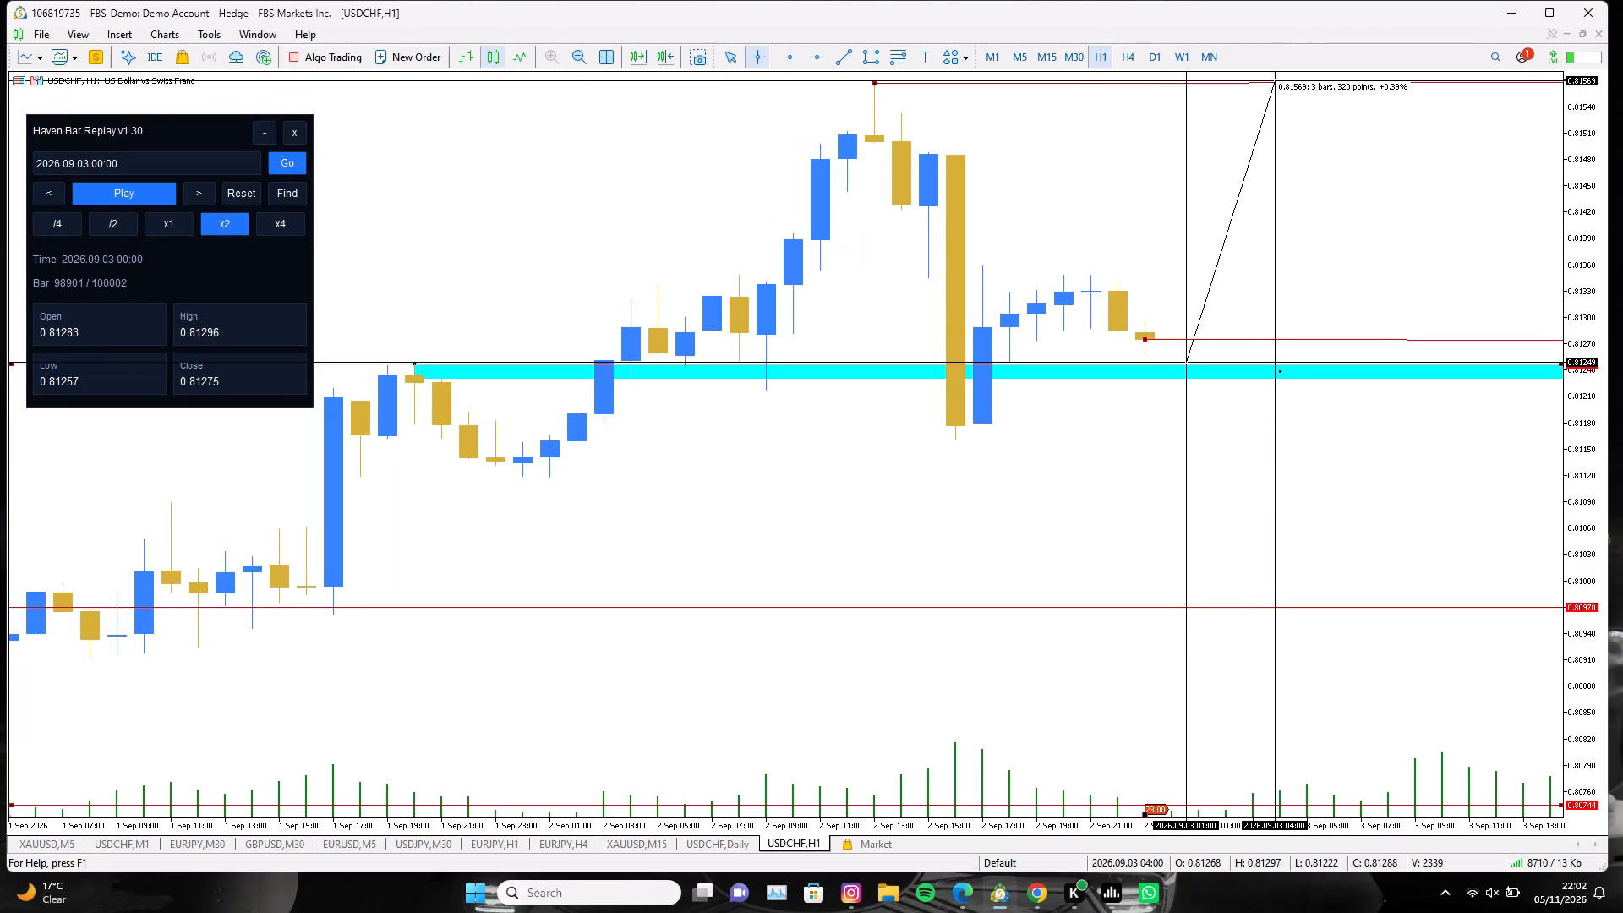
drag(1275, 79, 1295, 305)
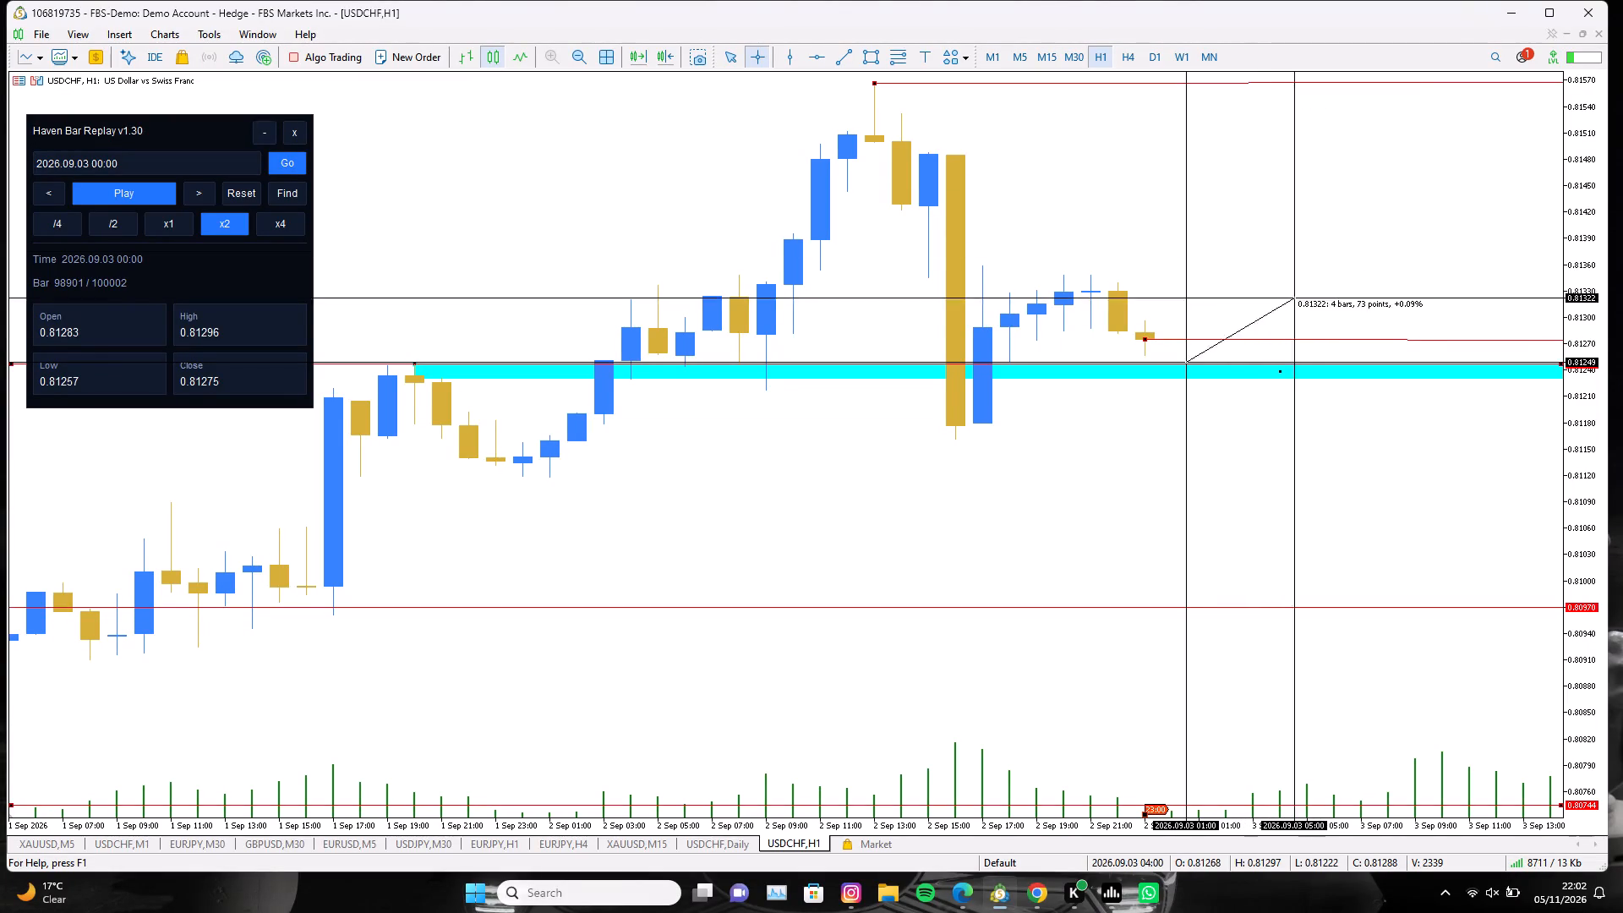
drag(1295, 305, 1305, 338)
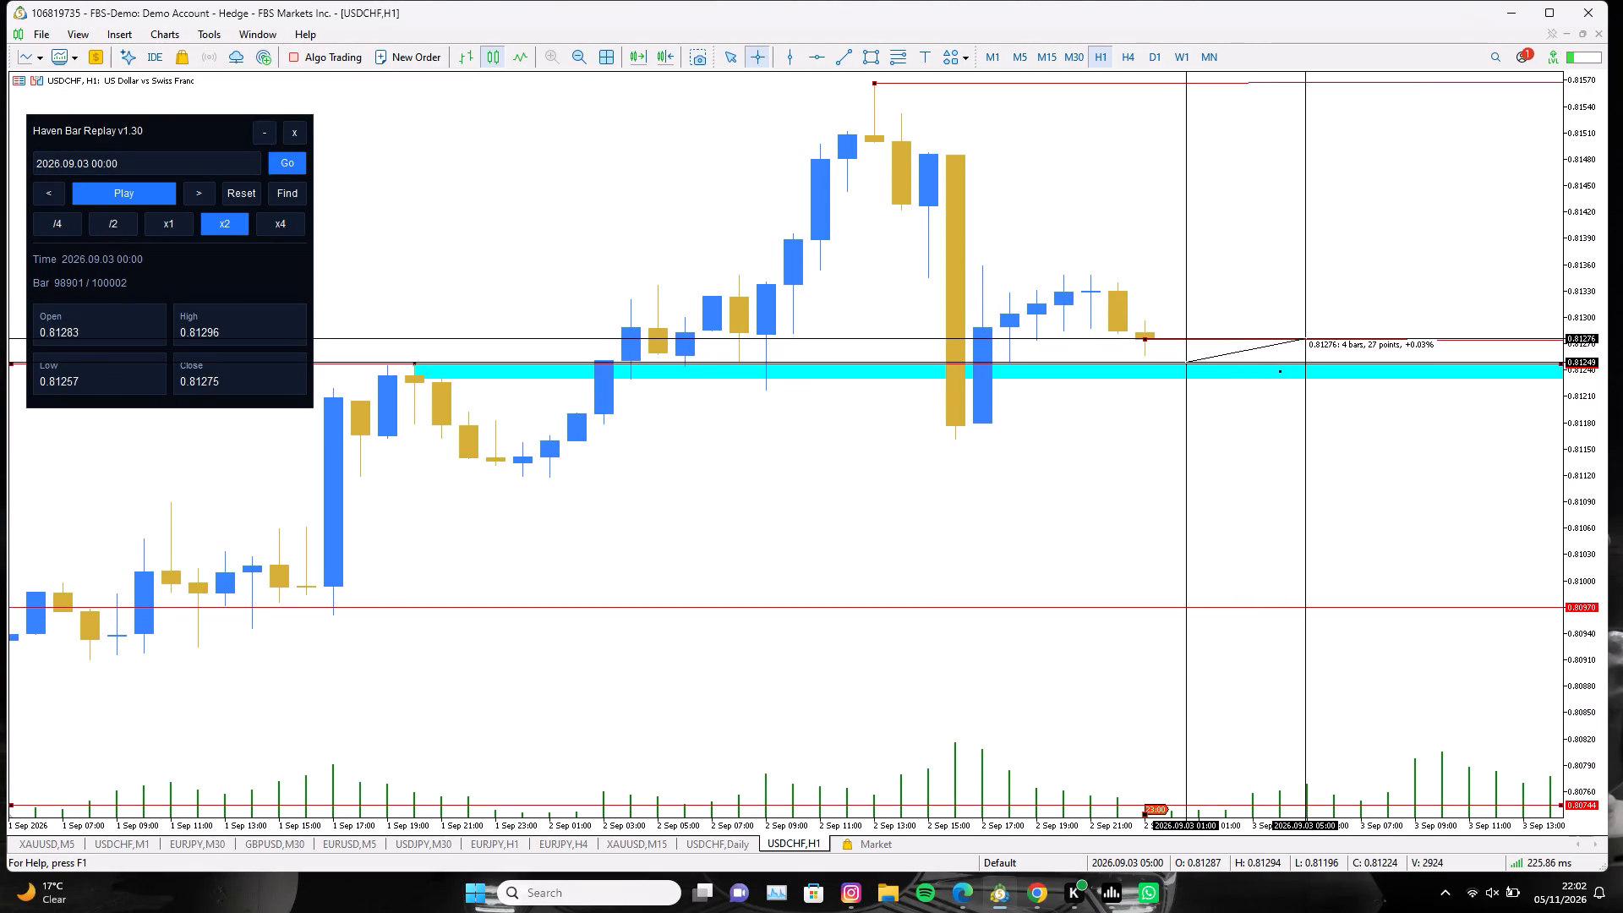
drag(1305, 338, 1313, 80)
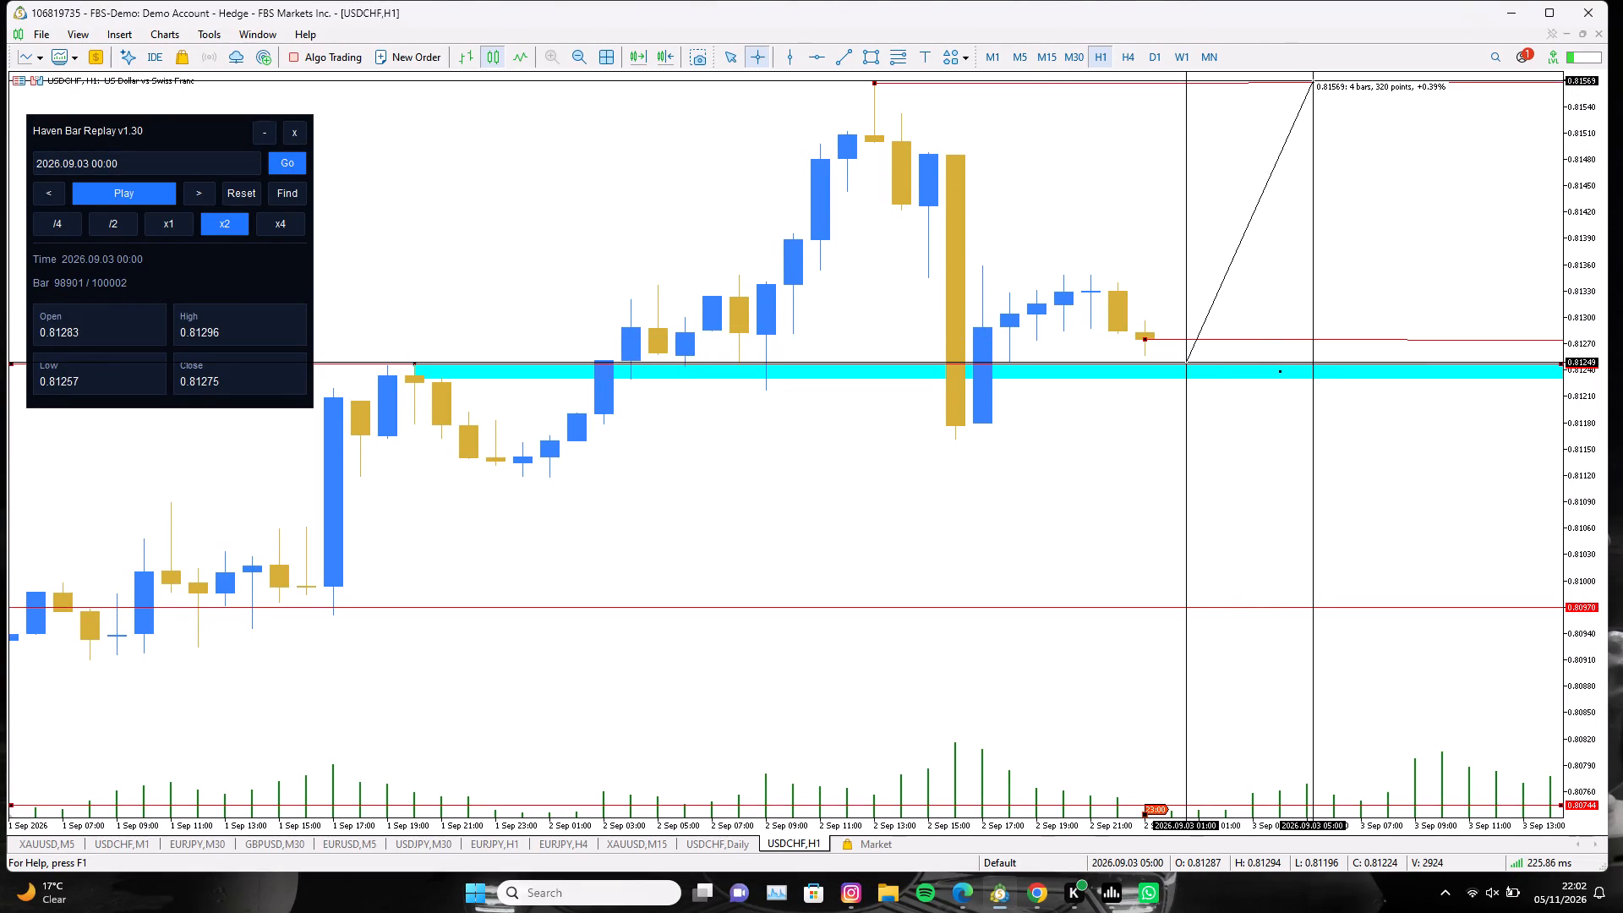
drag(1313, 80, 1311, 79)
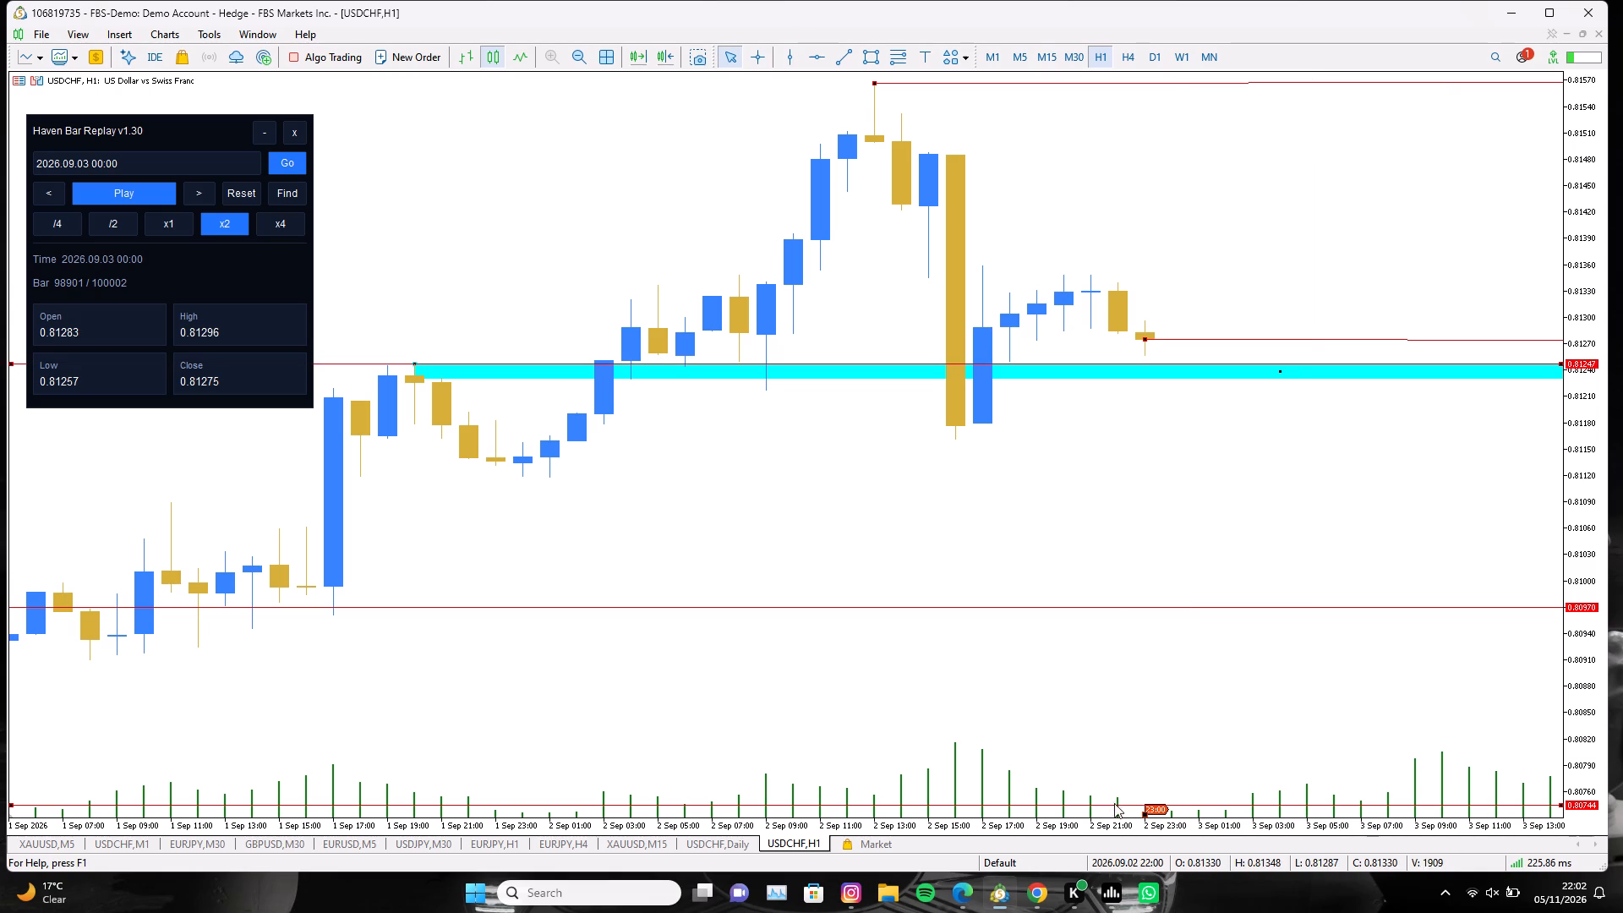
Advance the H1 replay gradually from 3 September 00:00 to 3 September 11:00, watching price move through the rectangle zone.
drag(1145, 814, 1153, 814)
drag(1145, 815, 1199, 813)
drag(1197, 814, 1229, 814)
drag(1229, 814, 1285, 818)
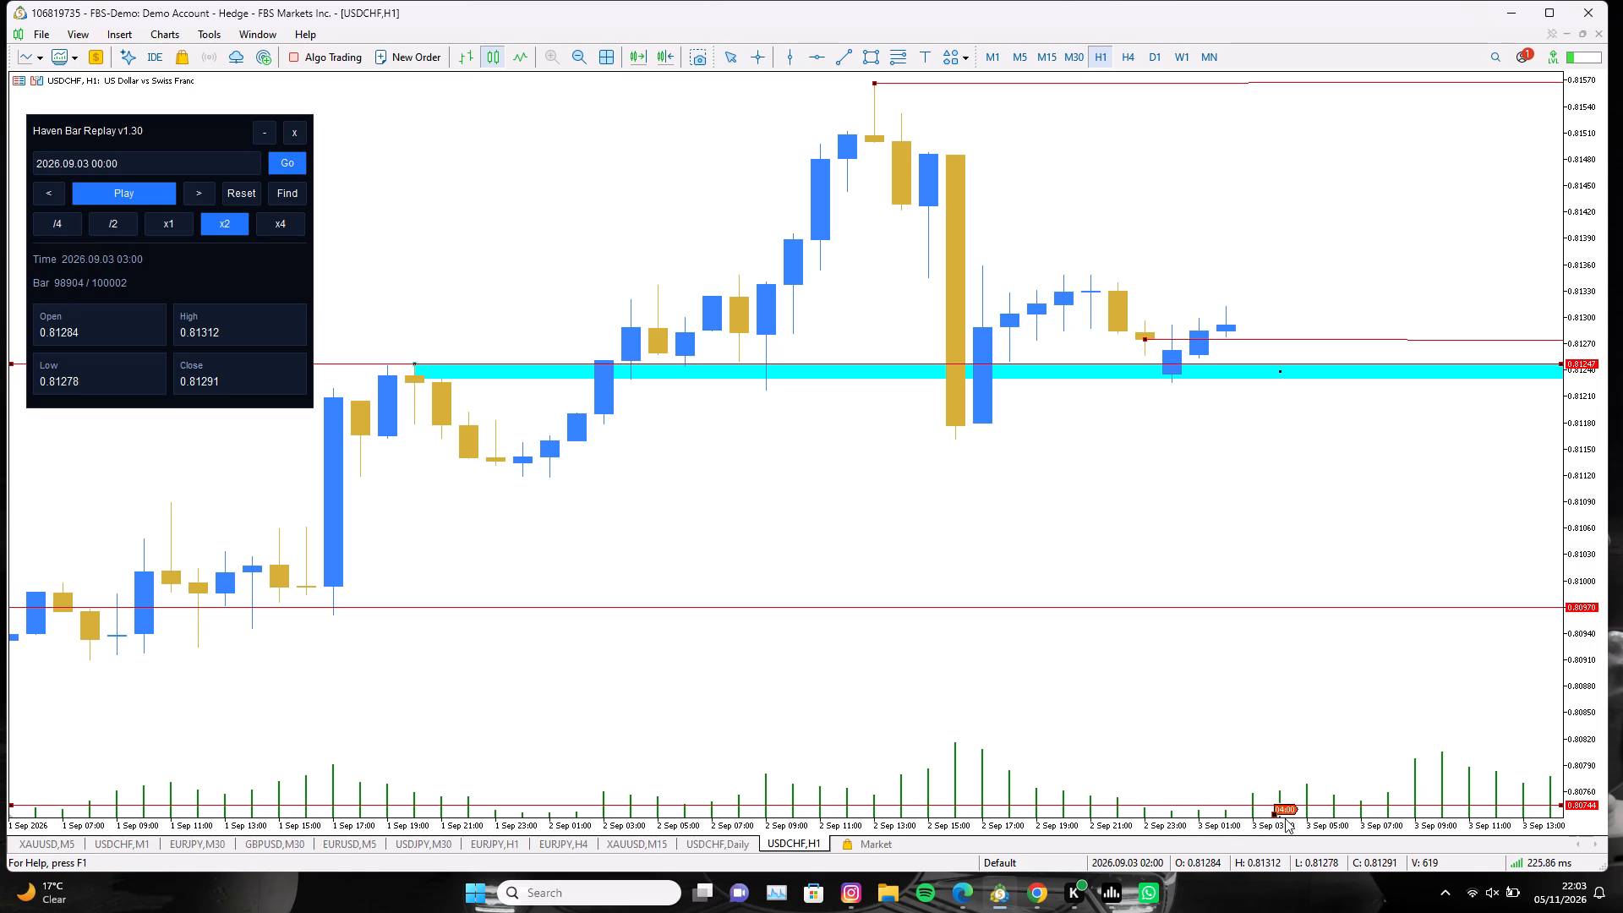
drag(1285, 818, 1287, 818)
drag(1226, 812, 1283, 813)
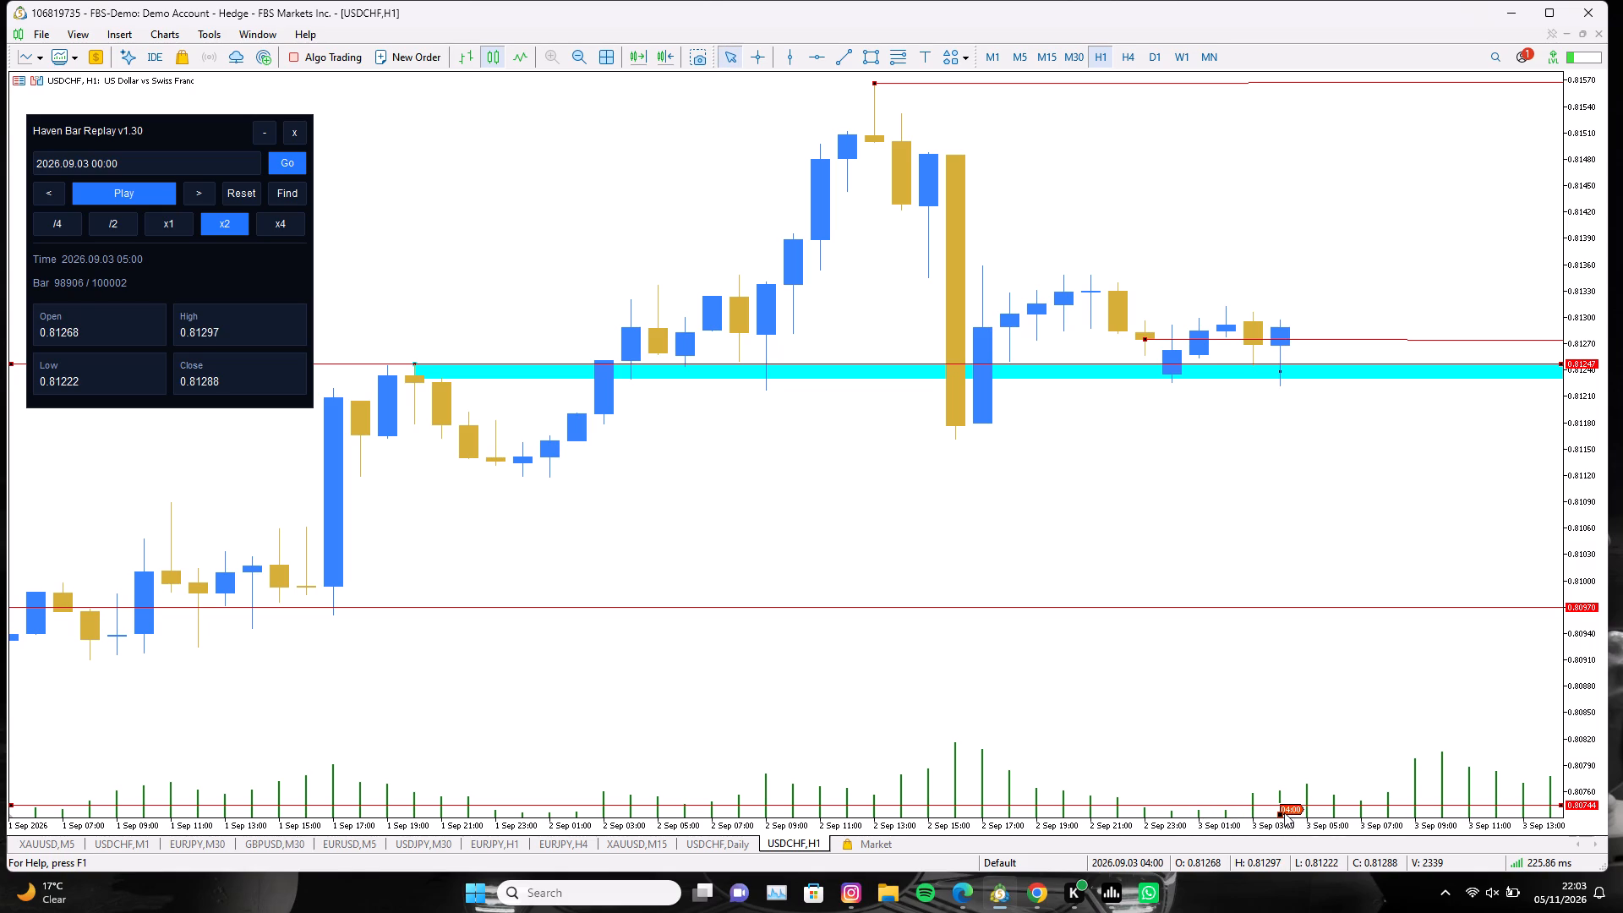
drag(1280, 814, 1318, 810)
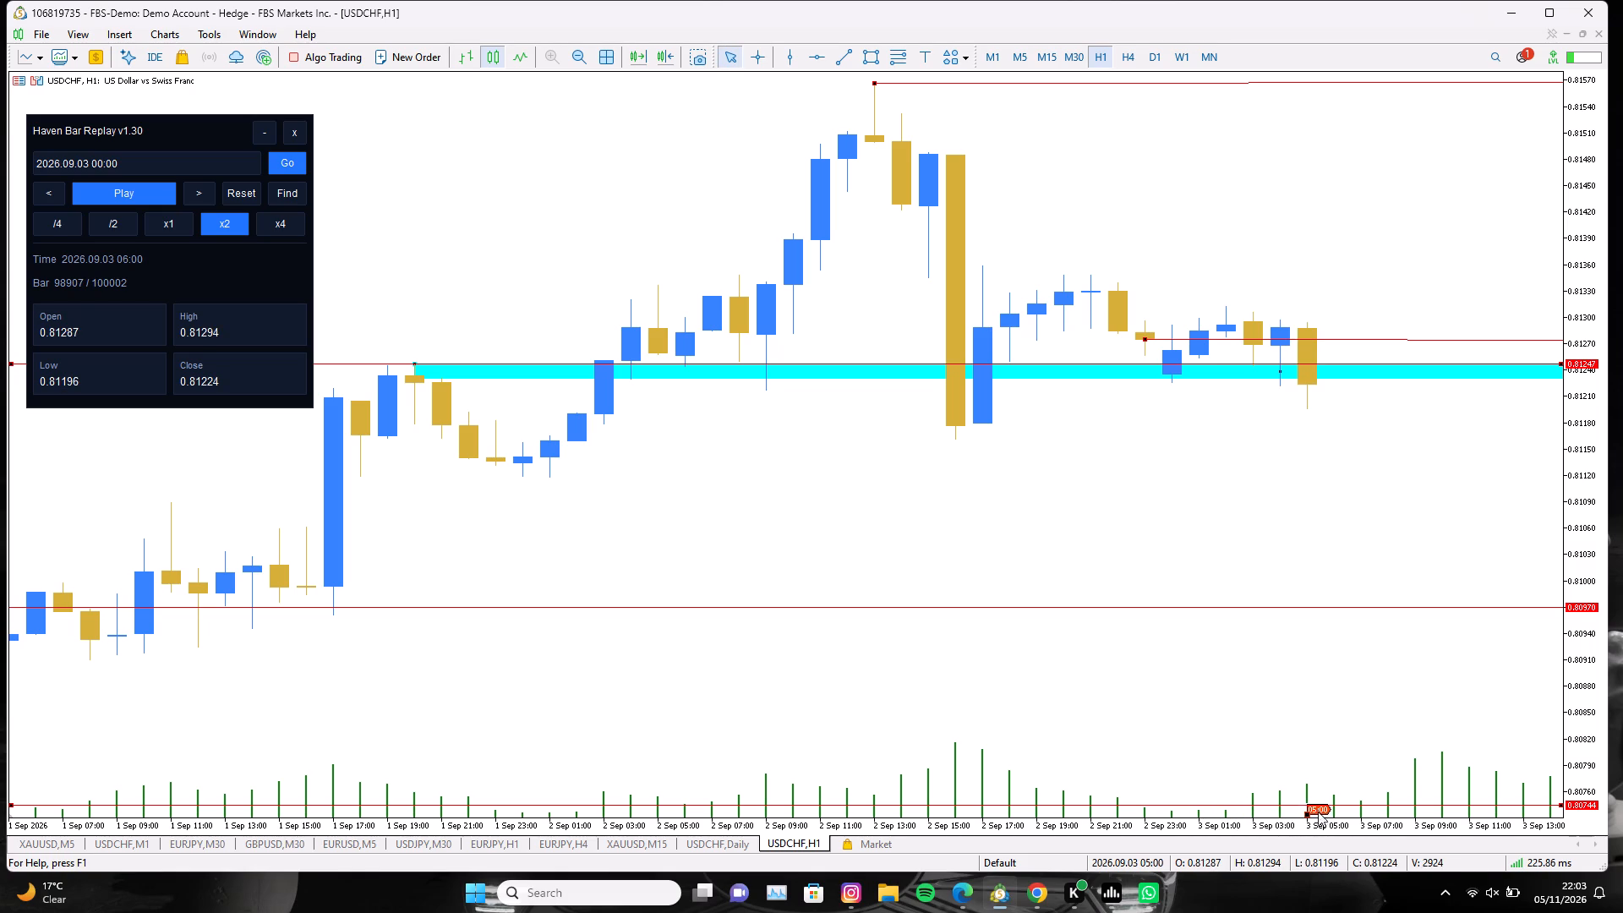
drag(1304, 815, 1330, 812)
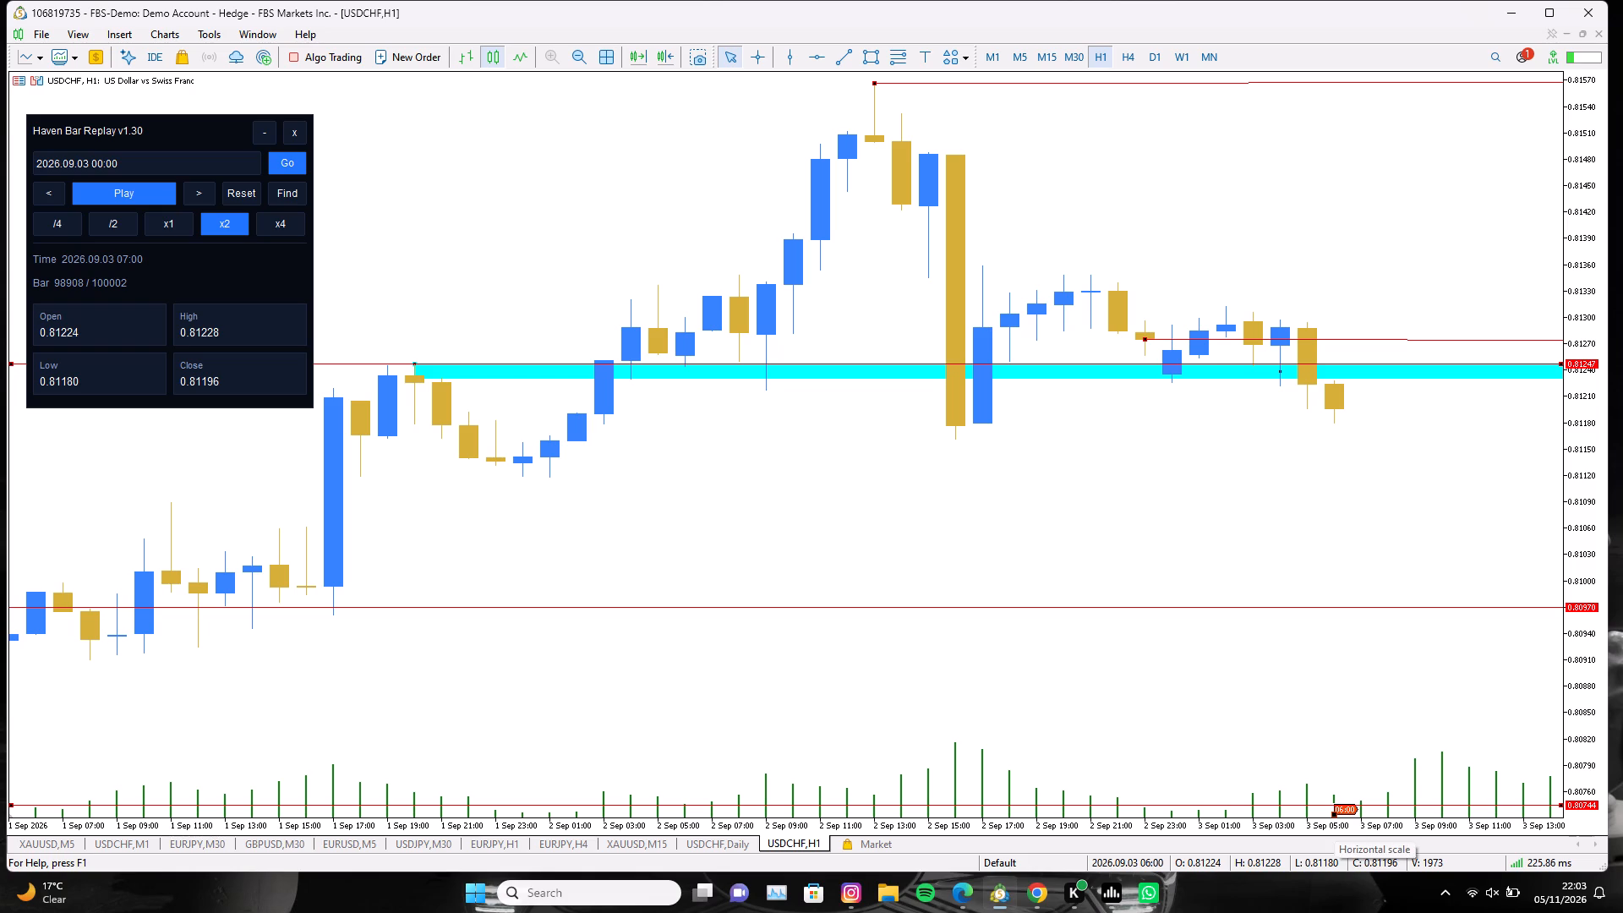
drag(1334, 816, 1447, 815)
Continue the H1 replay to 3 September 17:00, following the decline through the 0.80970 and 0.80744 levels.
drag(1417, 702, 1234, 702)
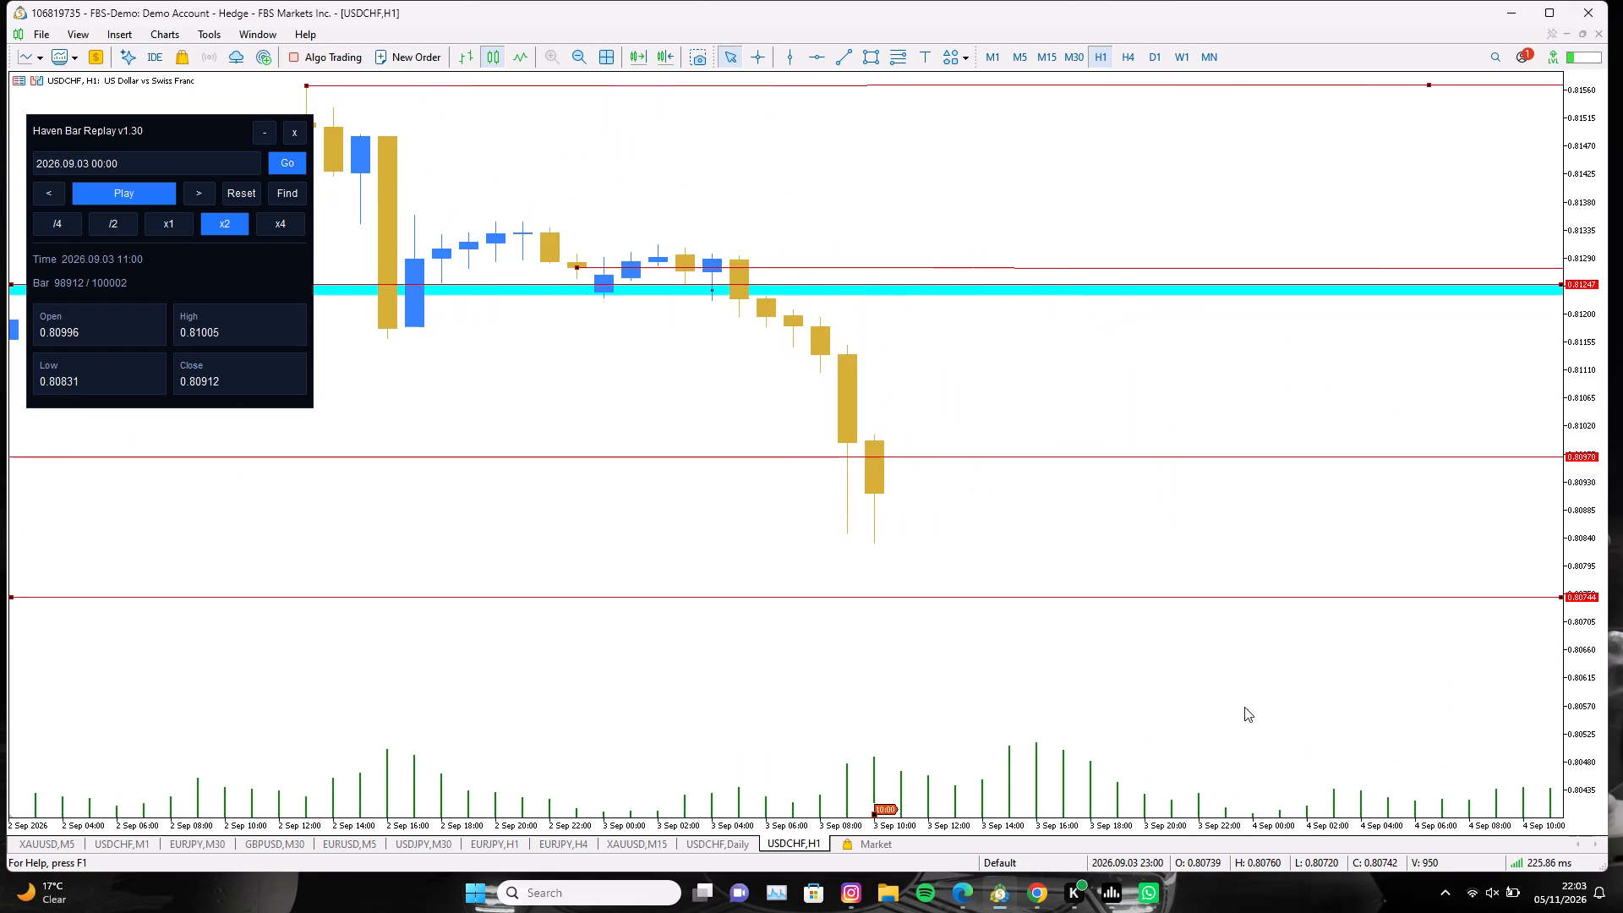
drag(872, 812, 954, 808)
drag(954, 816, 1004, 816)
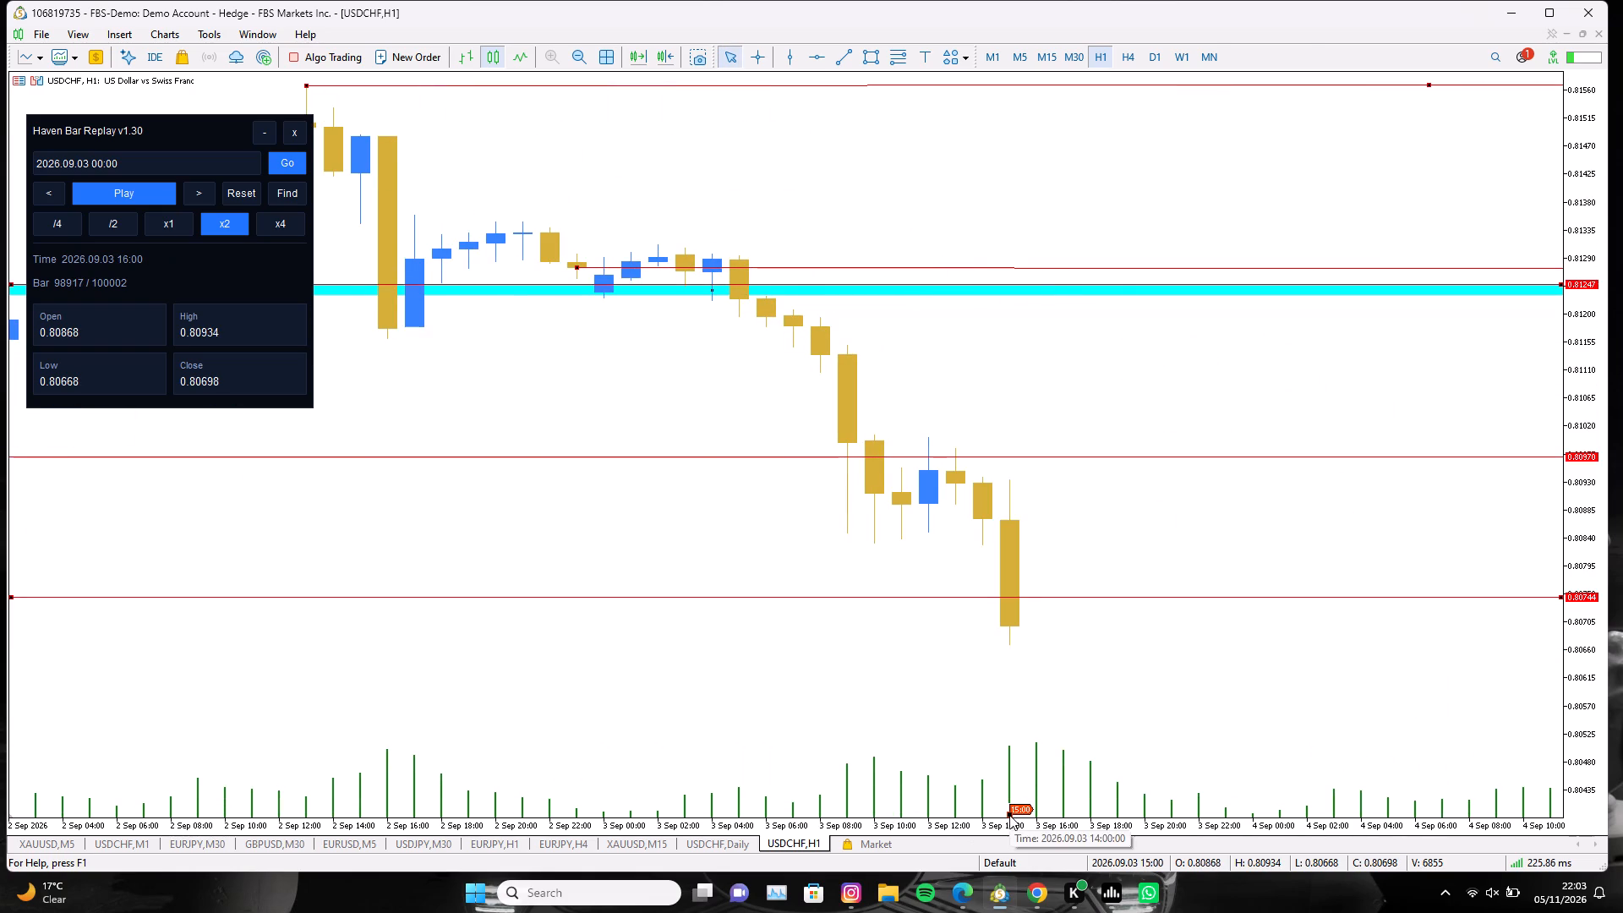
scroll(834, 639, down, 8)
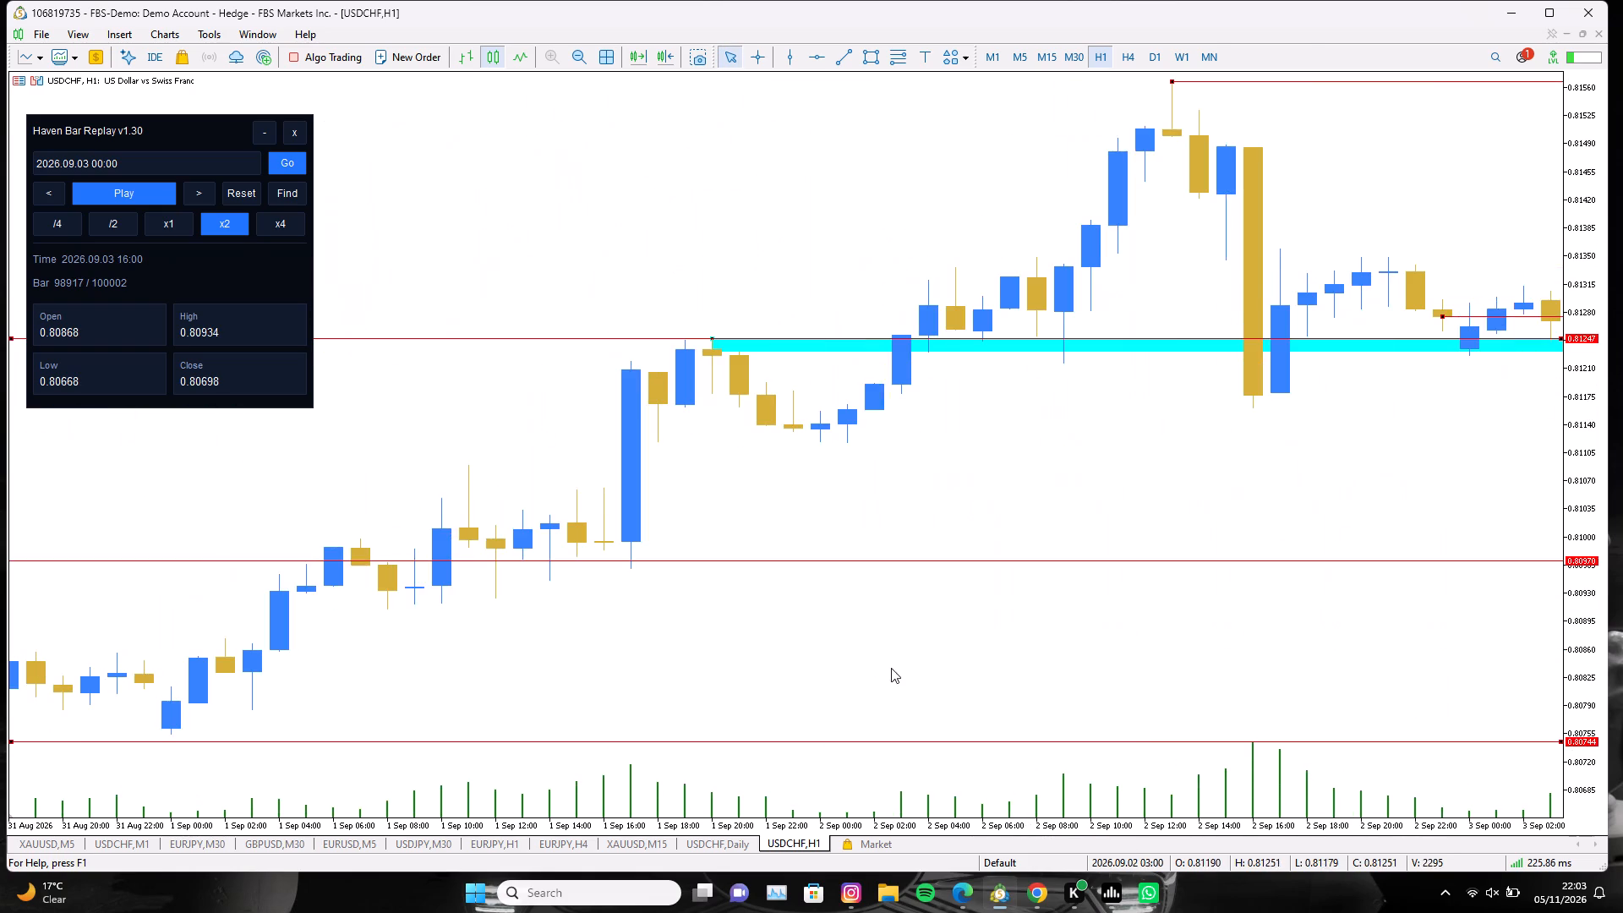
scroll(930, 678, up, 8)
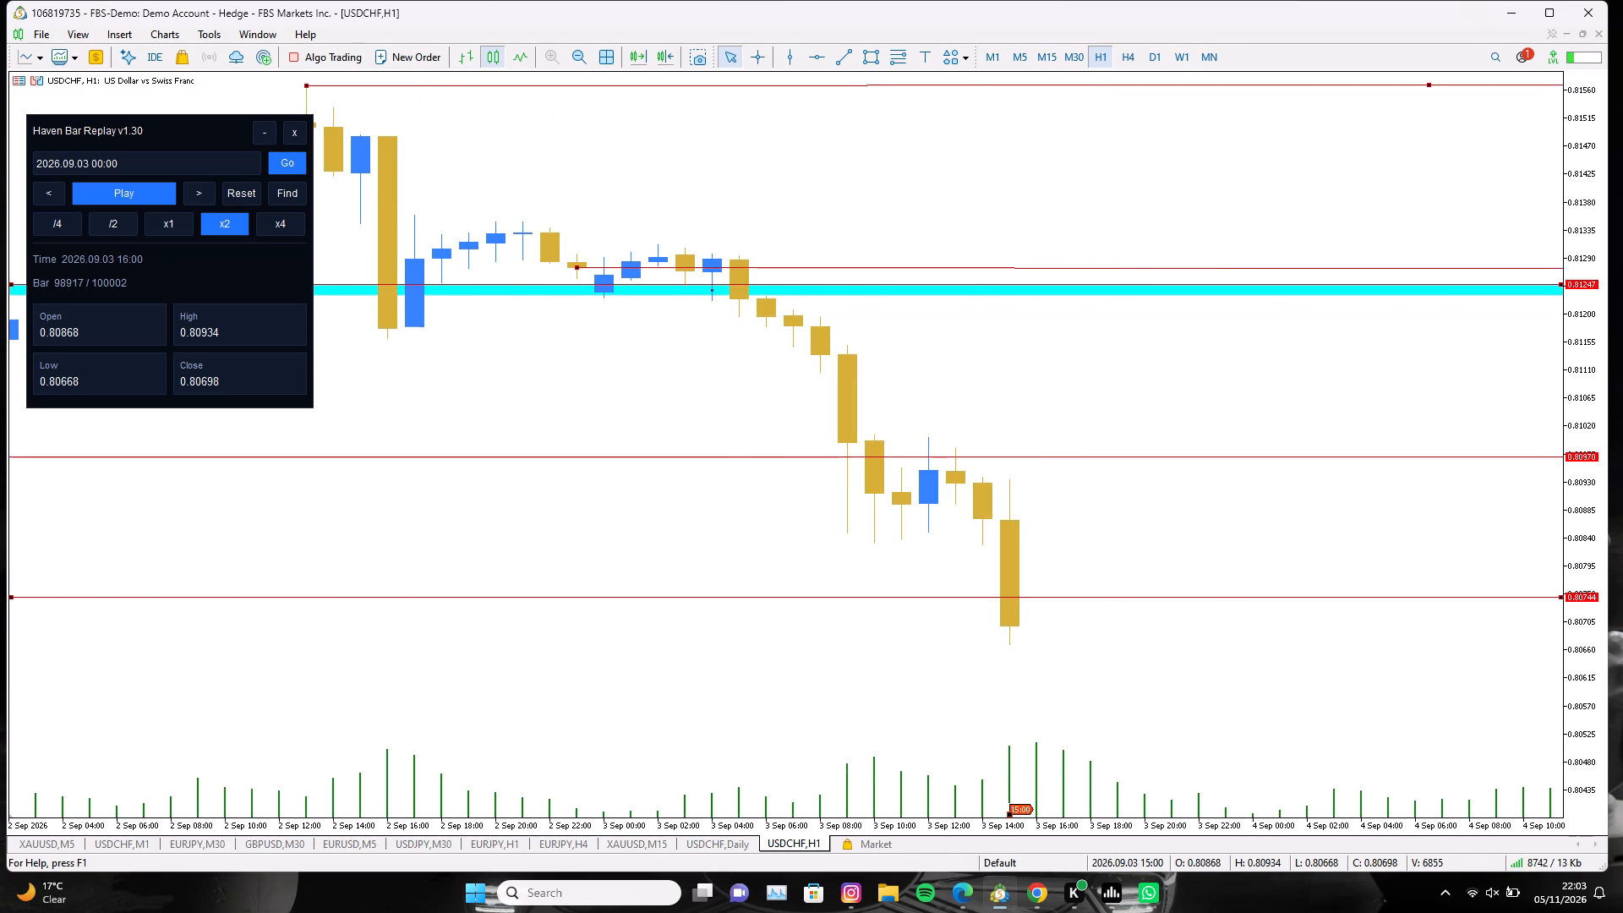
drag(1010, 817, 1105, 817)
drag(1011, 811, 1142, 814)
scroll(1077, 740, down, 2)
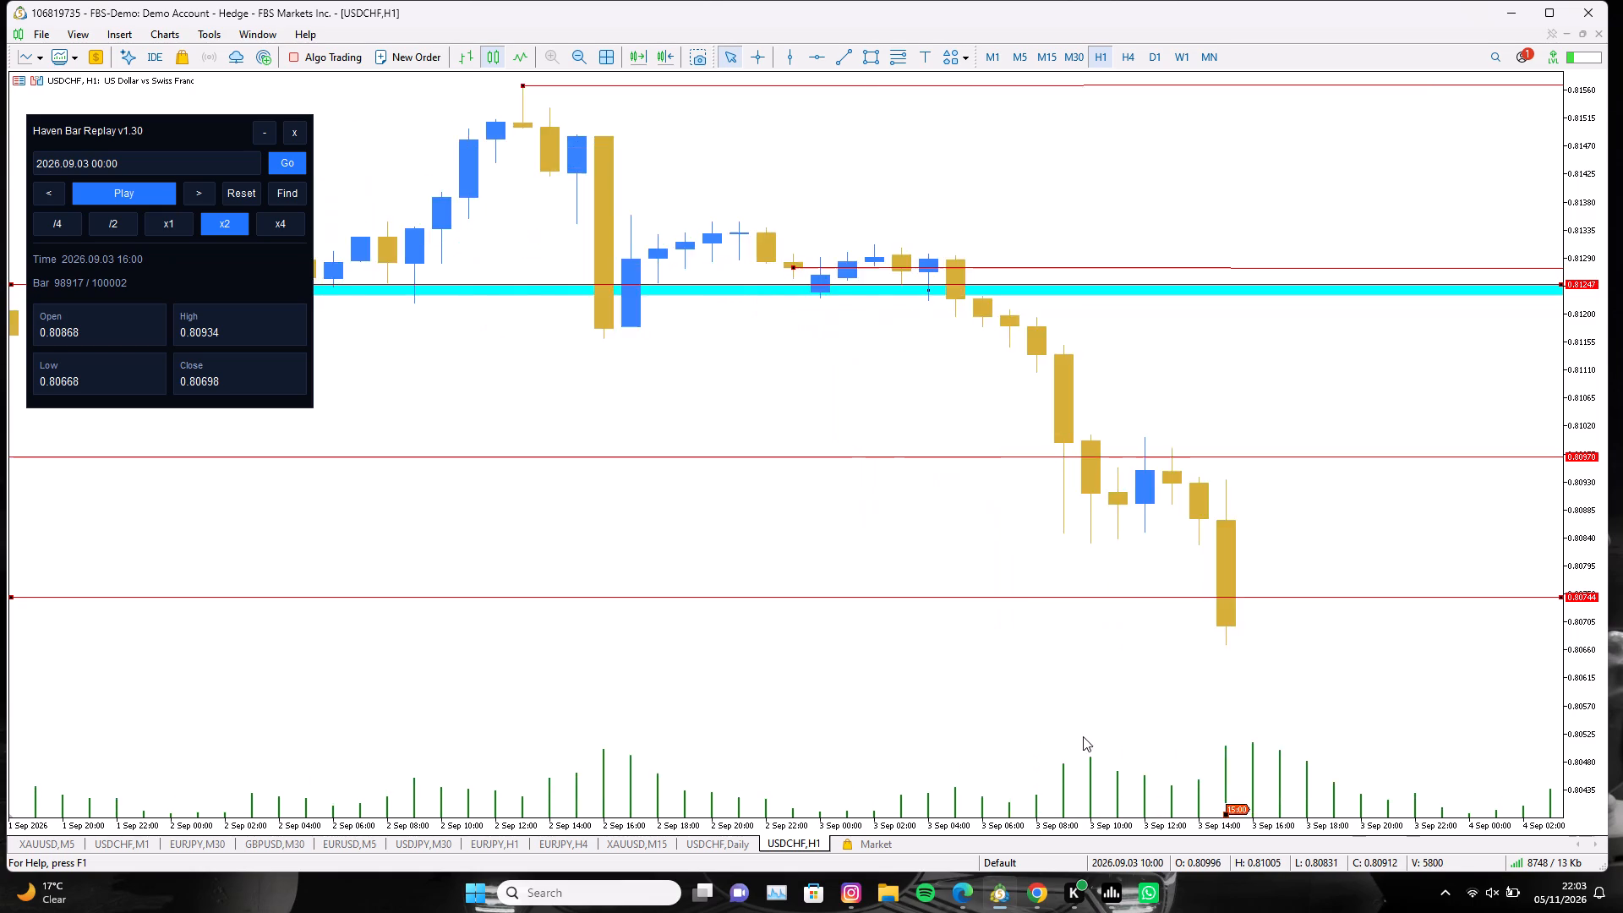
scroll(1085, 735, up, 5)
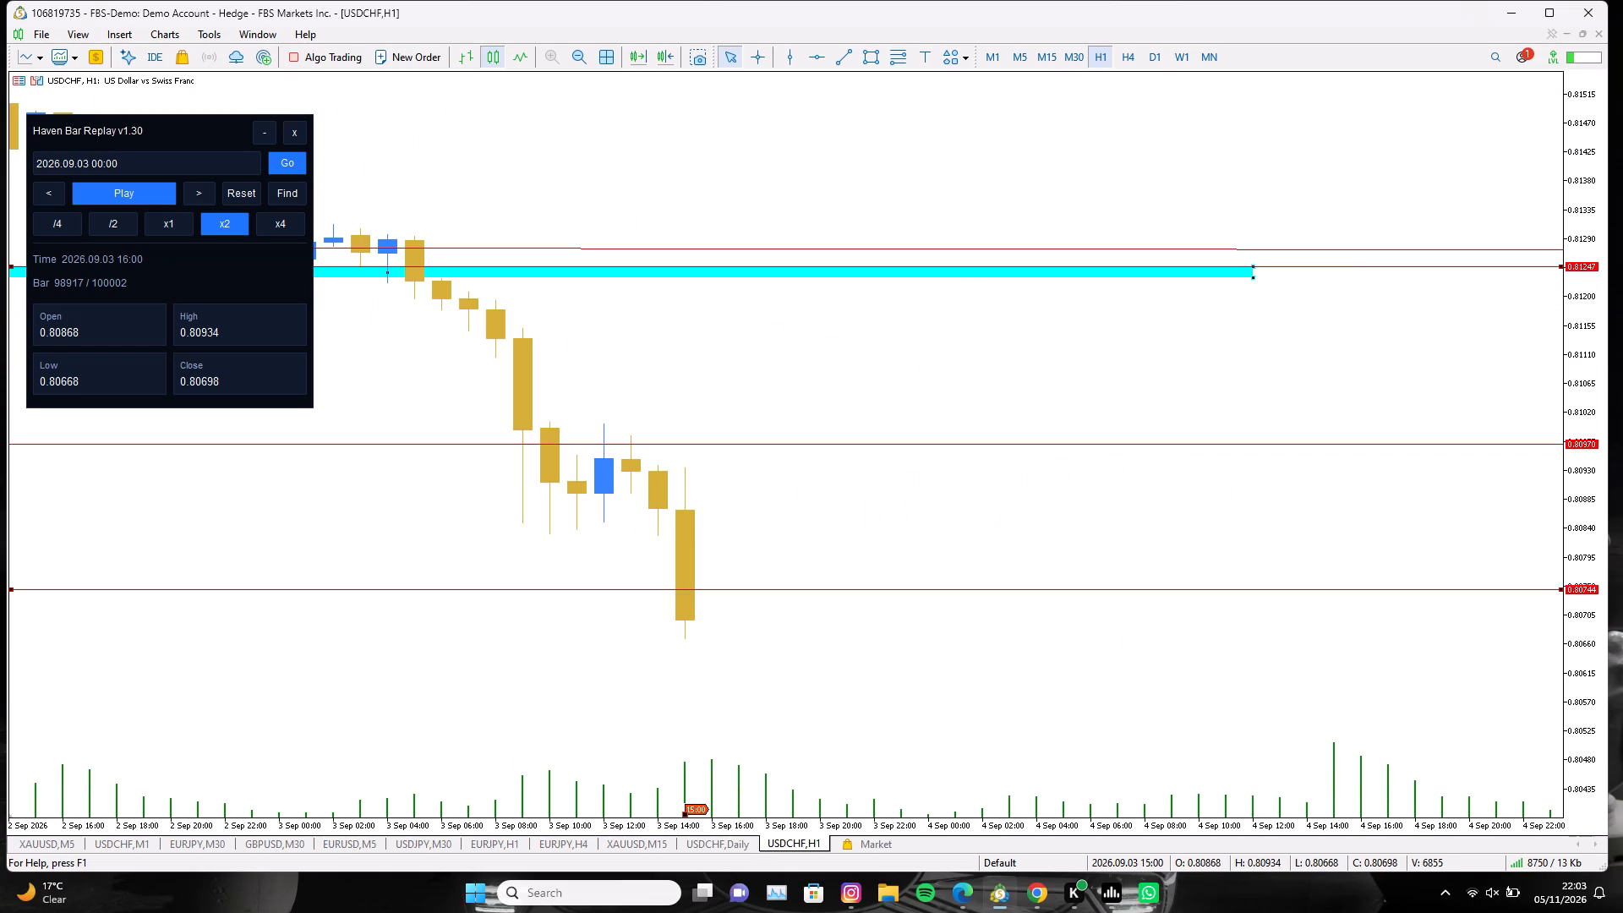
drag(685, 812, 1063, 821)
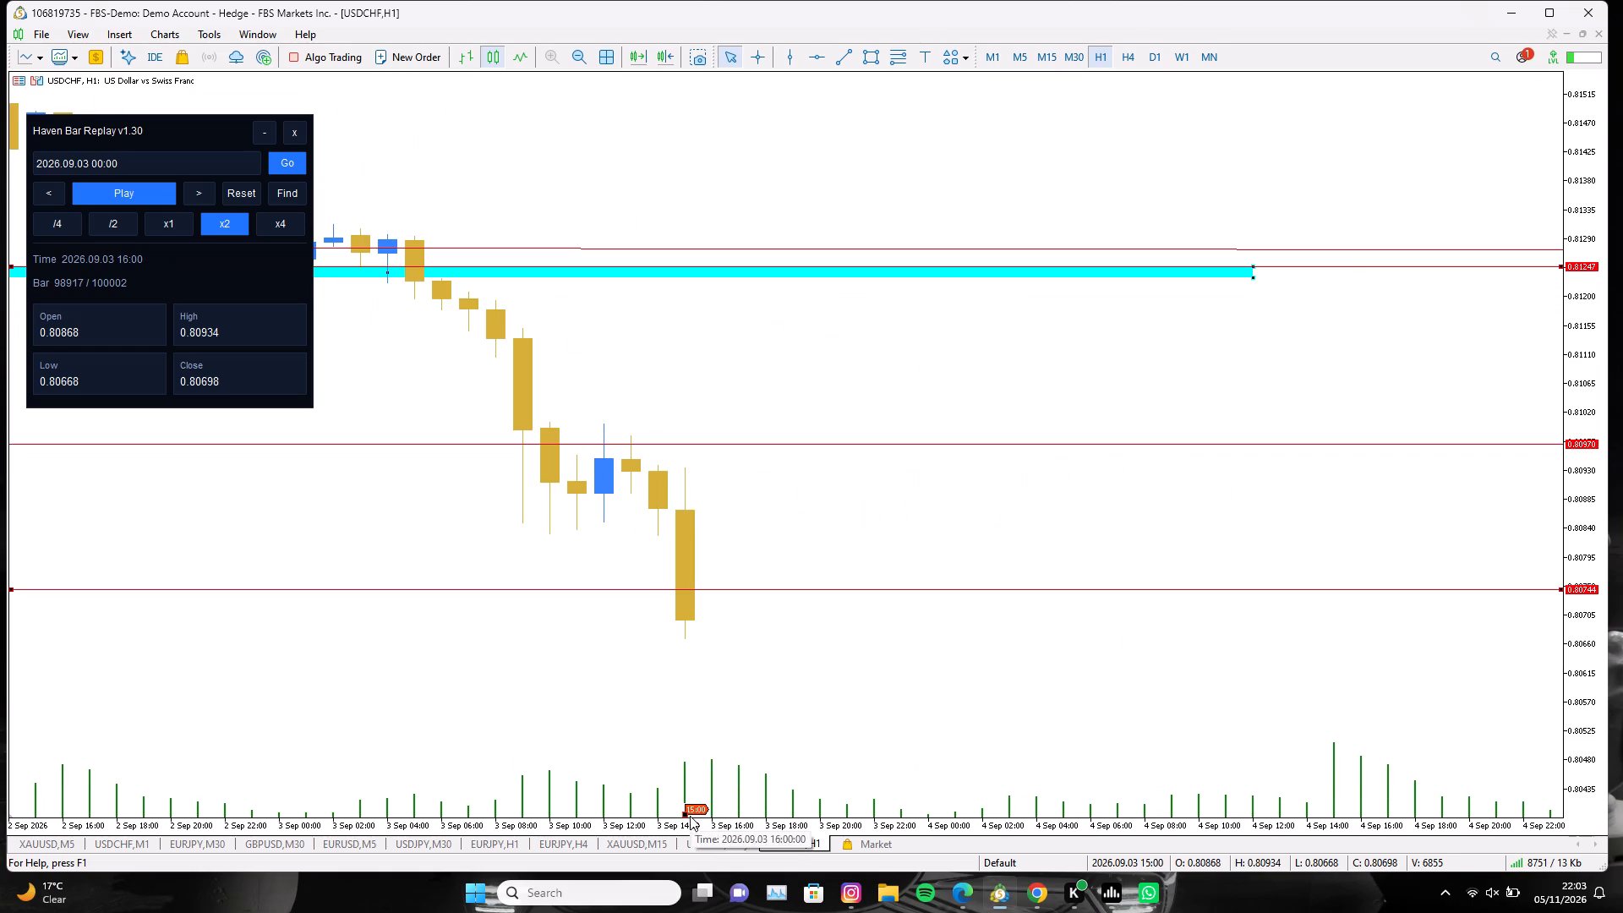
drag(686, 815, 992, 824)
Switch the USDCHF chart to the H4 timeframe, framing the candles from 28 August to the replay position at 3 September 17:00.
click(1120, 60)
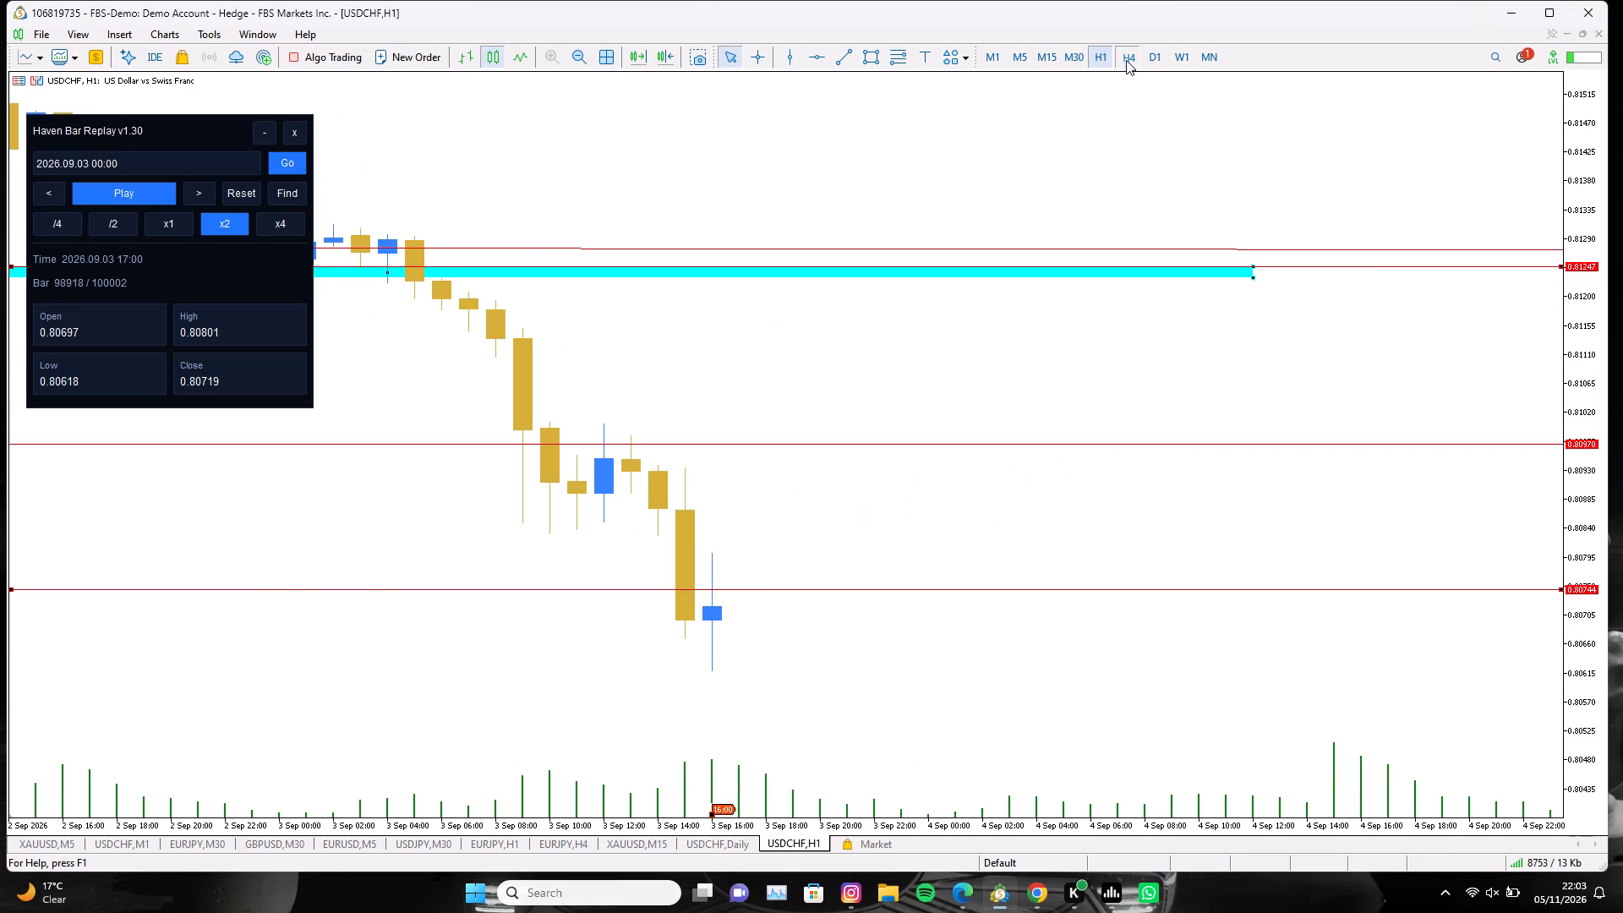
drag(910, 224, 1071, 240)
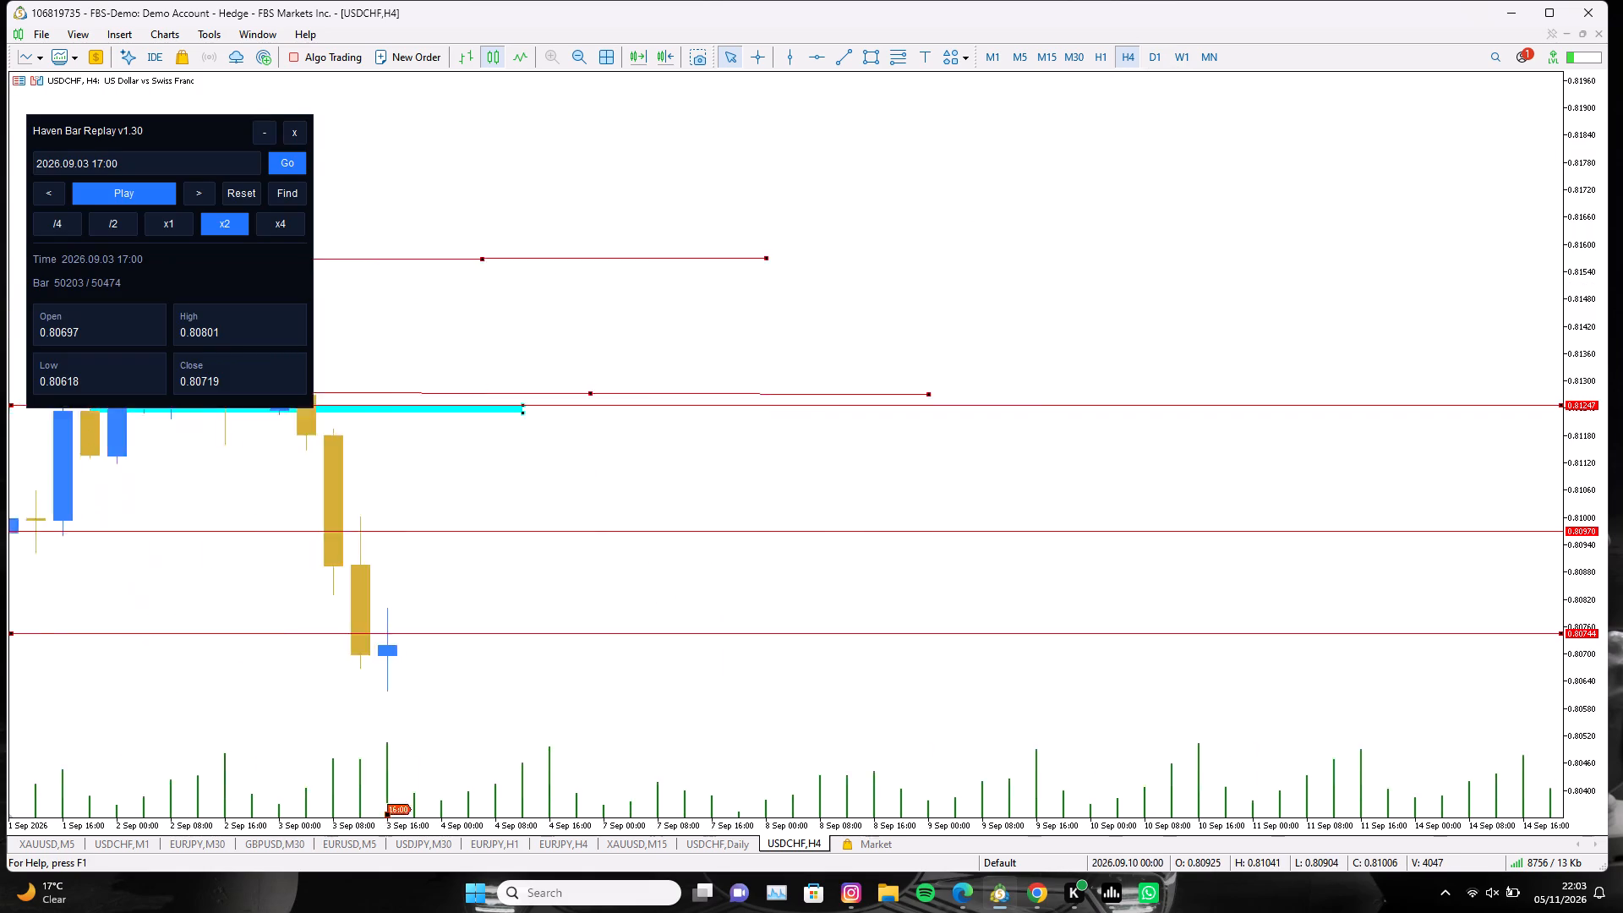
drag(1071, 240, 1175, 253)
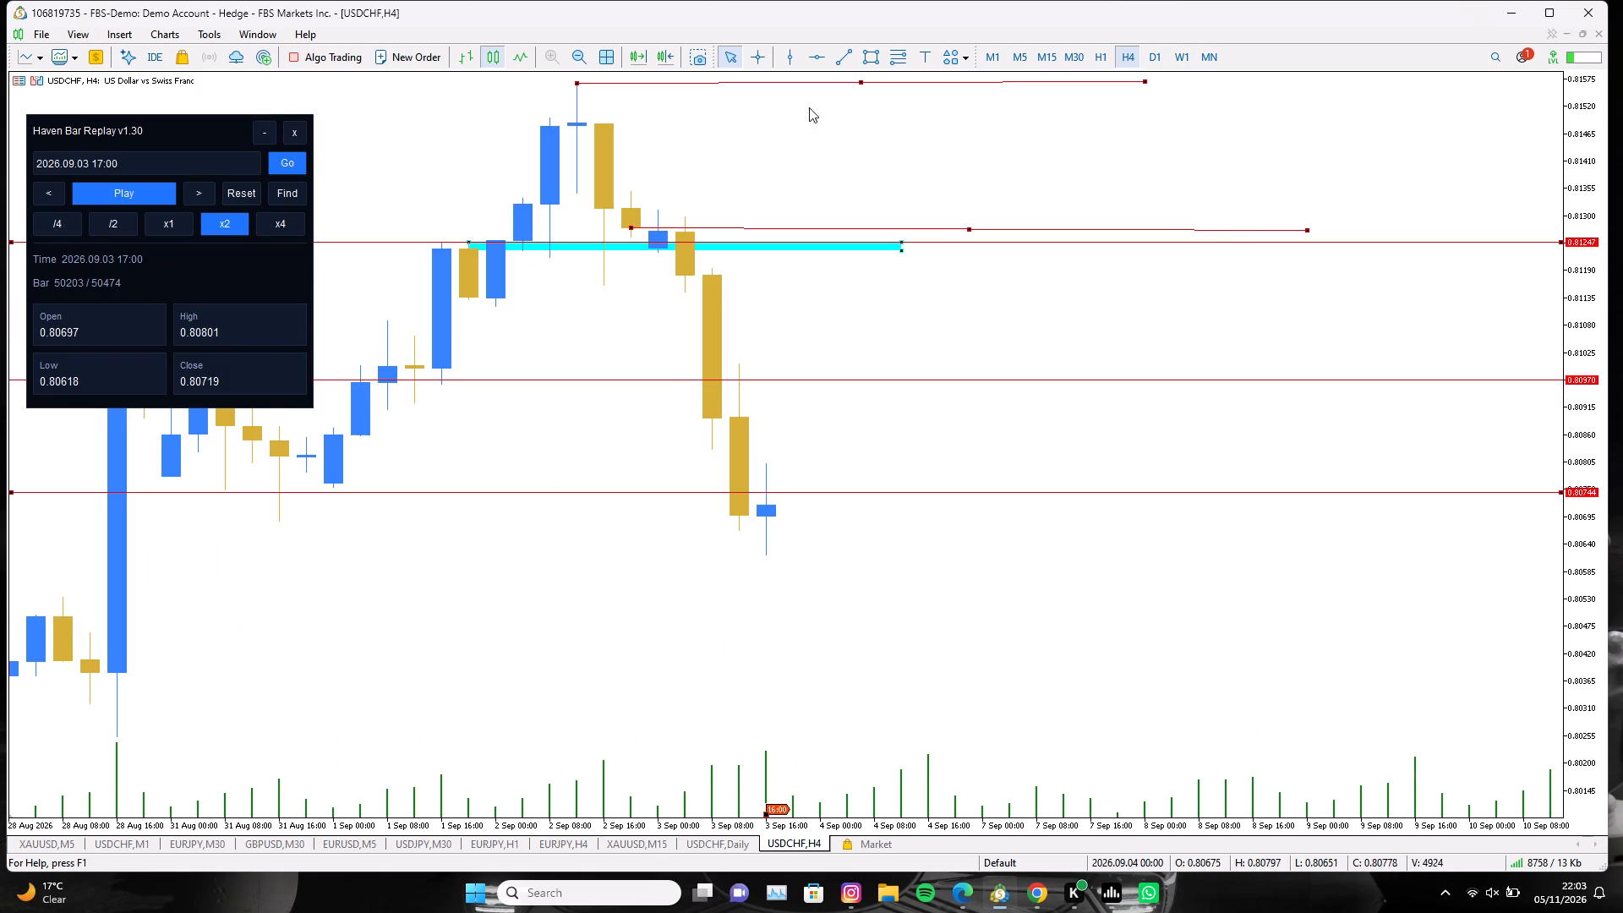
click(757, 55)
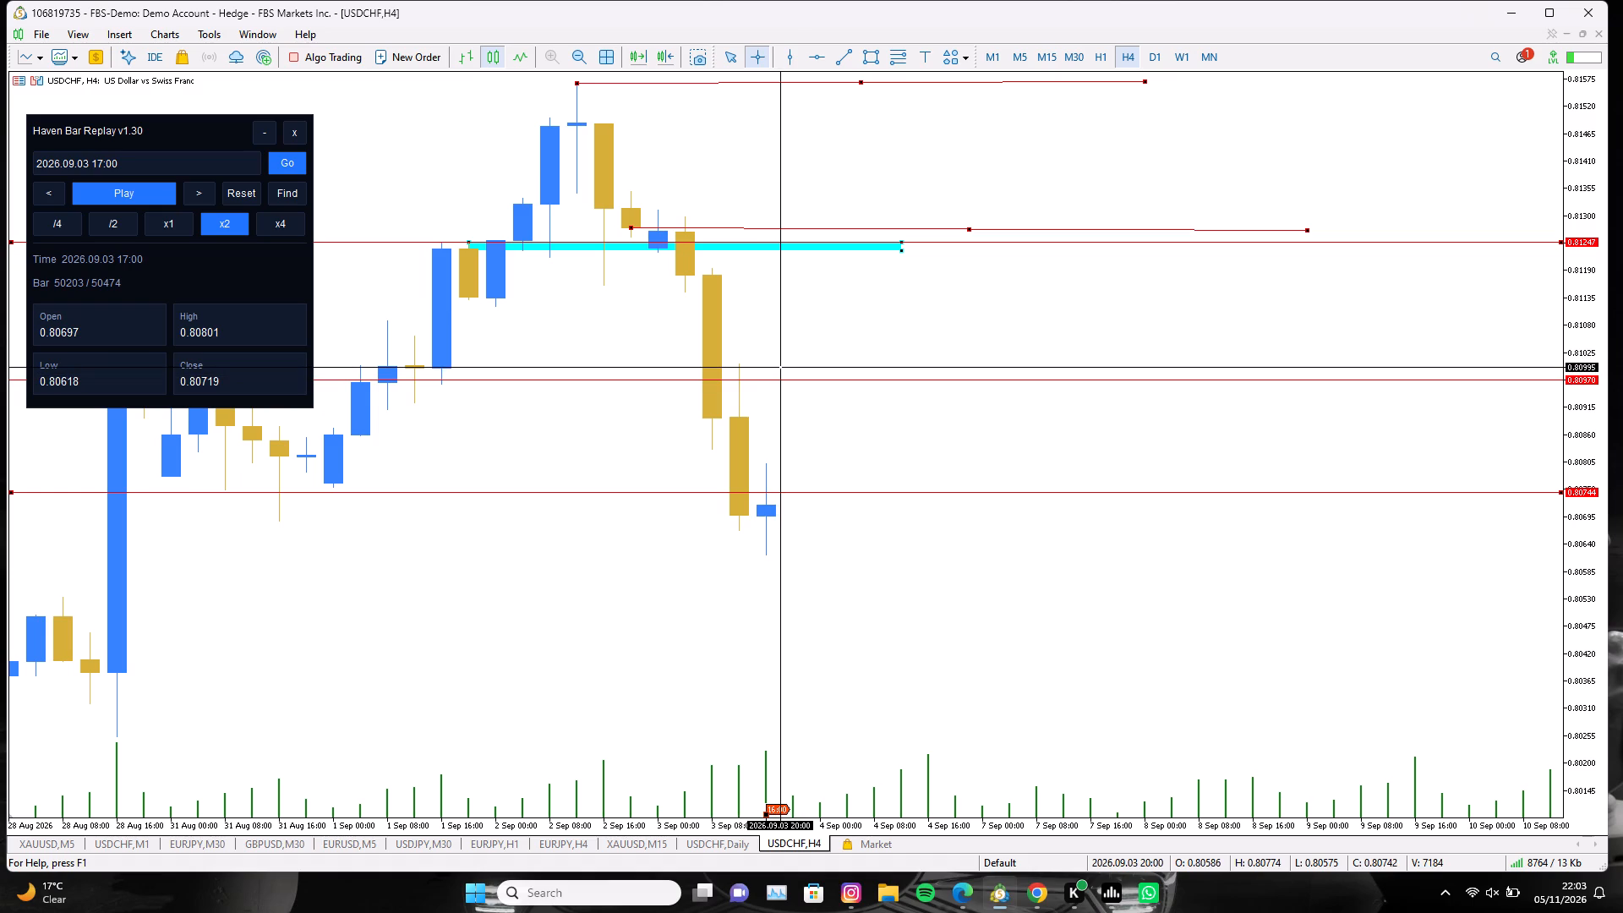
click(891, 365)
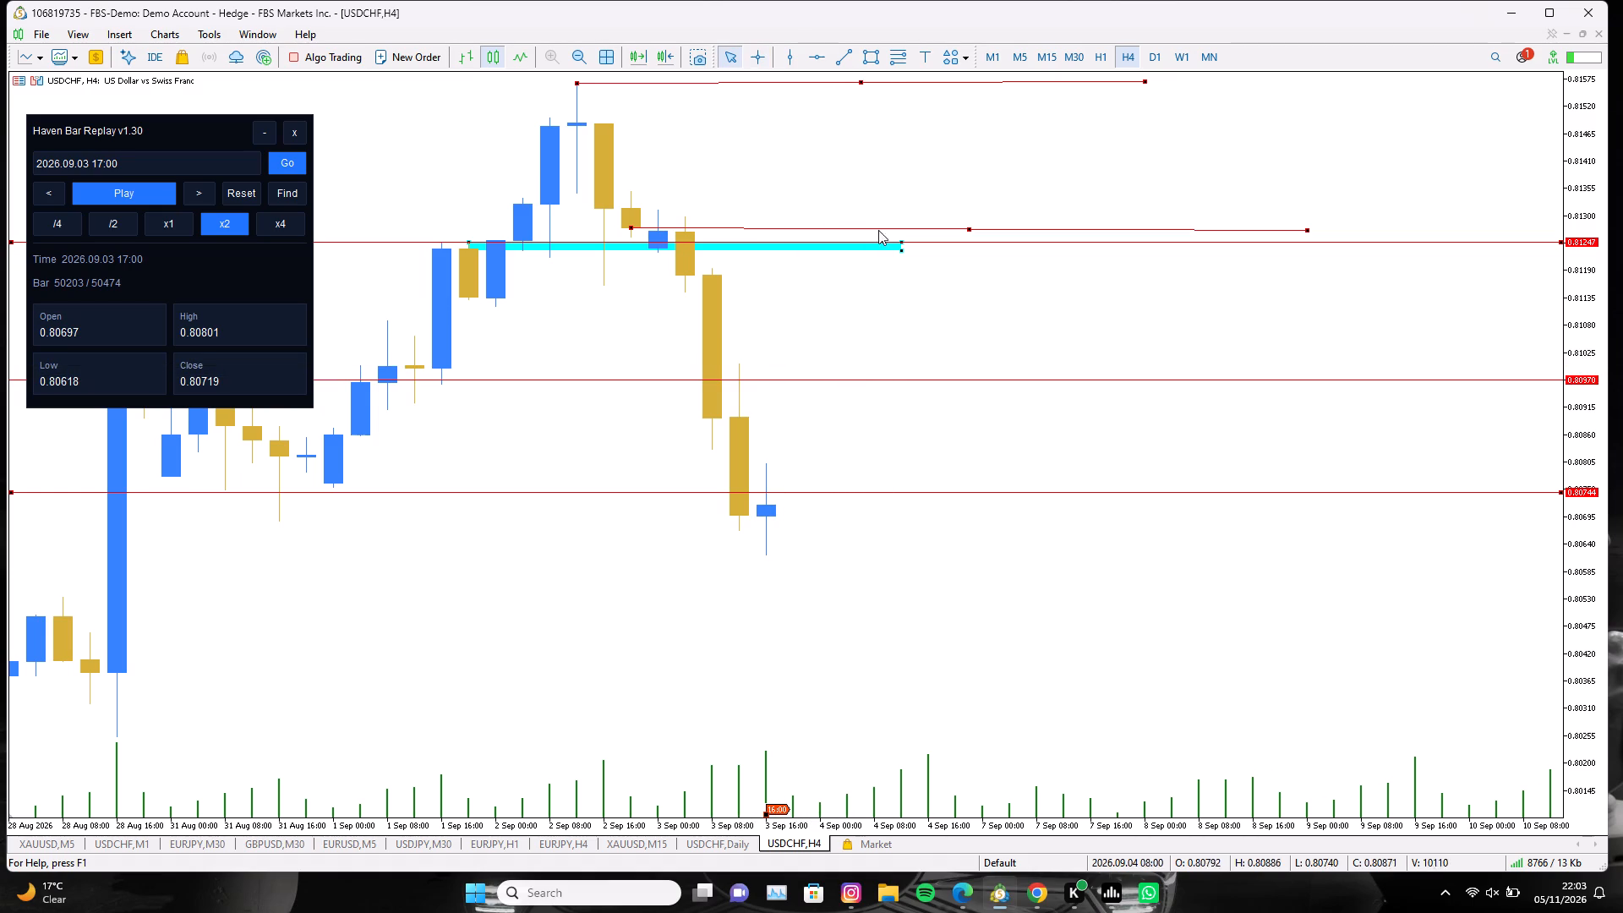
Advance the H4 replay in stages from 3 September 17:00 to 11 September 16:00.
drag(767, 816, 888, 817)
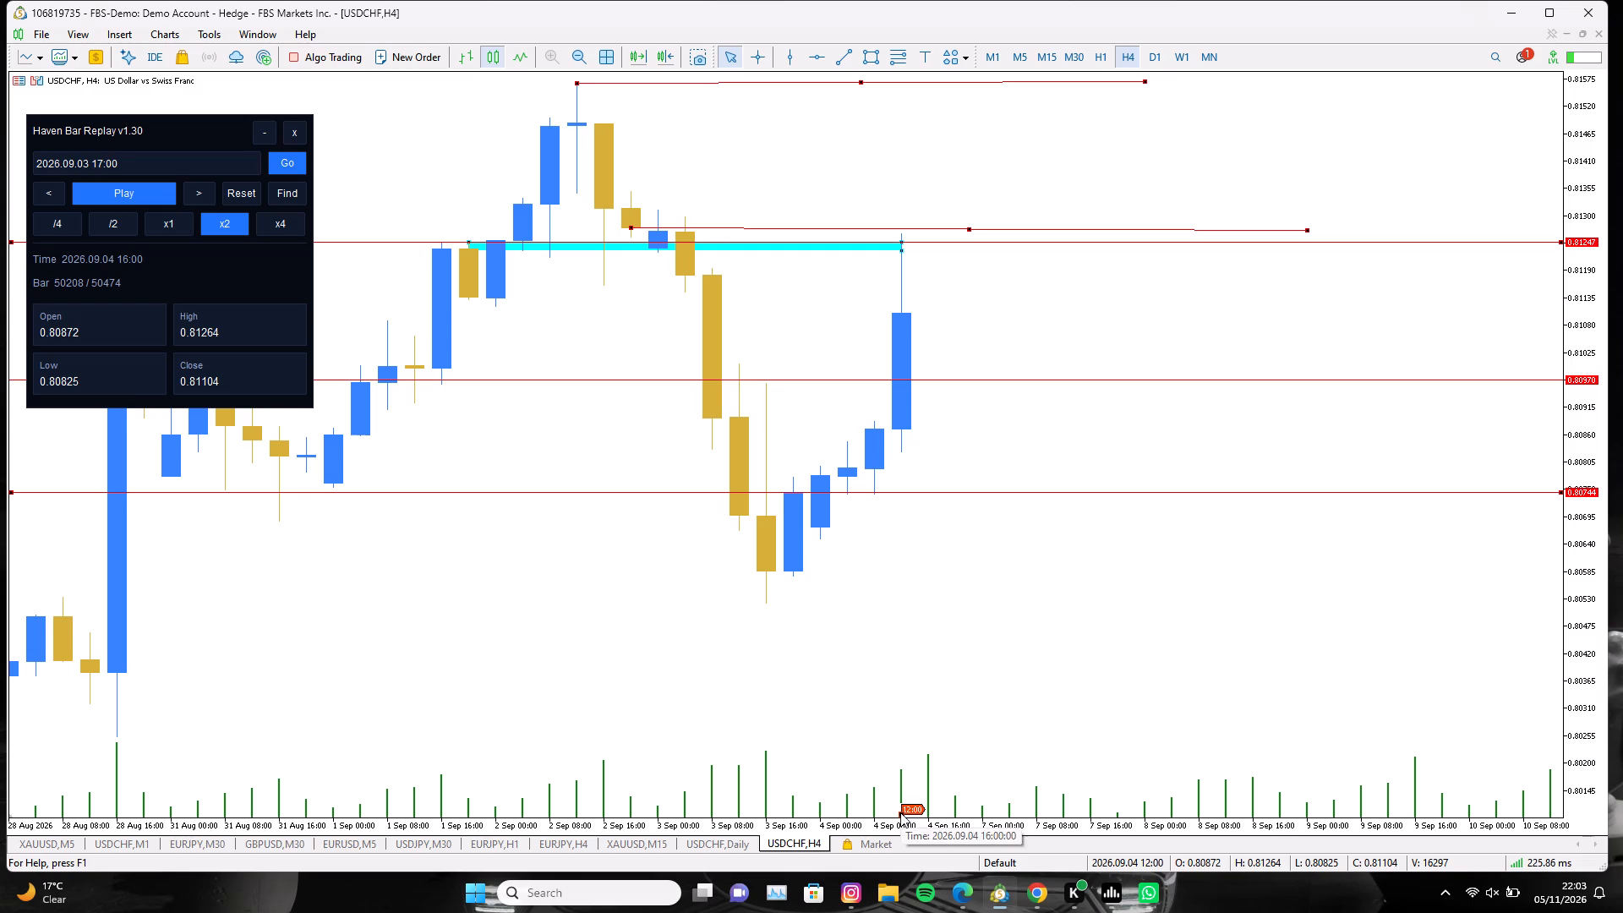
drag(900, 816, 1086, 791)
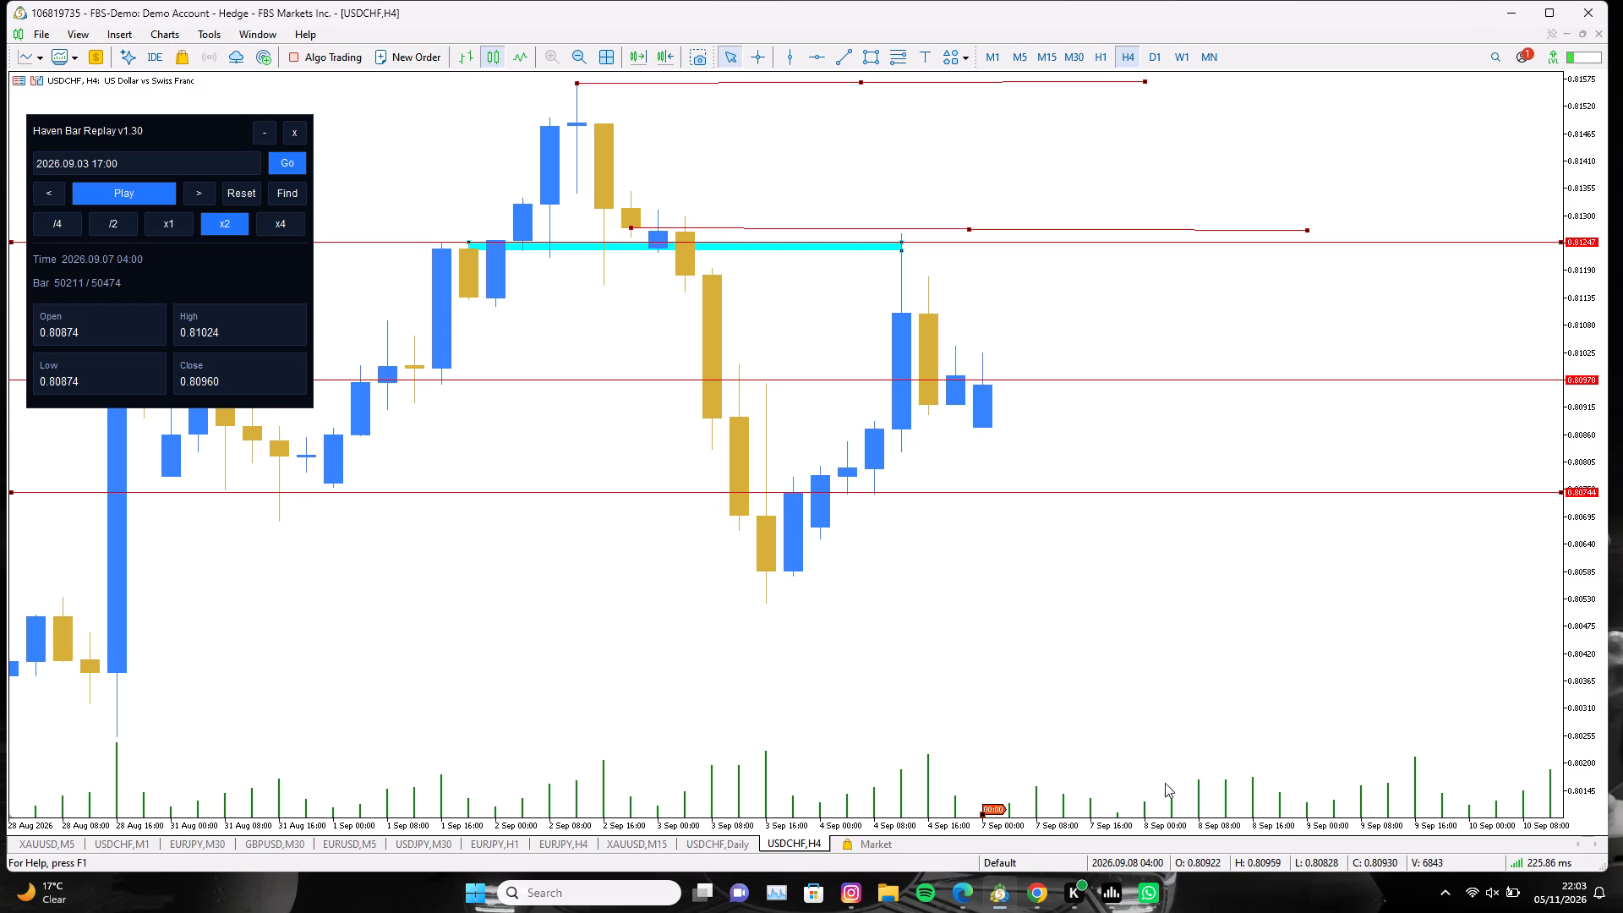
drag(980, 815, 1177, 793)
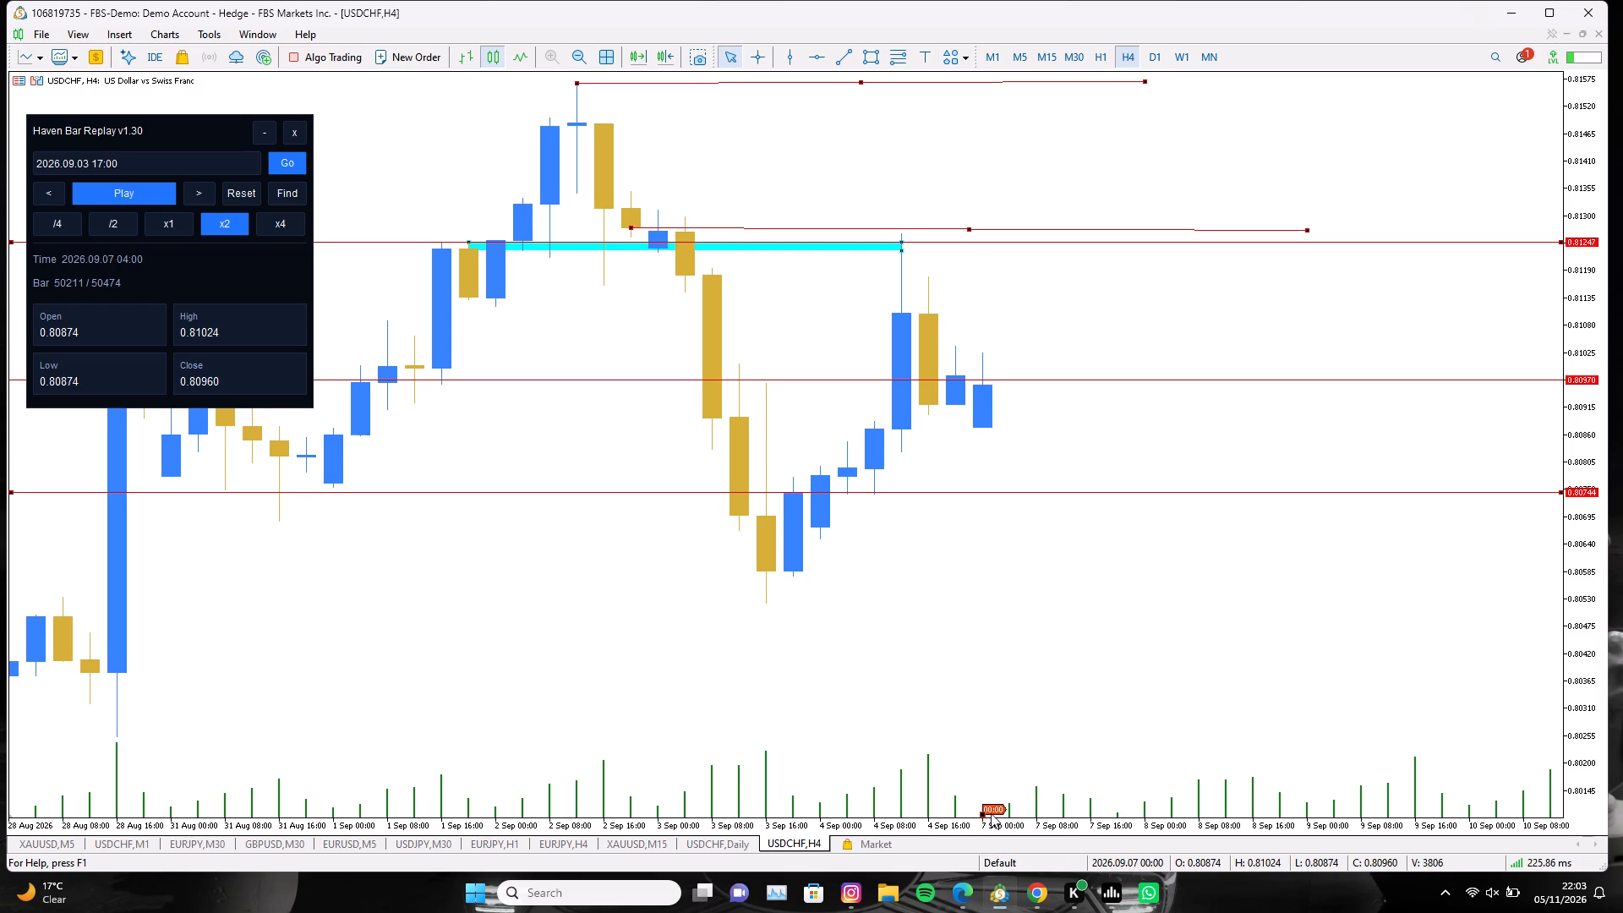
click(977, 814)
drag(981, 813, 1319, 799)
drag(1306, 817, 1429, 812)
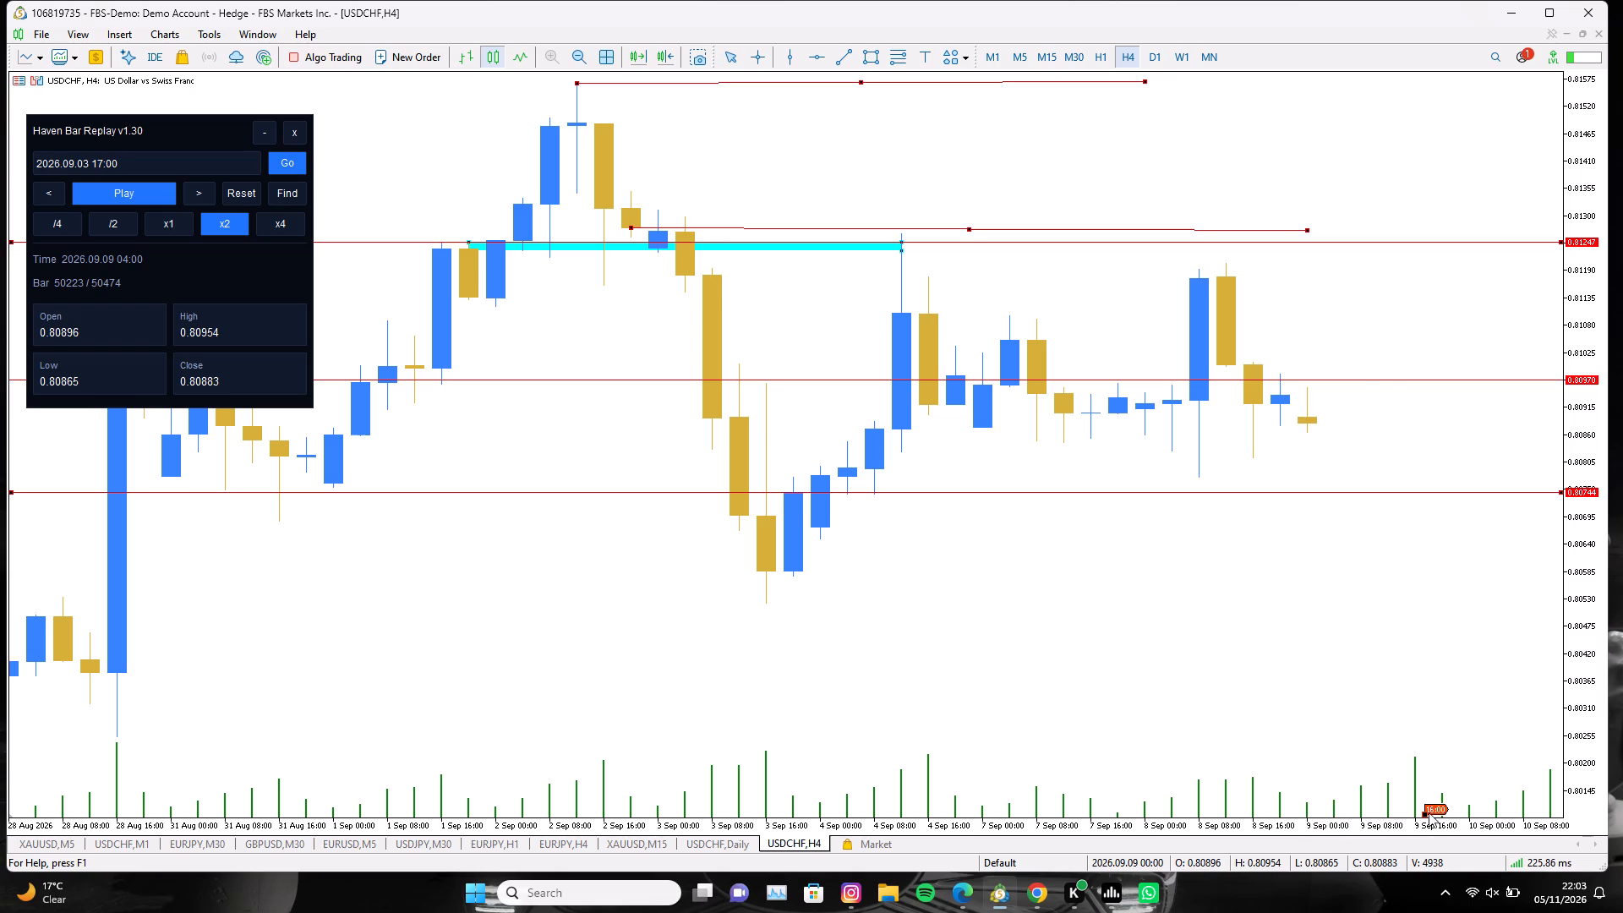
drag(1429, 812, 1434, 811)
drag(1447, 734, 1177, 760)
drag(1339, 721, 1183, 763)
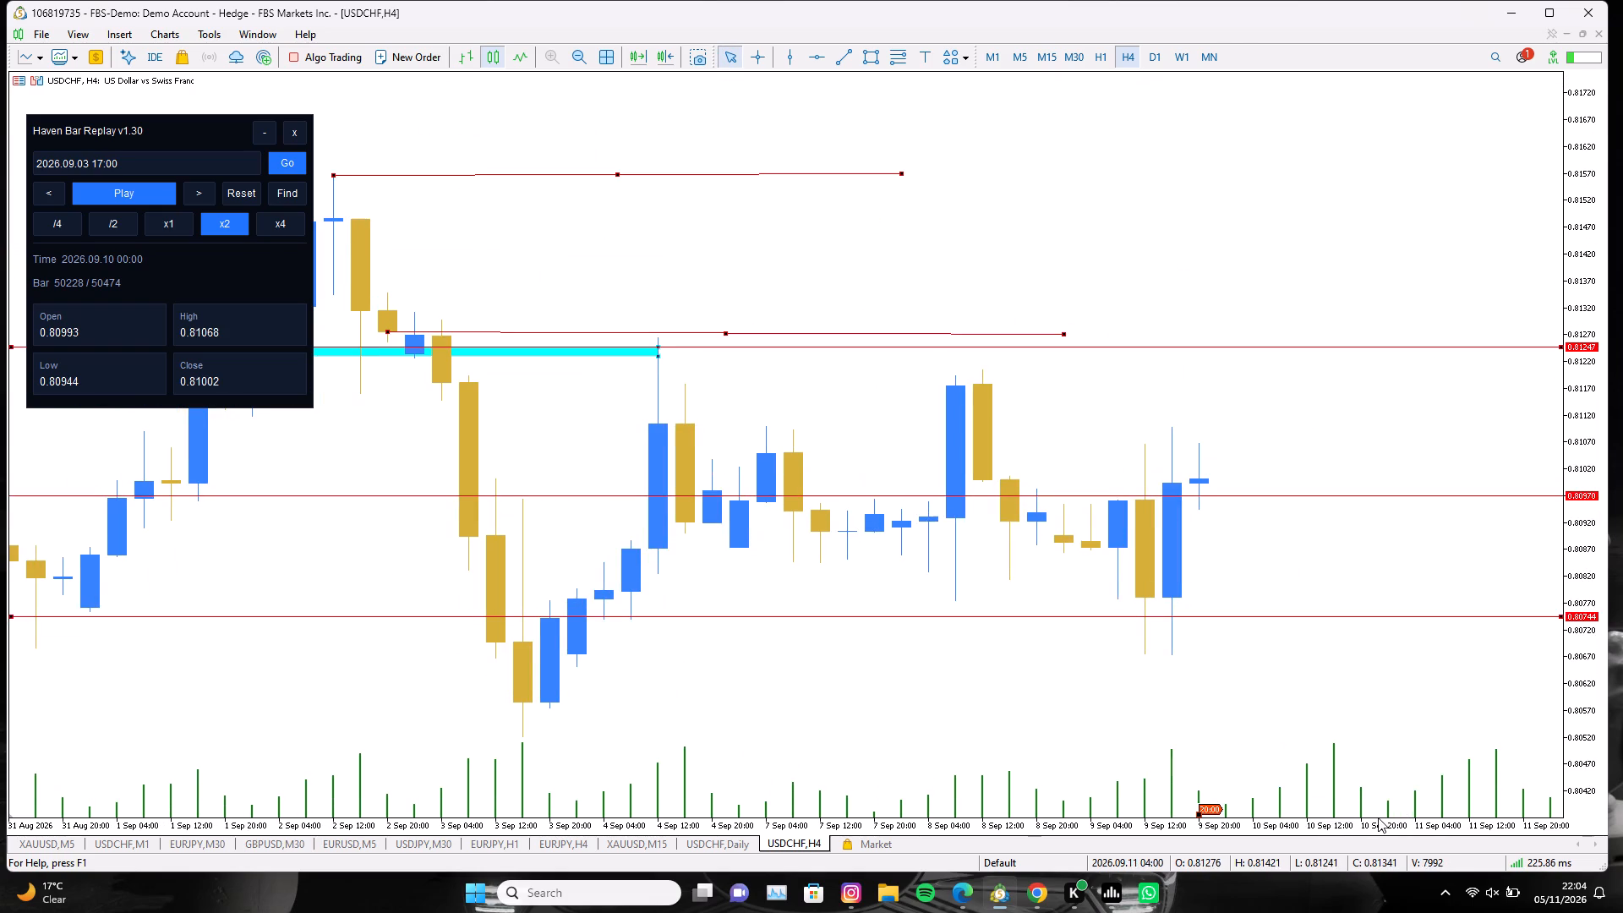
drag(1201, 812, 1459, 800)
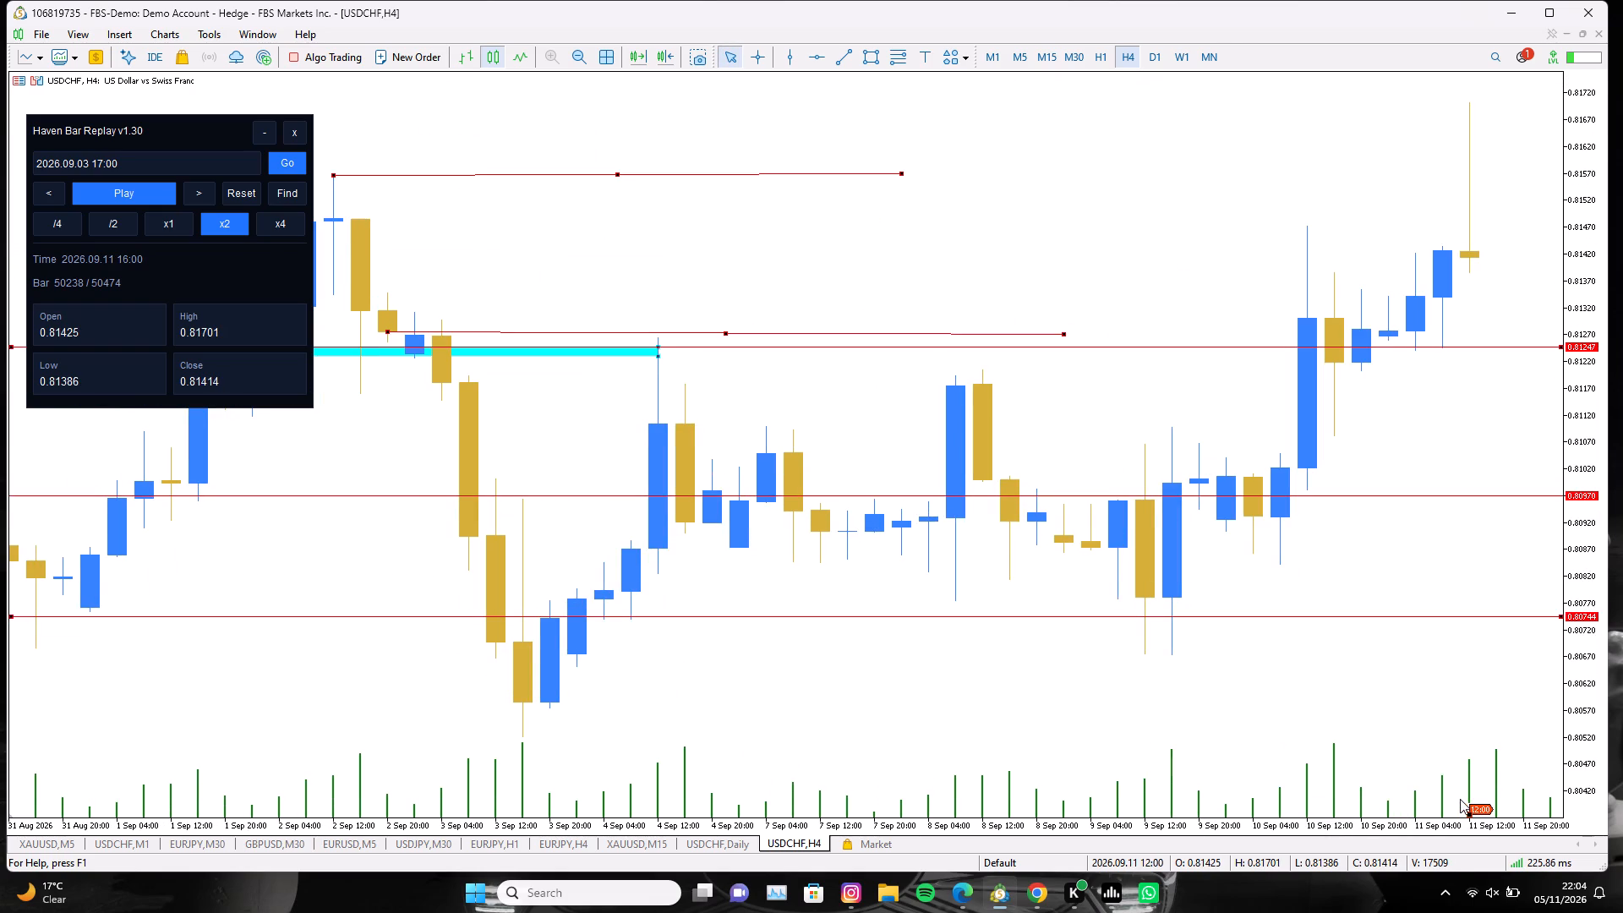
Examine the H4 swings from the 3 September low up to the 11 September 12:00 candle with the crosshair.
drag(1003, 754, 867, 730)
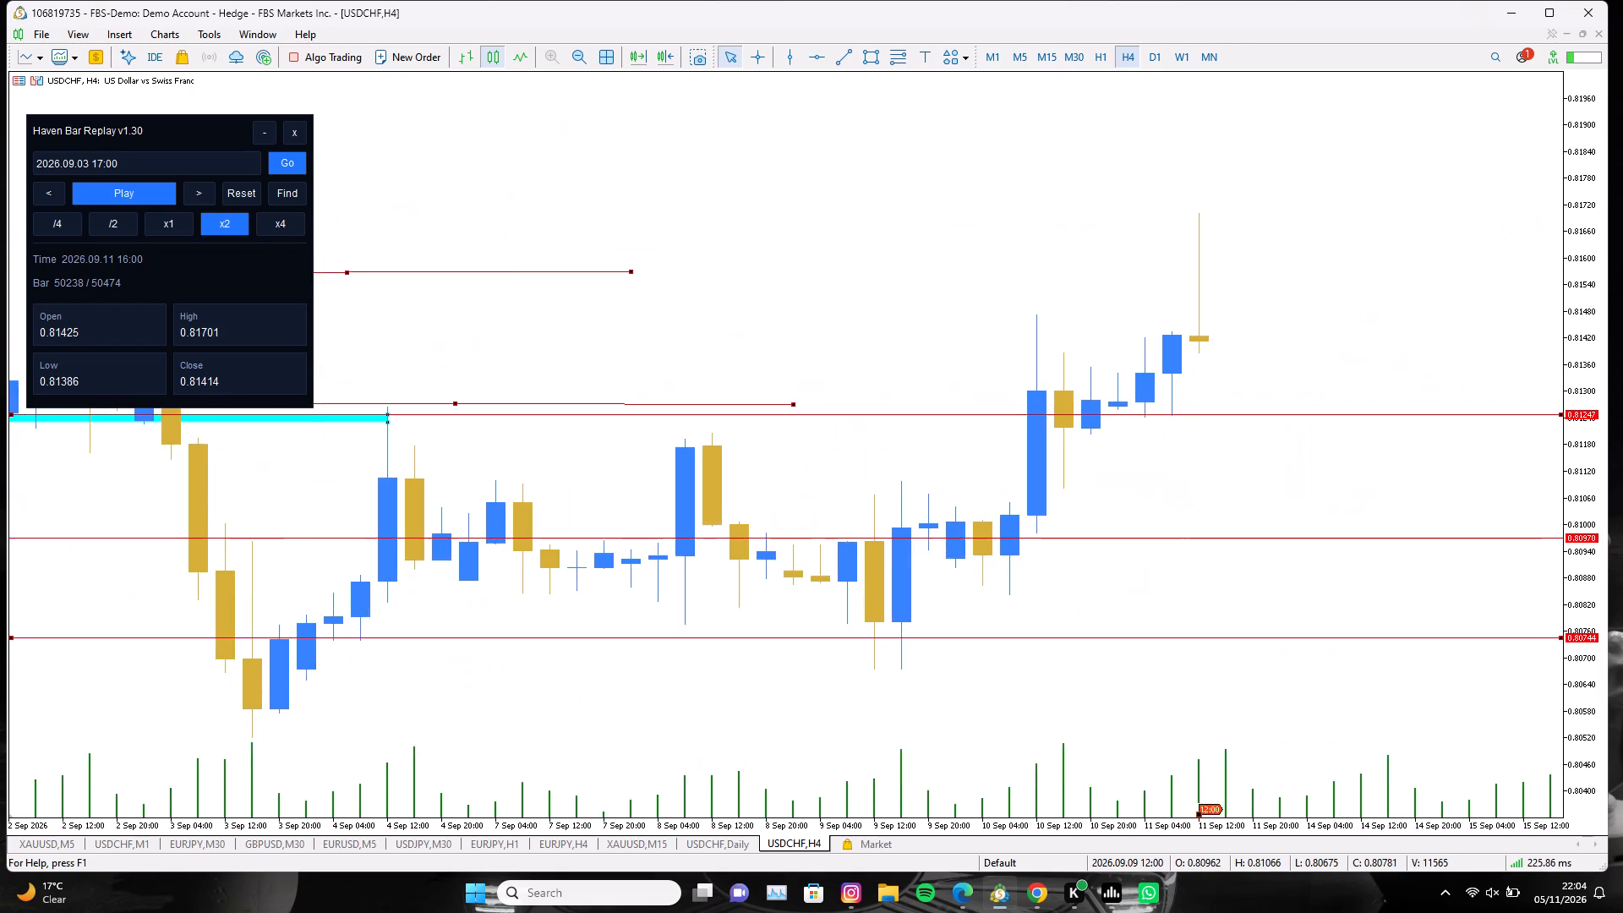
drag(867, 730, 895, 676)
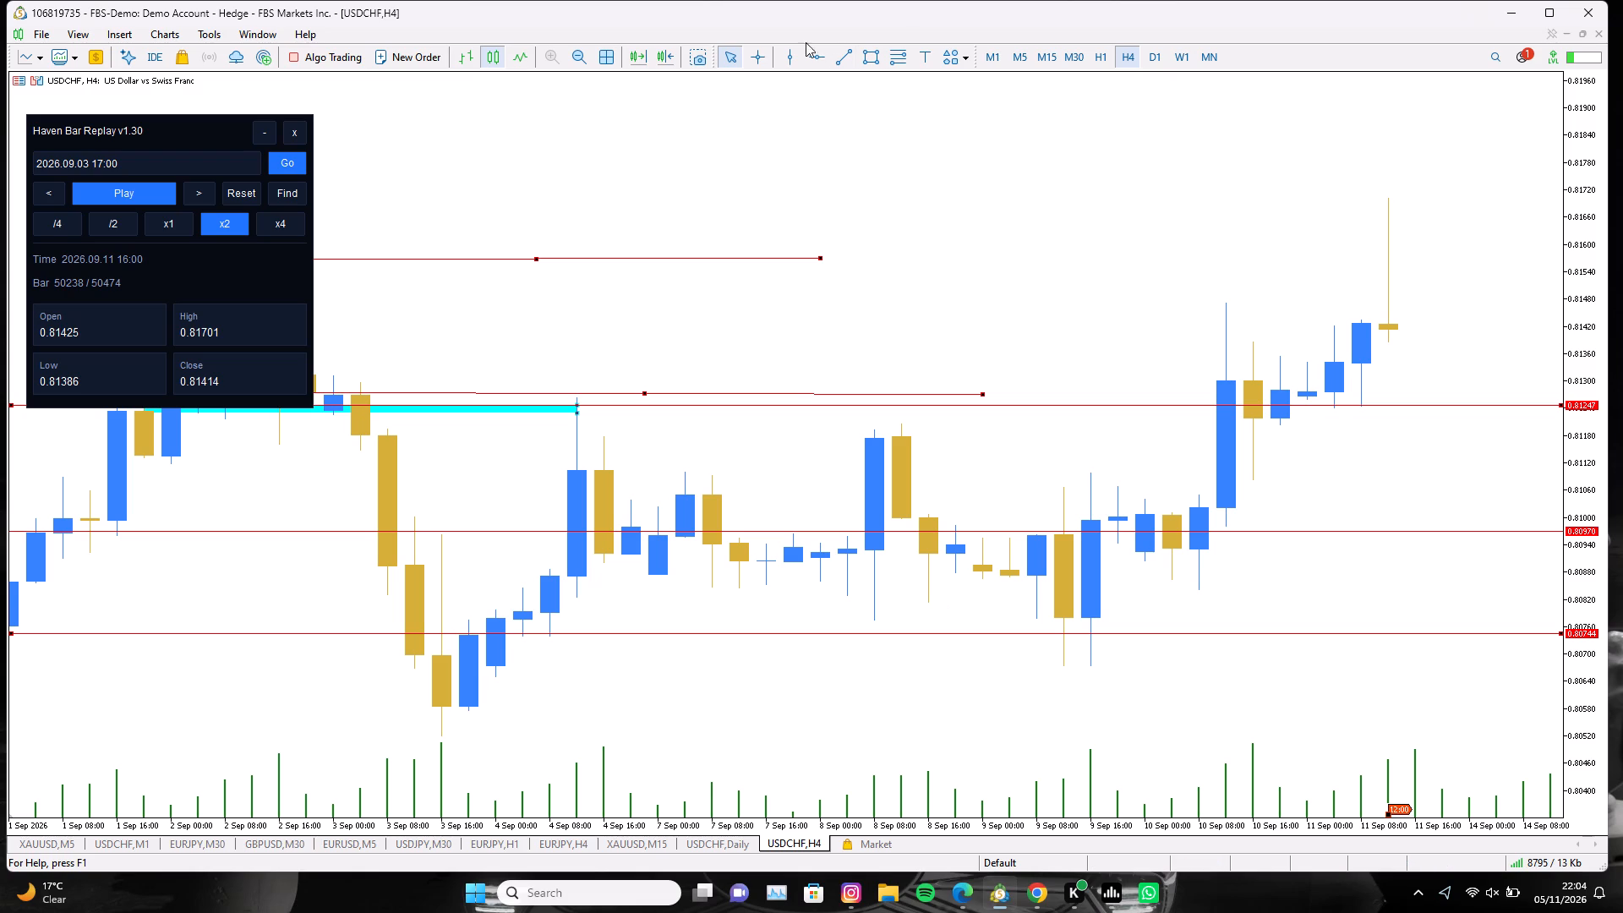
click(765, 59)
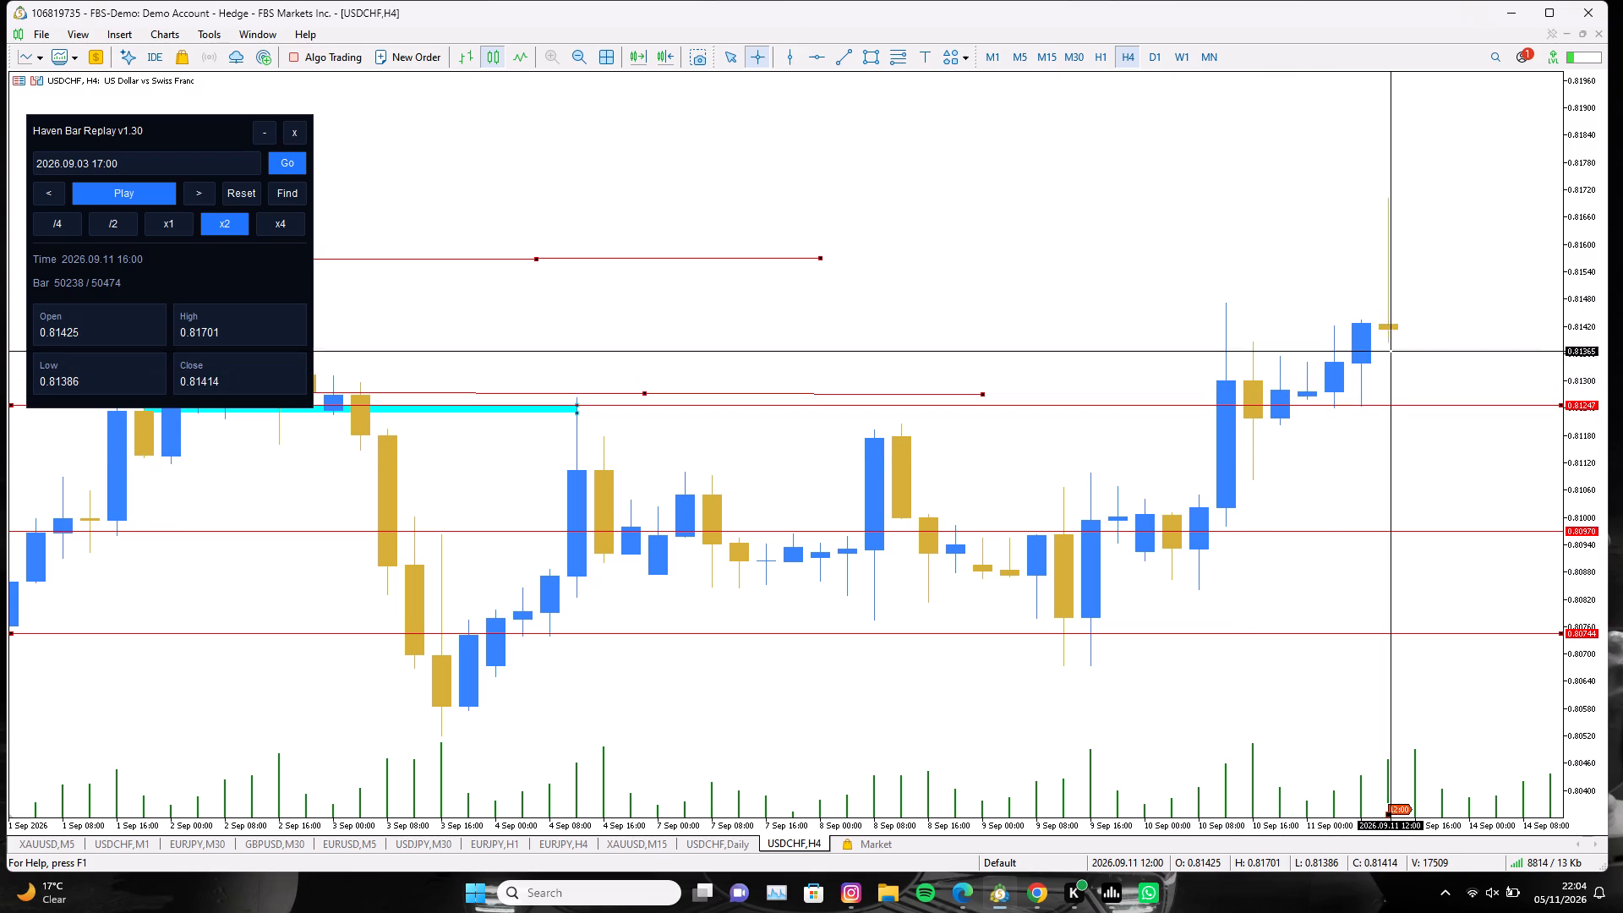
click(1396, 323)
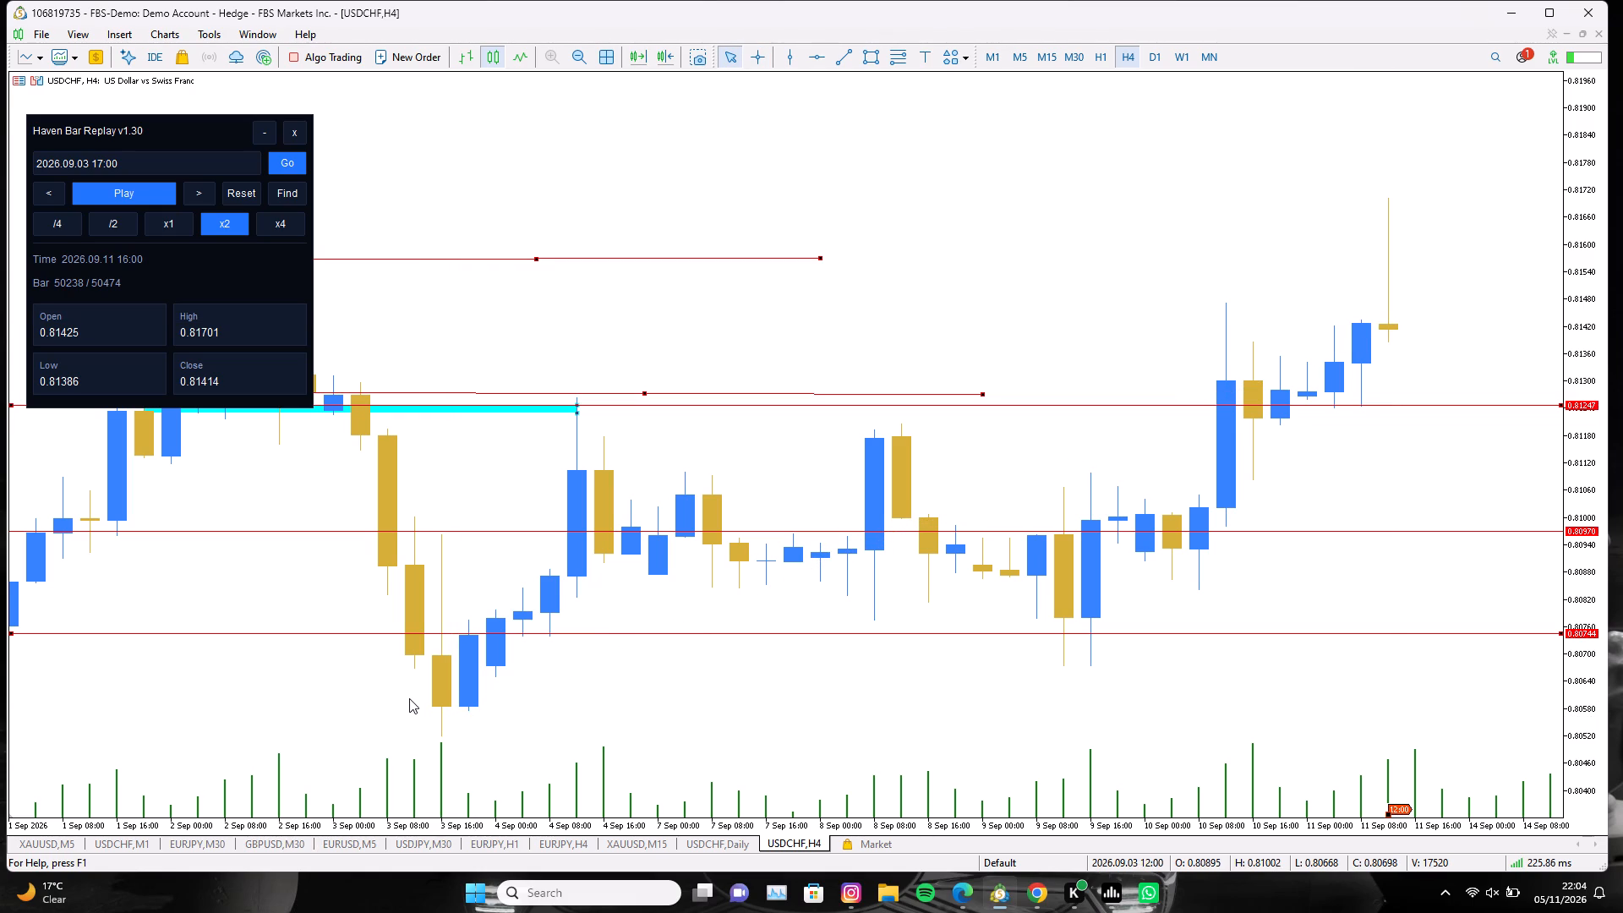
Switch to the Daily timeframe and examine the candles leading up to the 11 September replay position.
click(1149, 55)
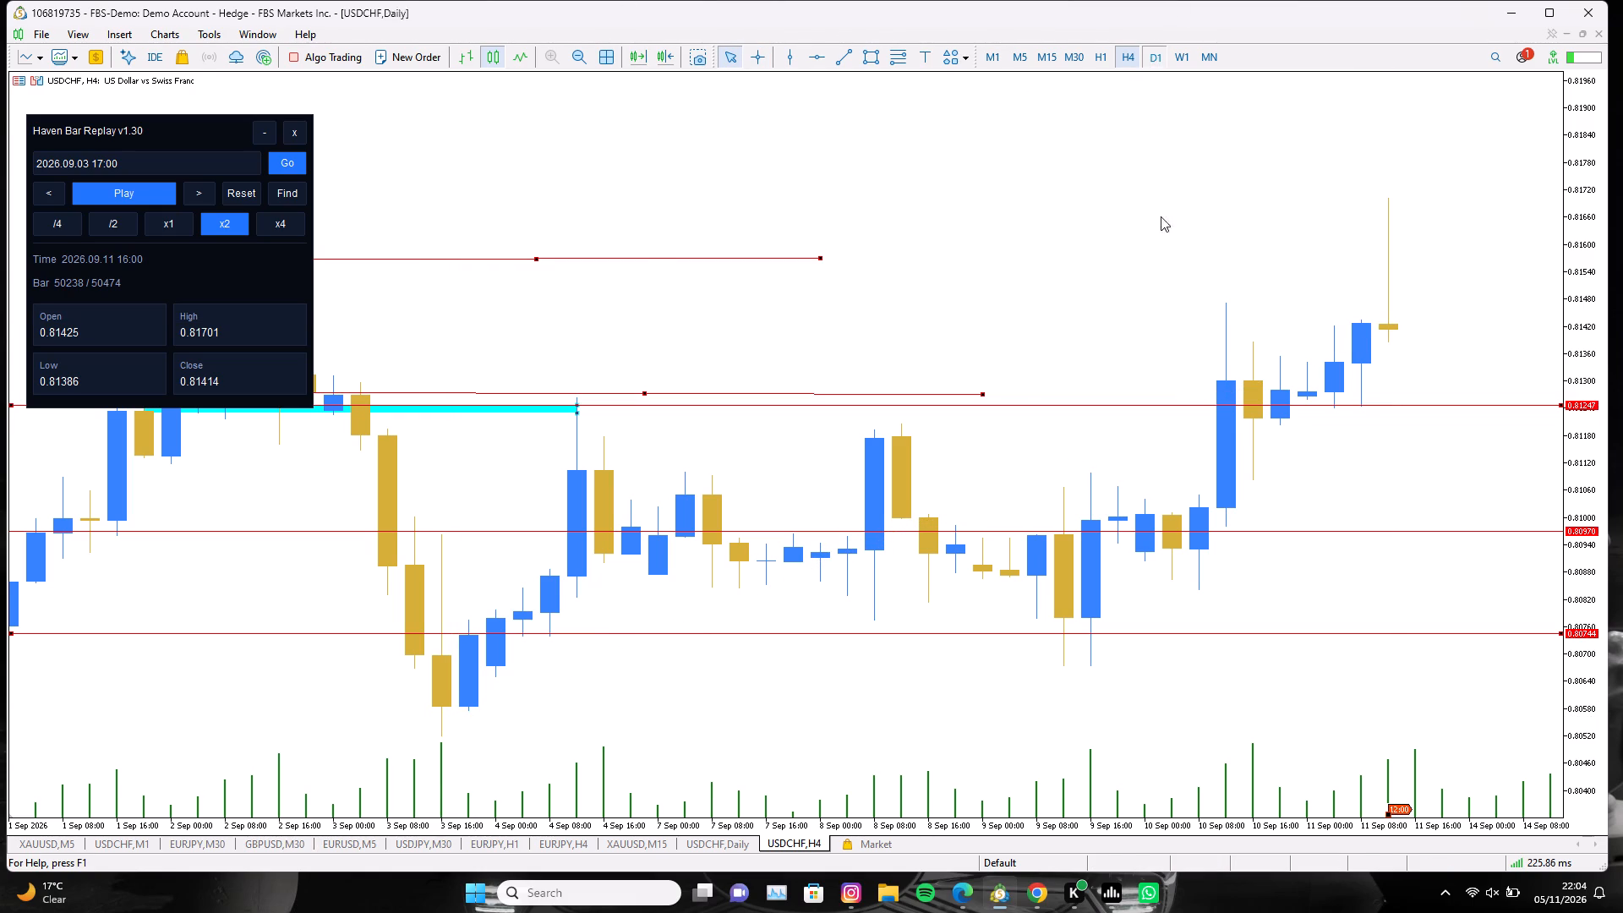
scroll(1071, 405, down, 13)
scroll(1167, 413, up, 6)
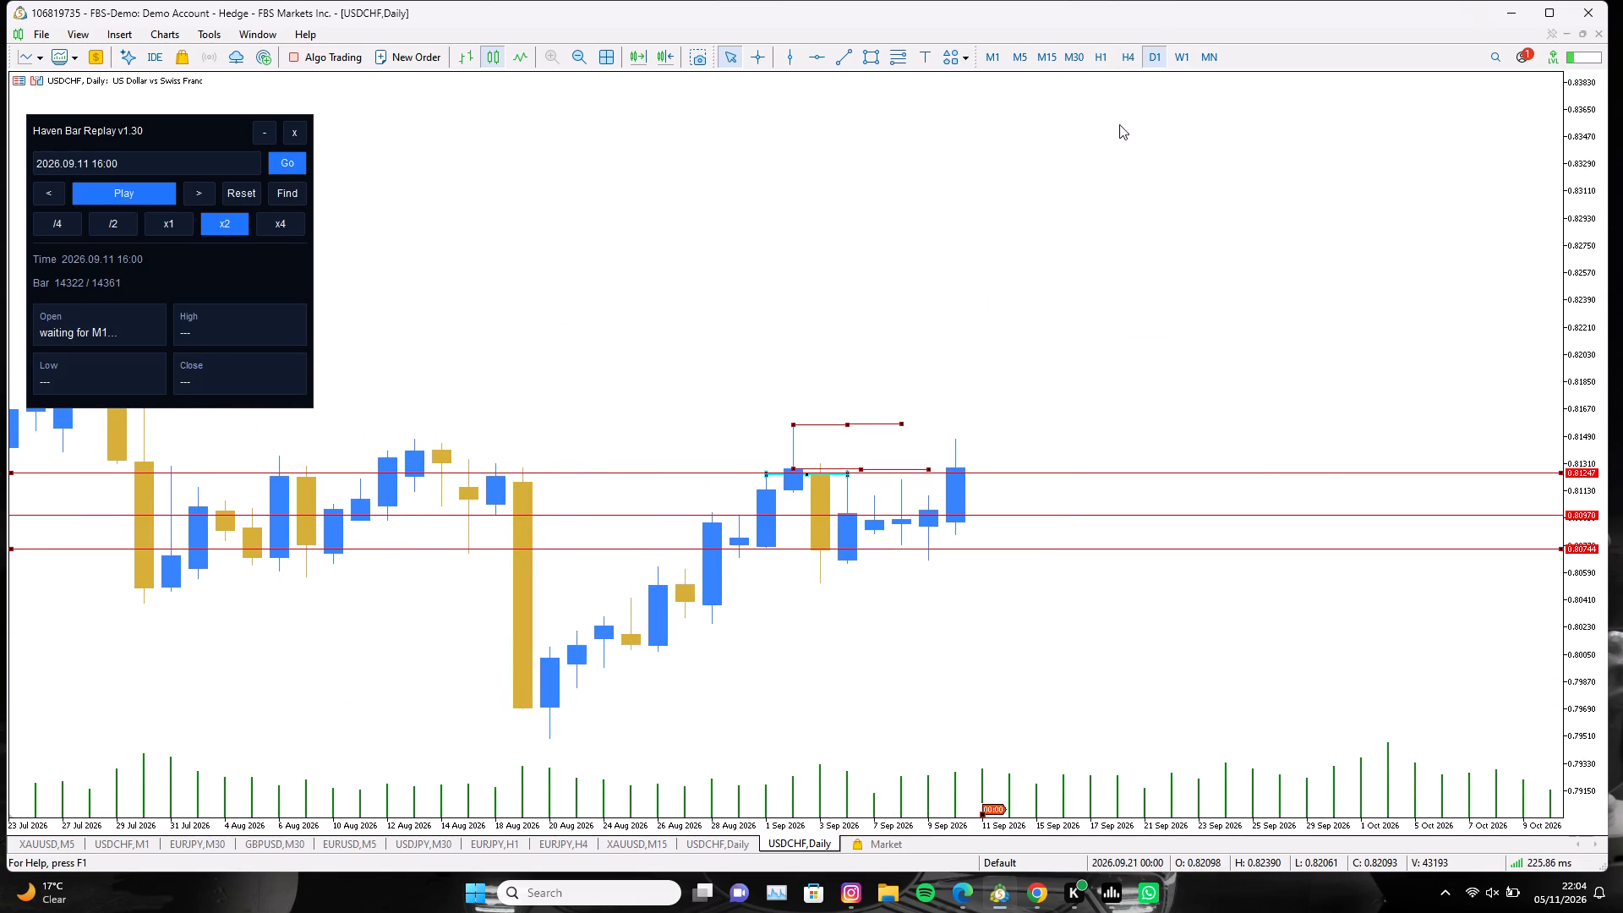
Switch the chart to the H1 timeframe, zoomed out to show the candles from 19 August to the replay position at 11 September 16:00.
click(1104, 55)
scroll(977, 185, down, 8)
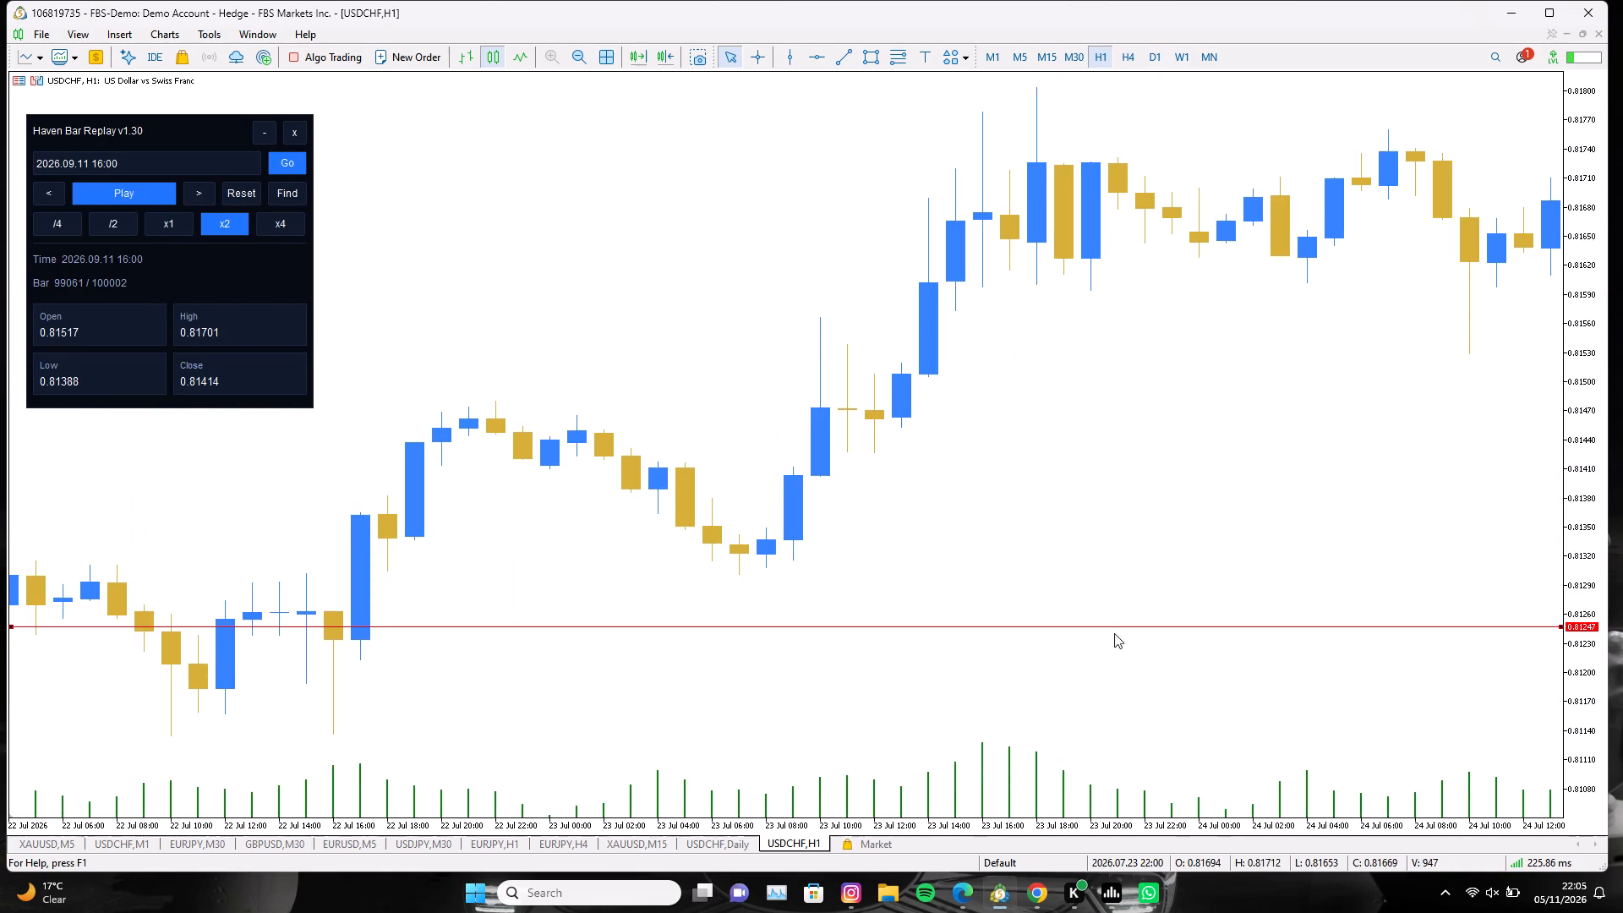
drag(903, 822, 950, 825)
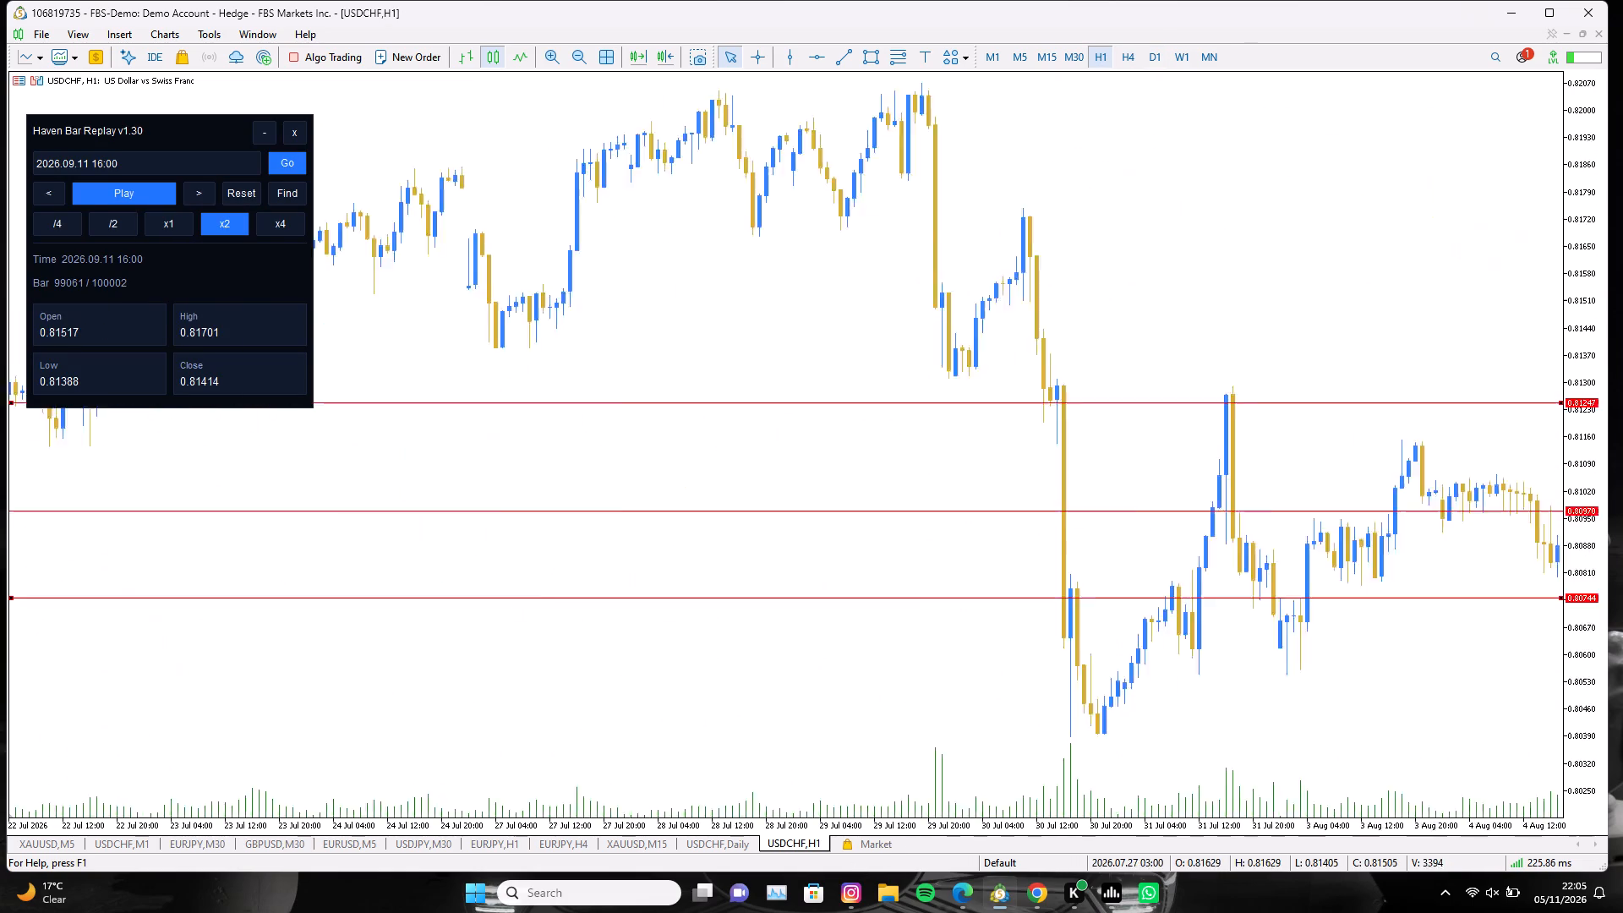
drag(950, 825, 962, 818)
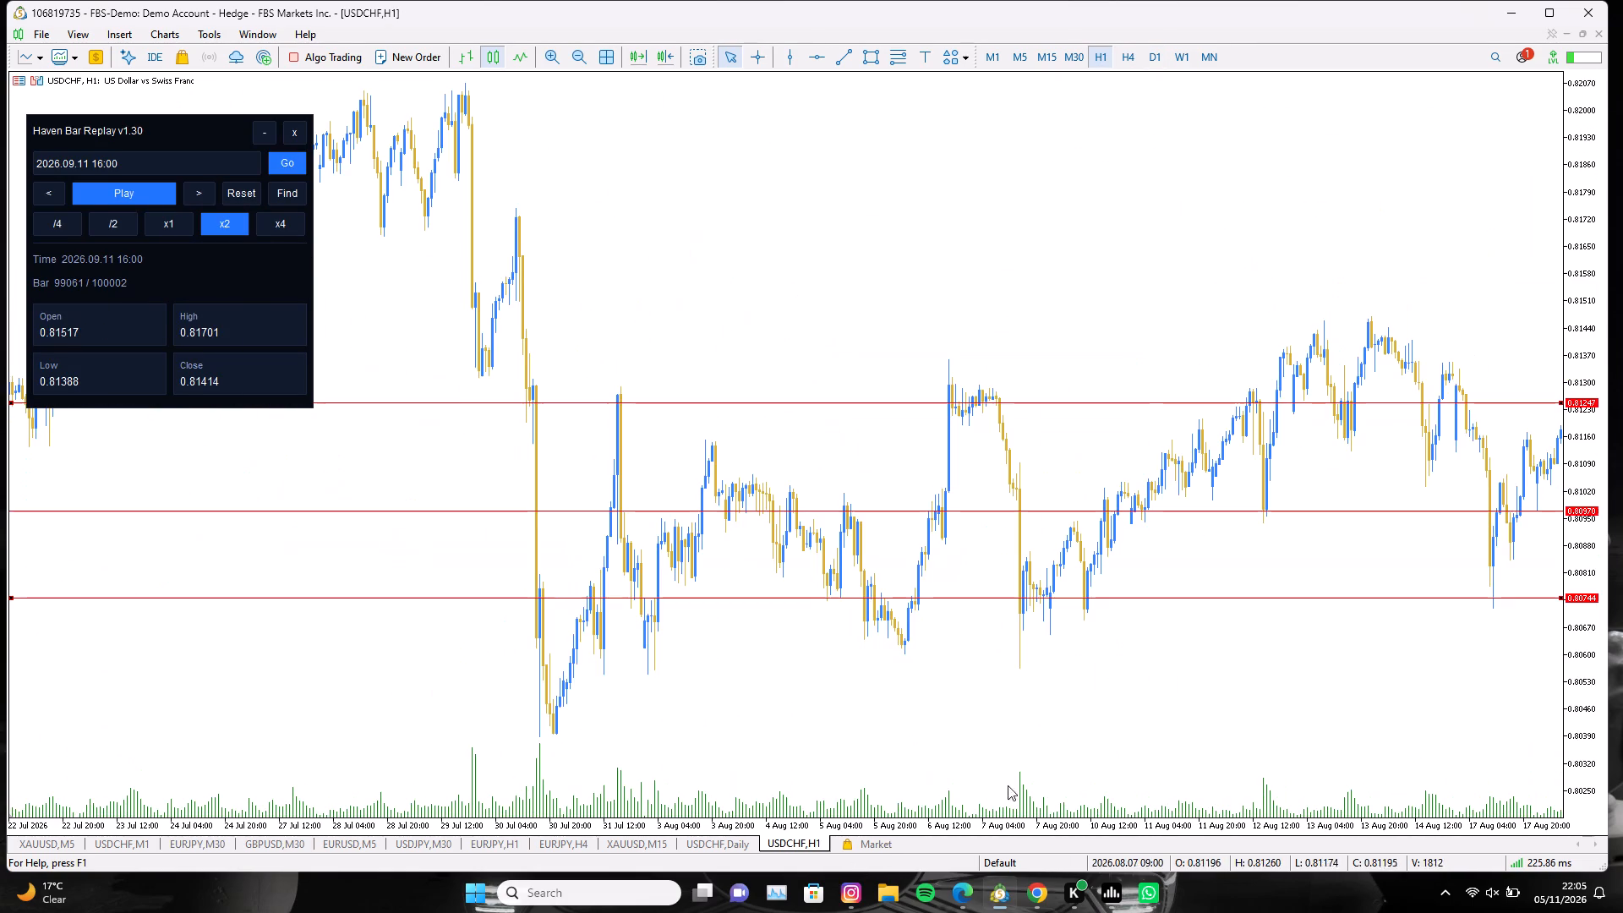
drag(1167, 622, 634, 663)
drag(1371, 646, 960, 636)
drag(1468, 555, 1179, 601)
drag(1473, 491, 992, 577)
drag(1339, 435, 1232, 509)
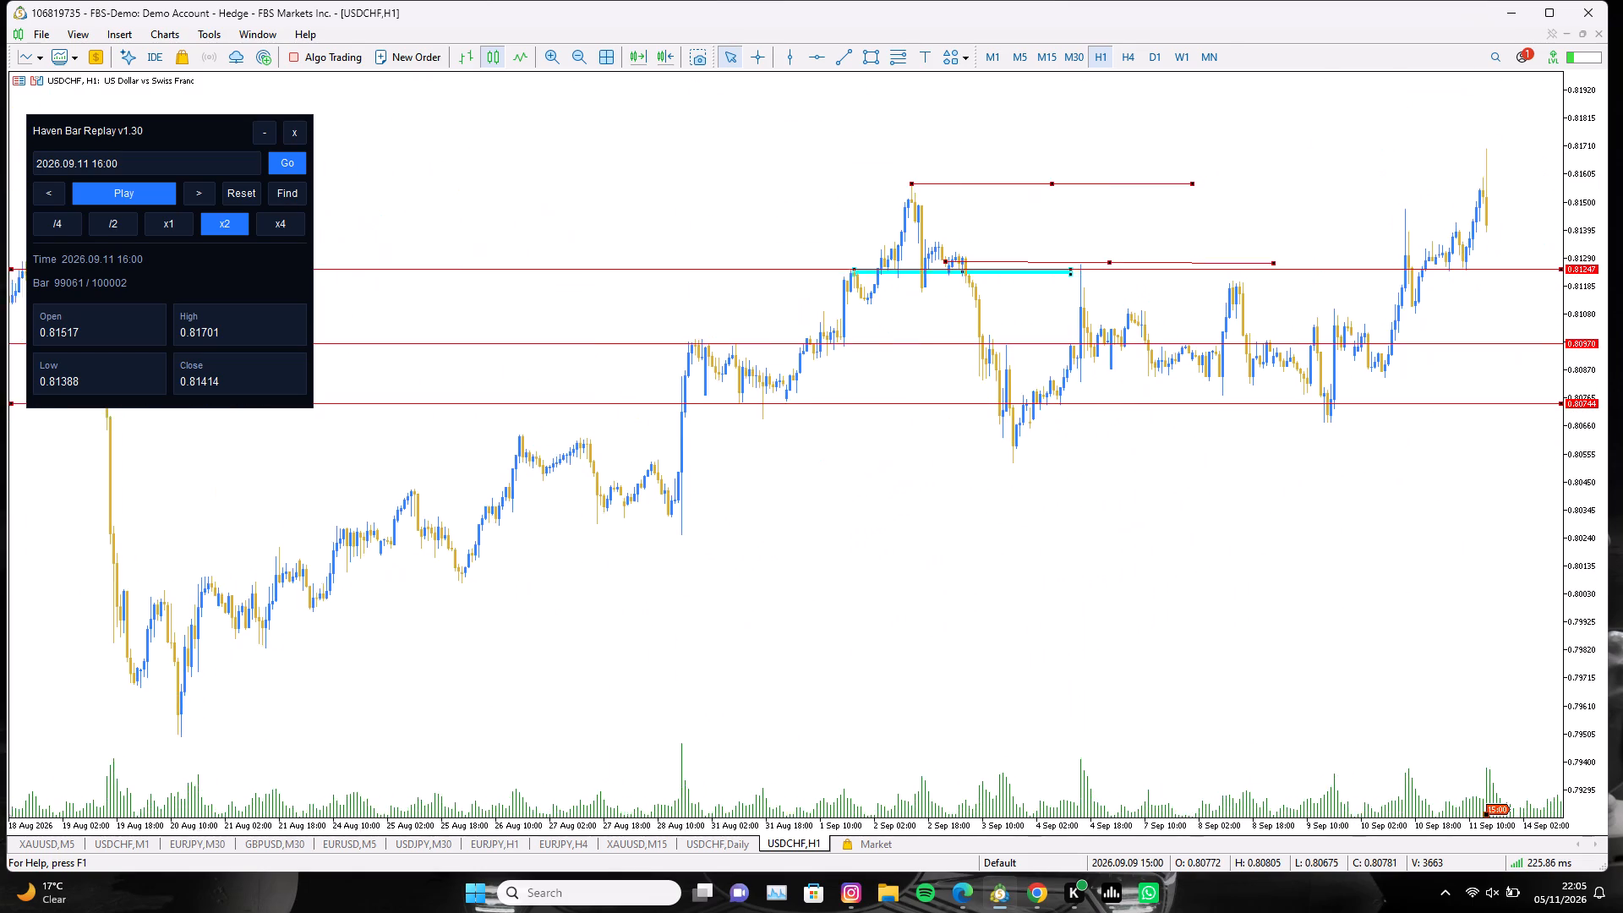
drag(1232, 509, 1212, 519)
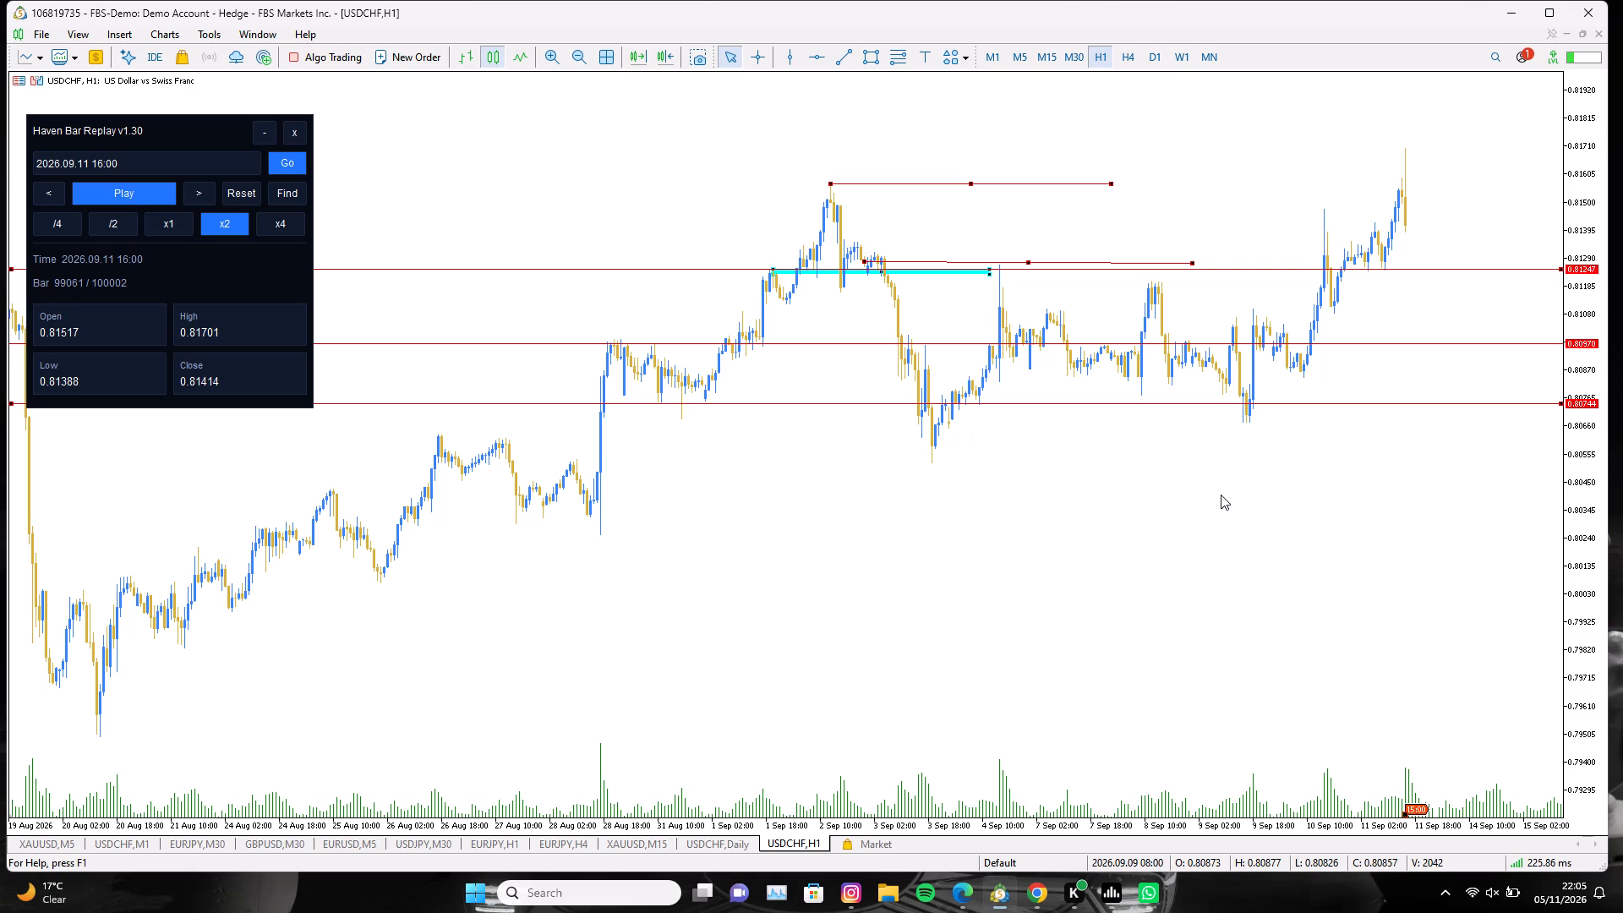
Delete all selected drawings from the H1 chart: the 0.81247 and 0.80744 horizontal lines, both short red lines and the cyan zone.
drag(1358, 334, 1048, 364)
right_click(939, 435)
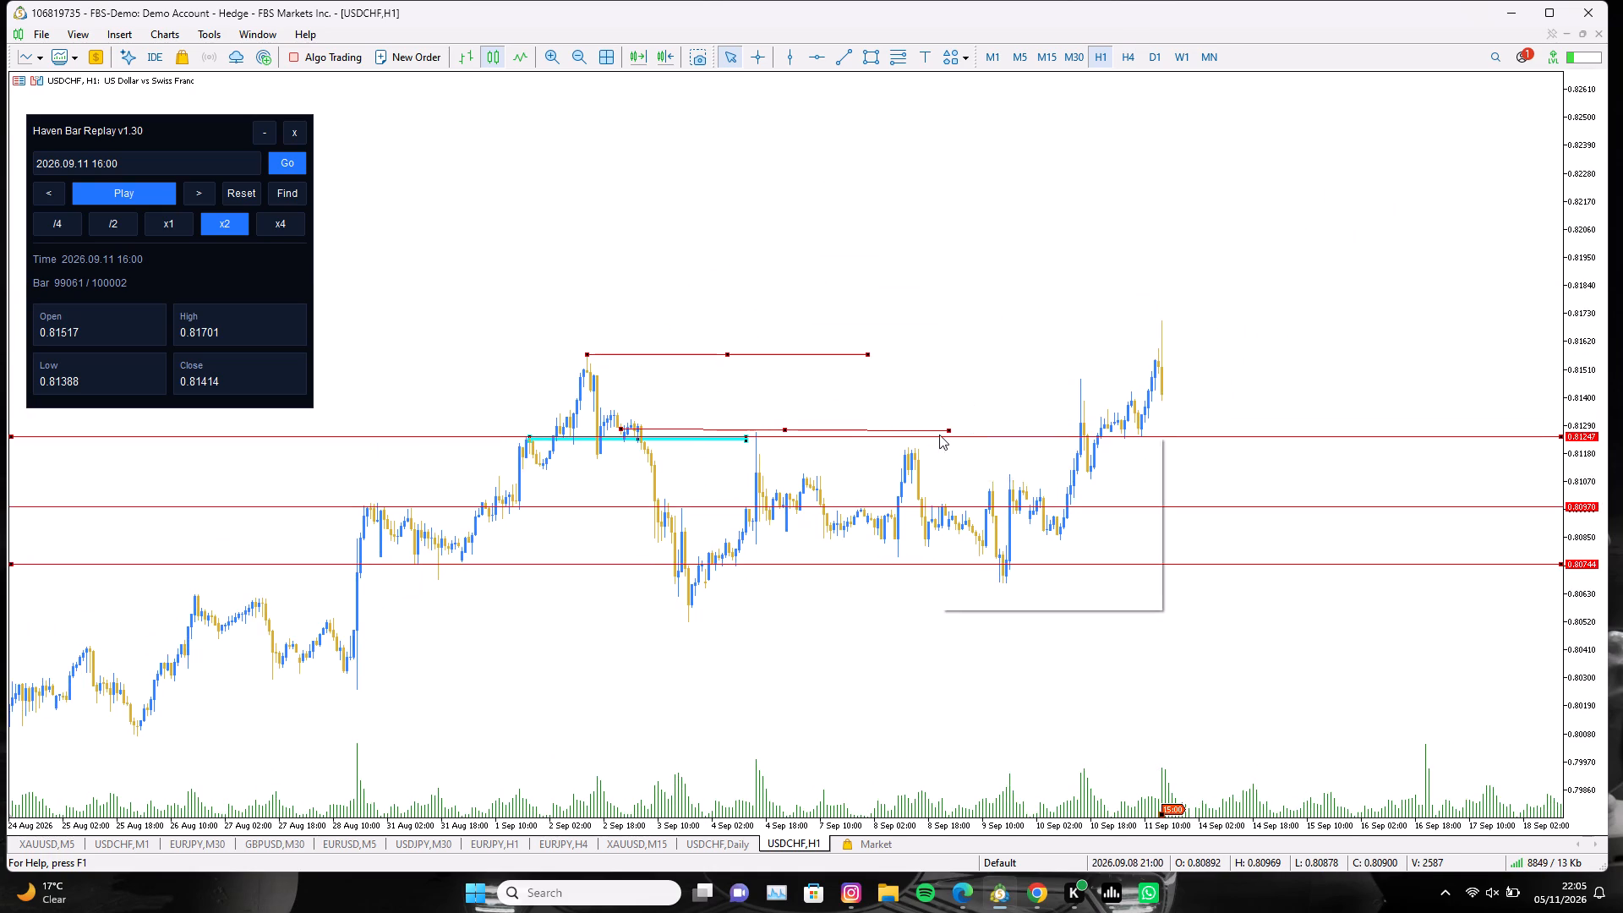
click(975, 527)
Switch to the Daily timeframe and examine the long-term swings, closing in on the candles from late July to the September replay position.
drag(1180, 408, 940, 436)
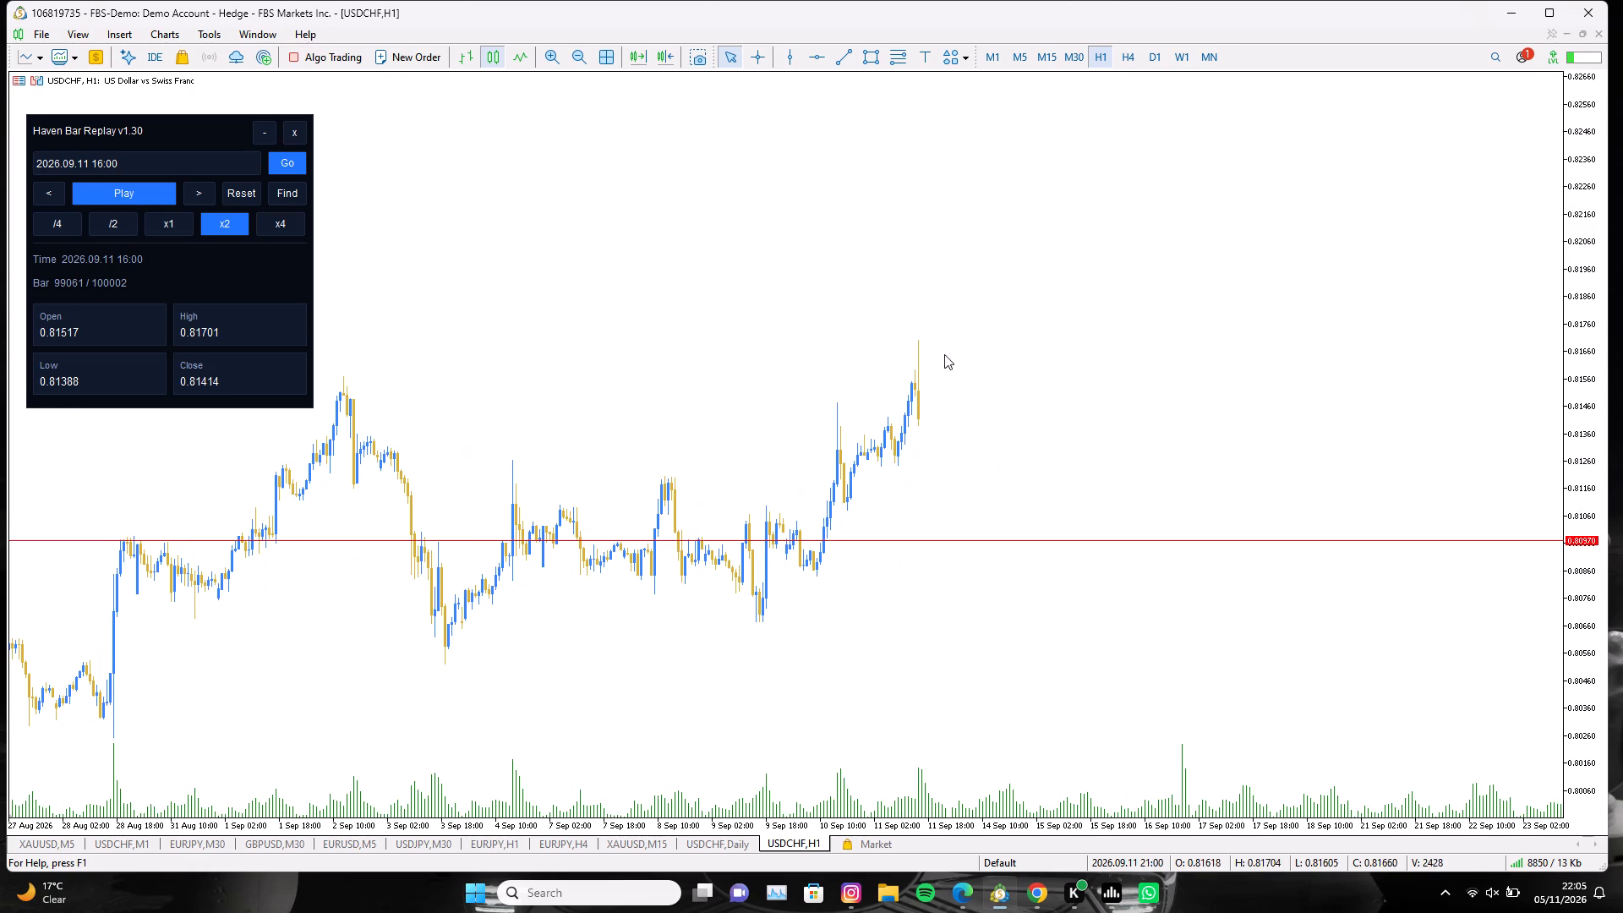
click(1163, 48)
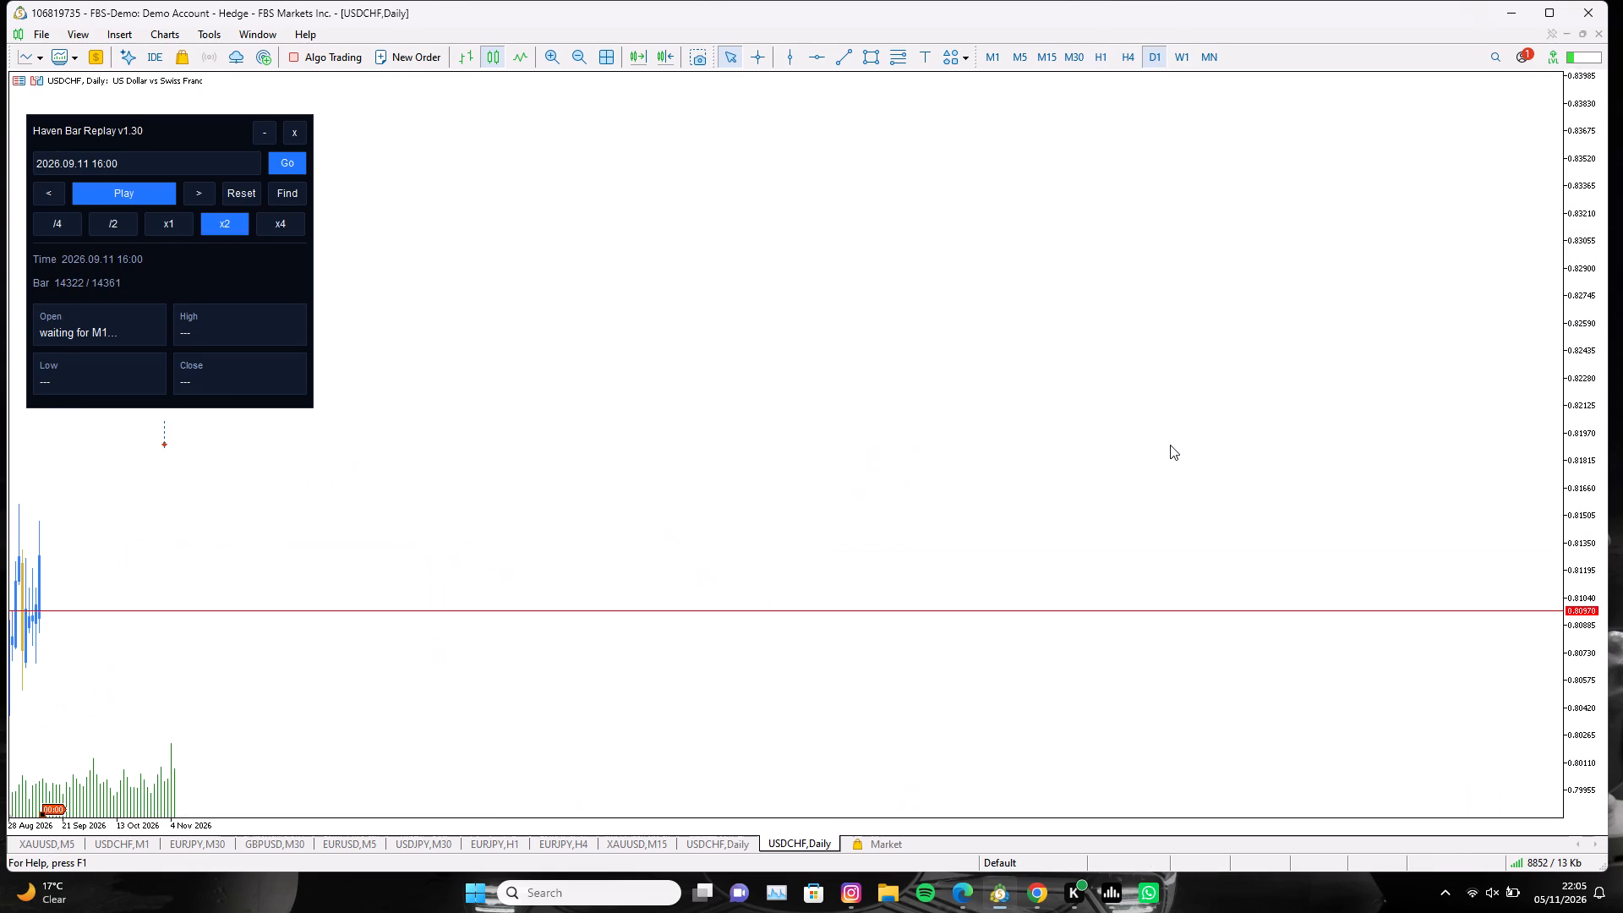
drag(843, 494, 1292, 441)
drag(870, 460, 1032, 474)
drag(1346, 499, 363, 487)
drag(1112, 480, 612, 477)
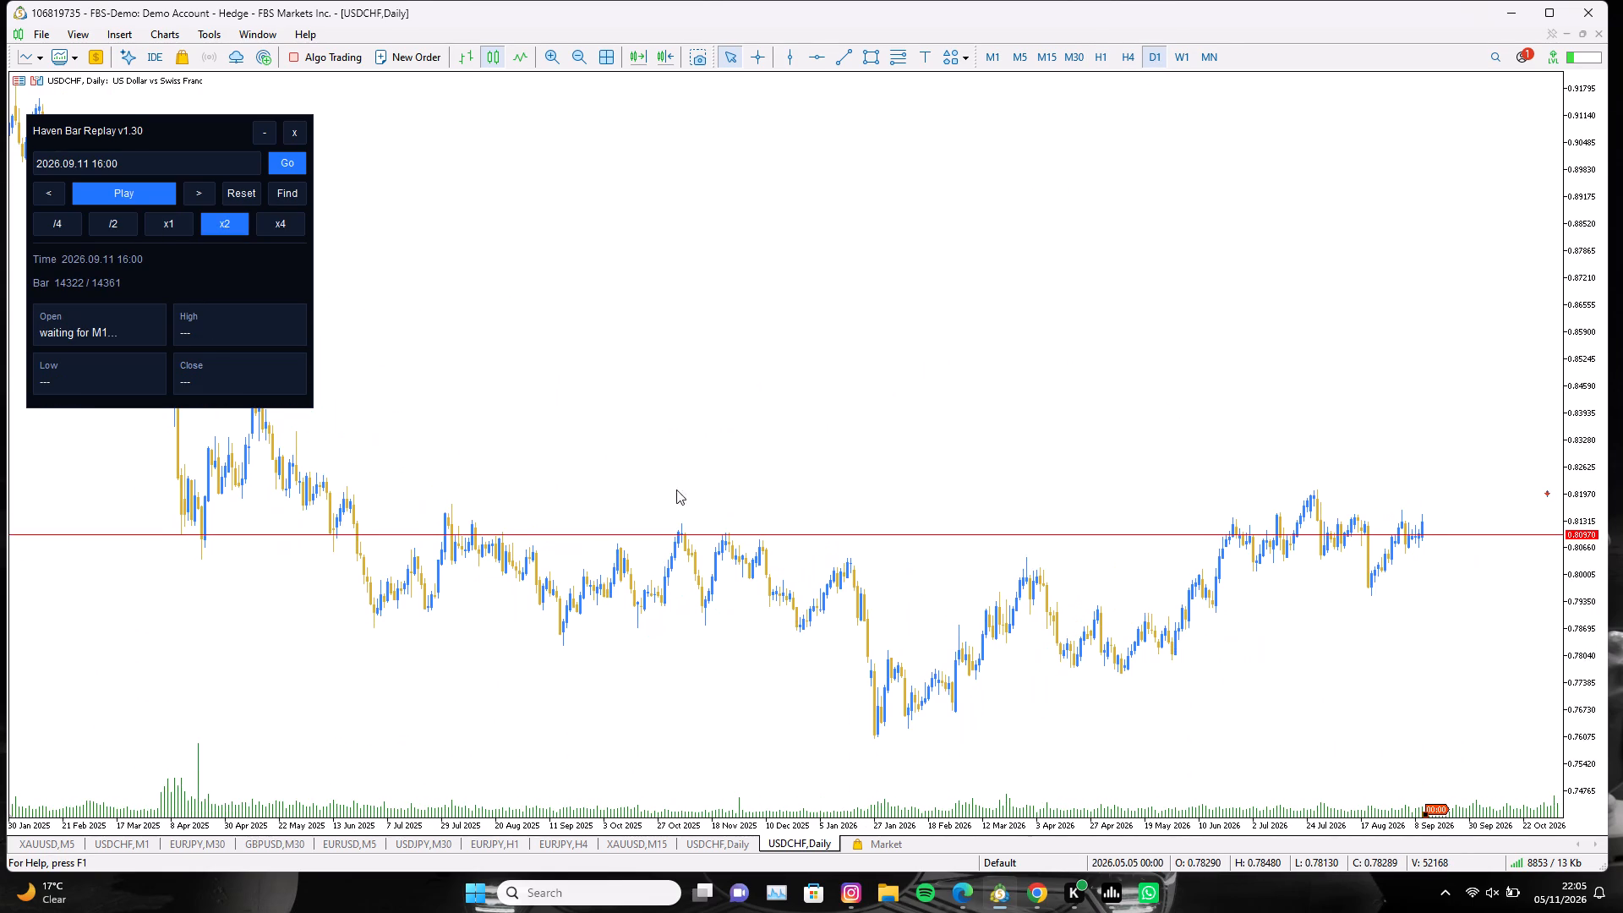
drag(1428, 521, 1343, 511)
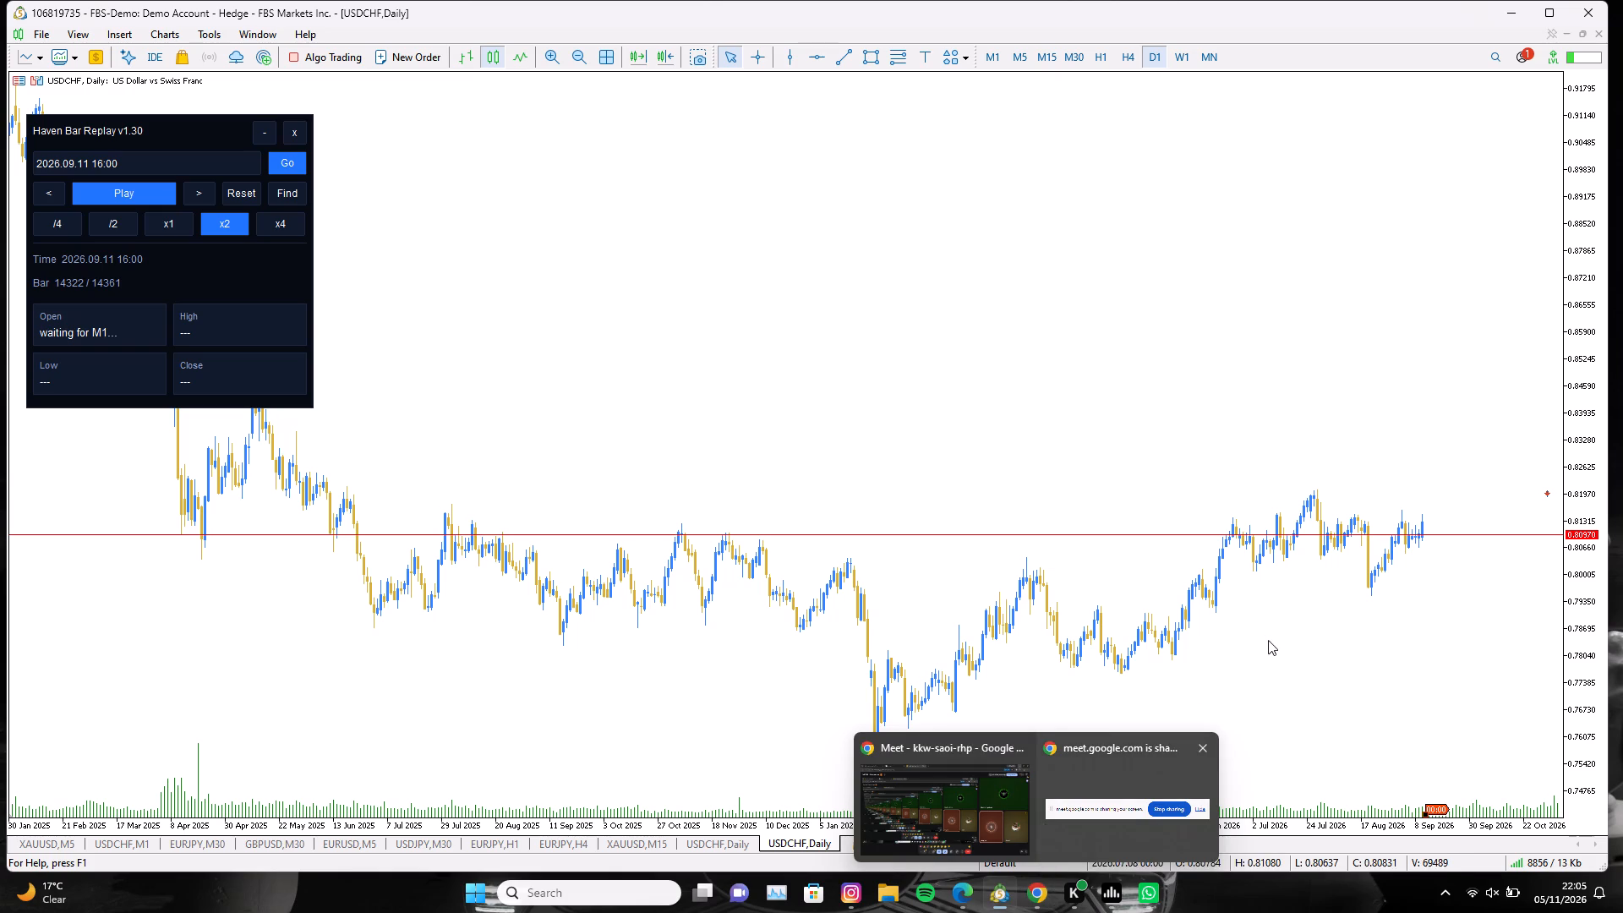
drag(1114, 825, 1193, 819)
drag(708, 683, 783, 683)
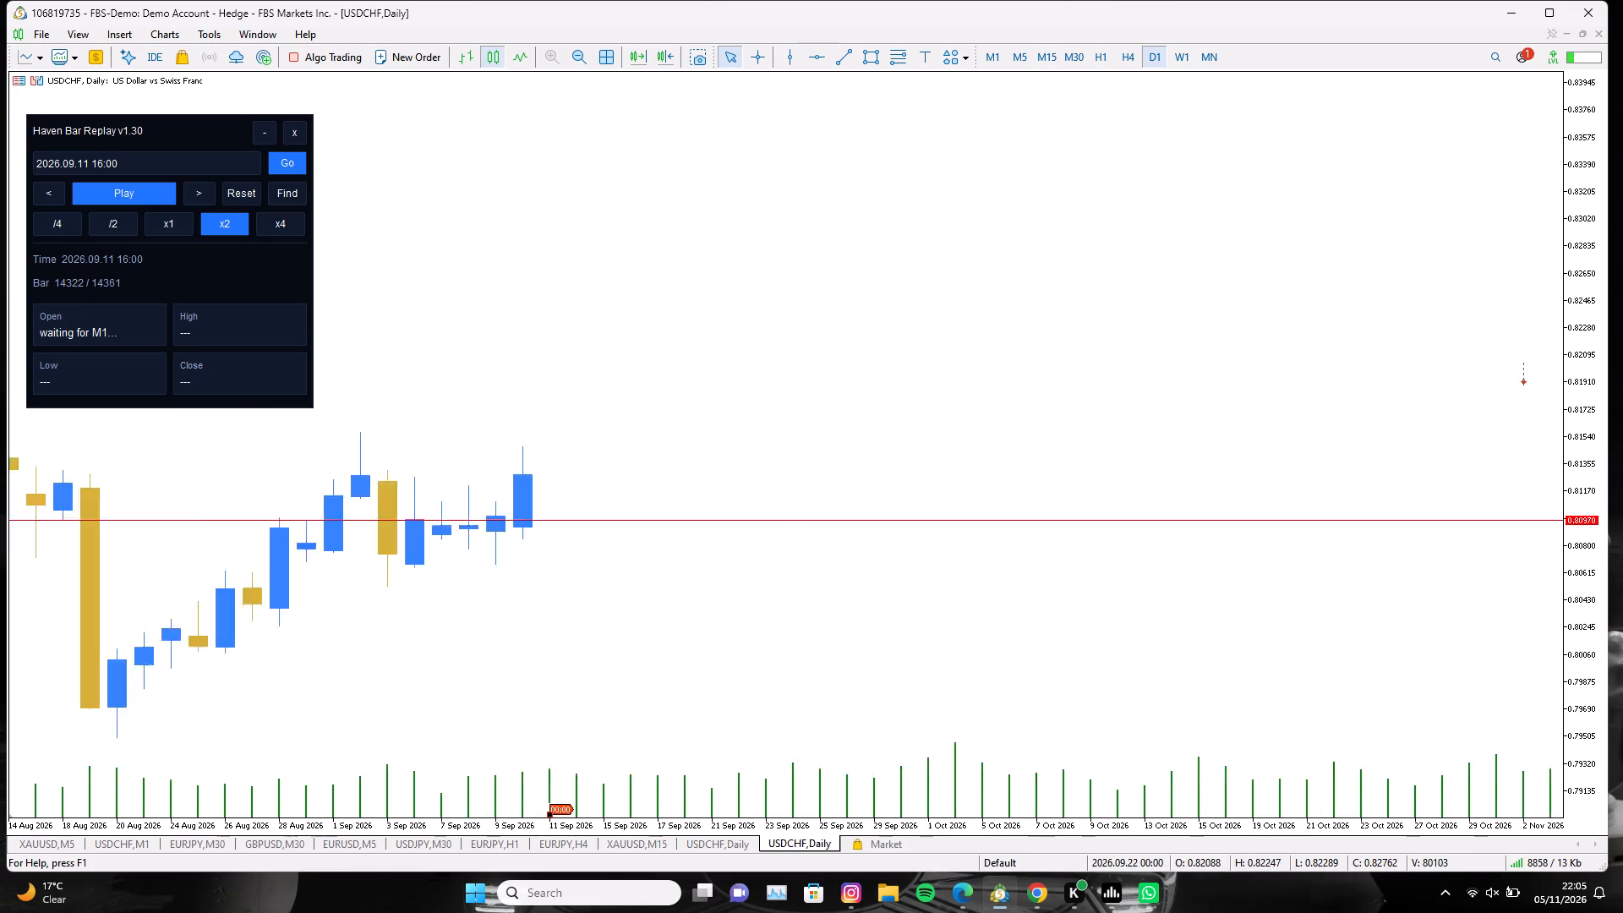
drag(783, 683, 1010, 680)
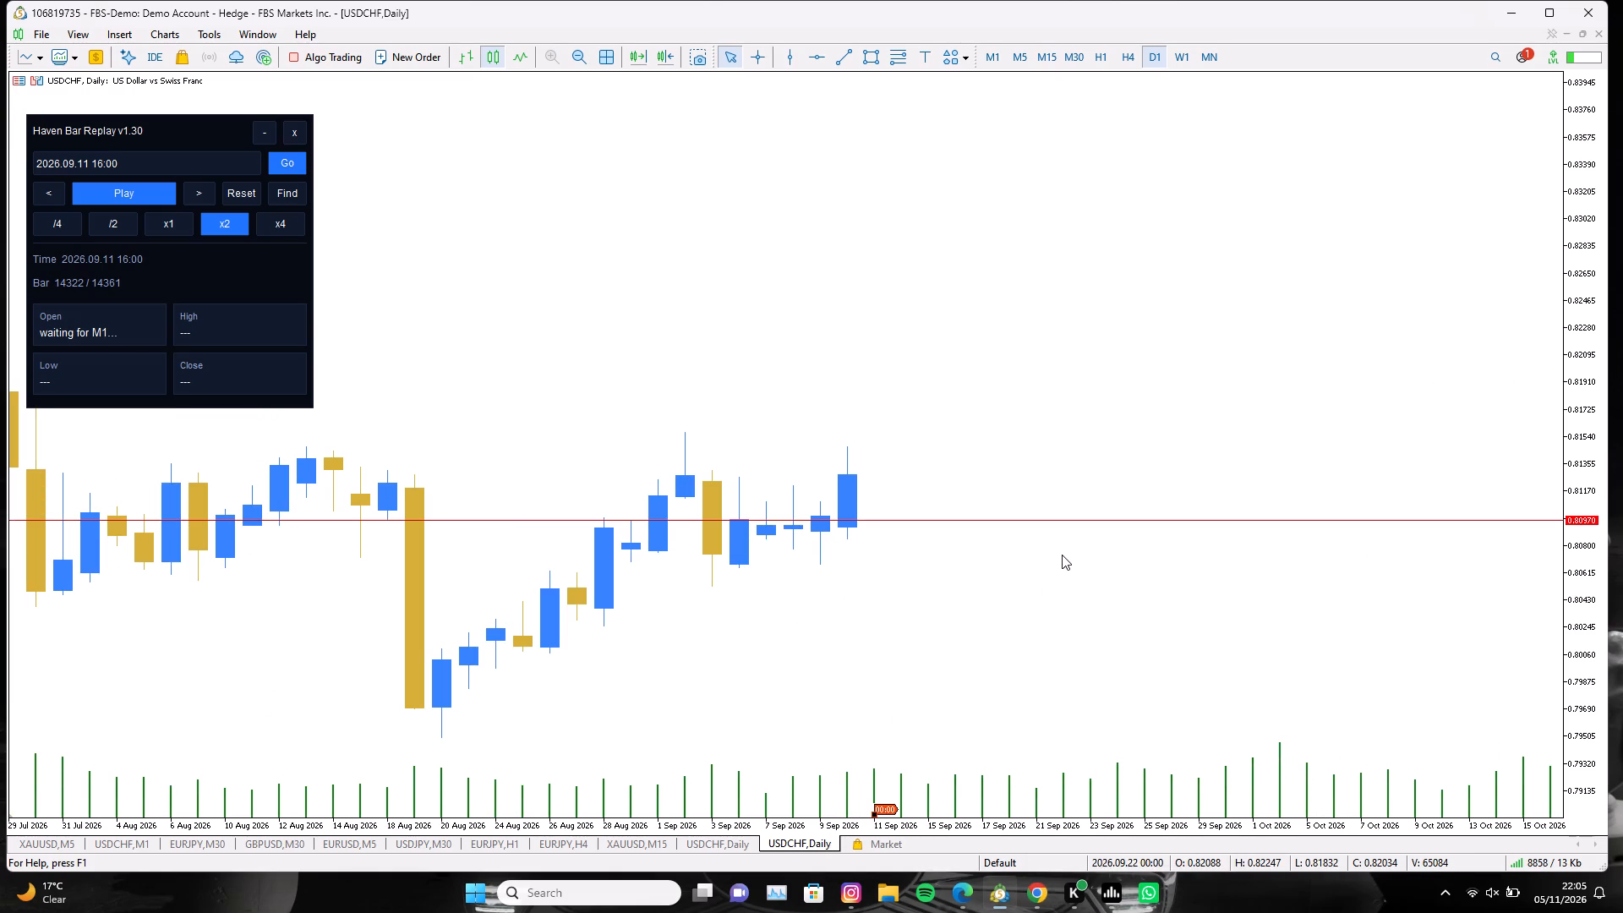
Add a horizontal line to the Daily chart.
click(811, 56)
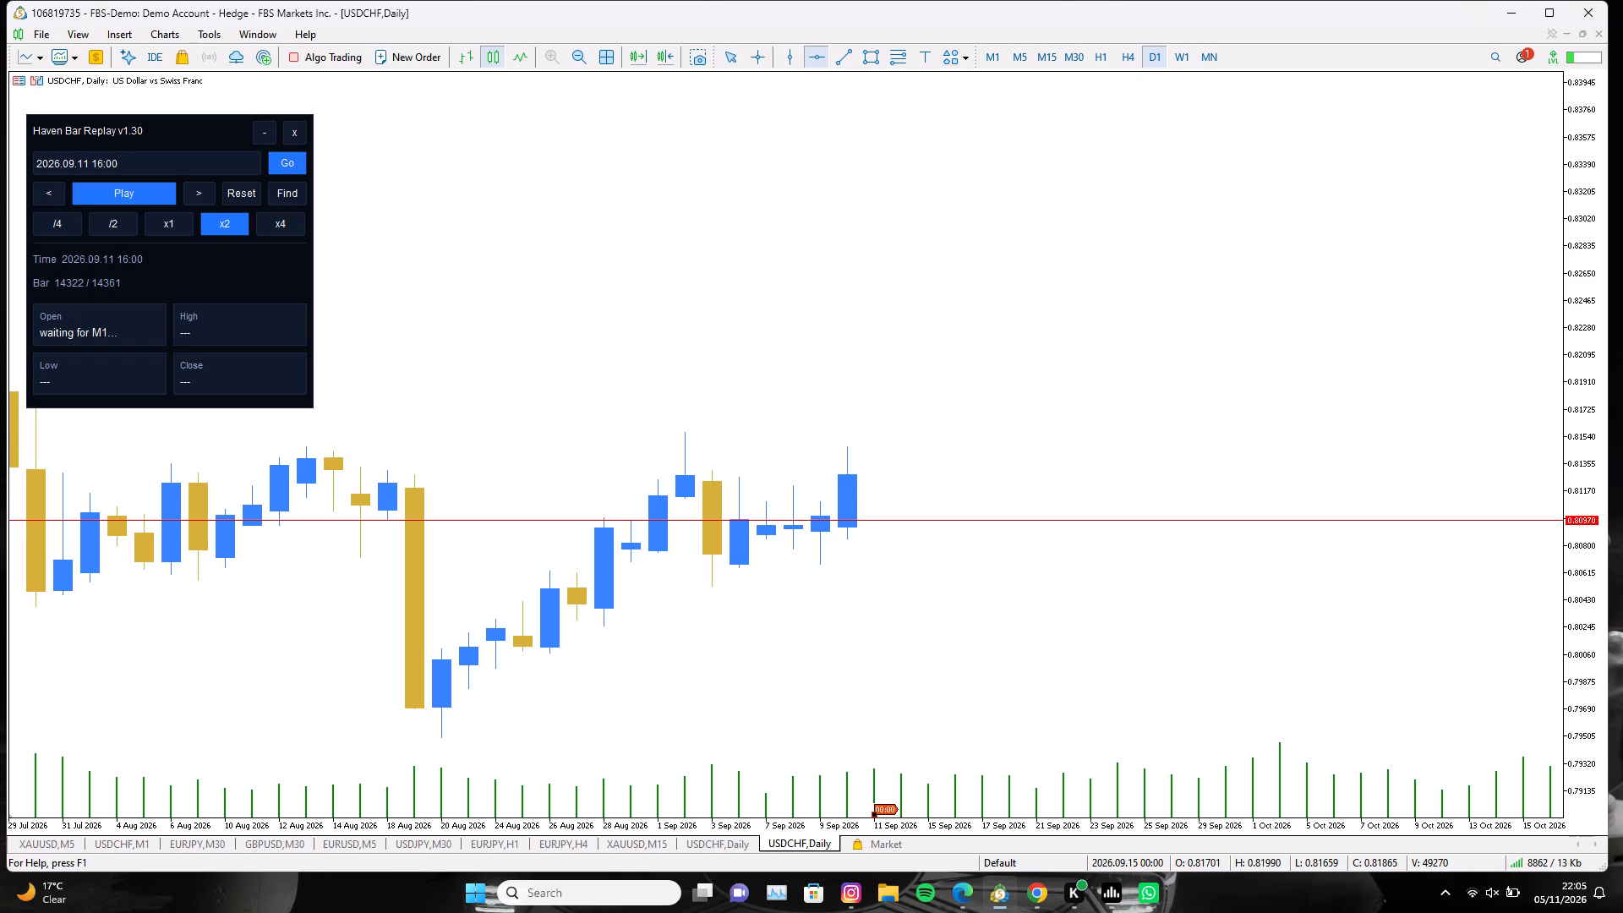
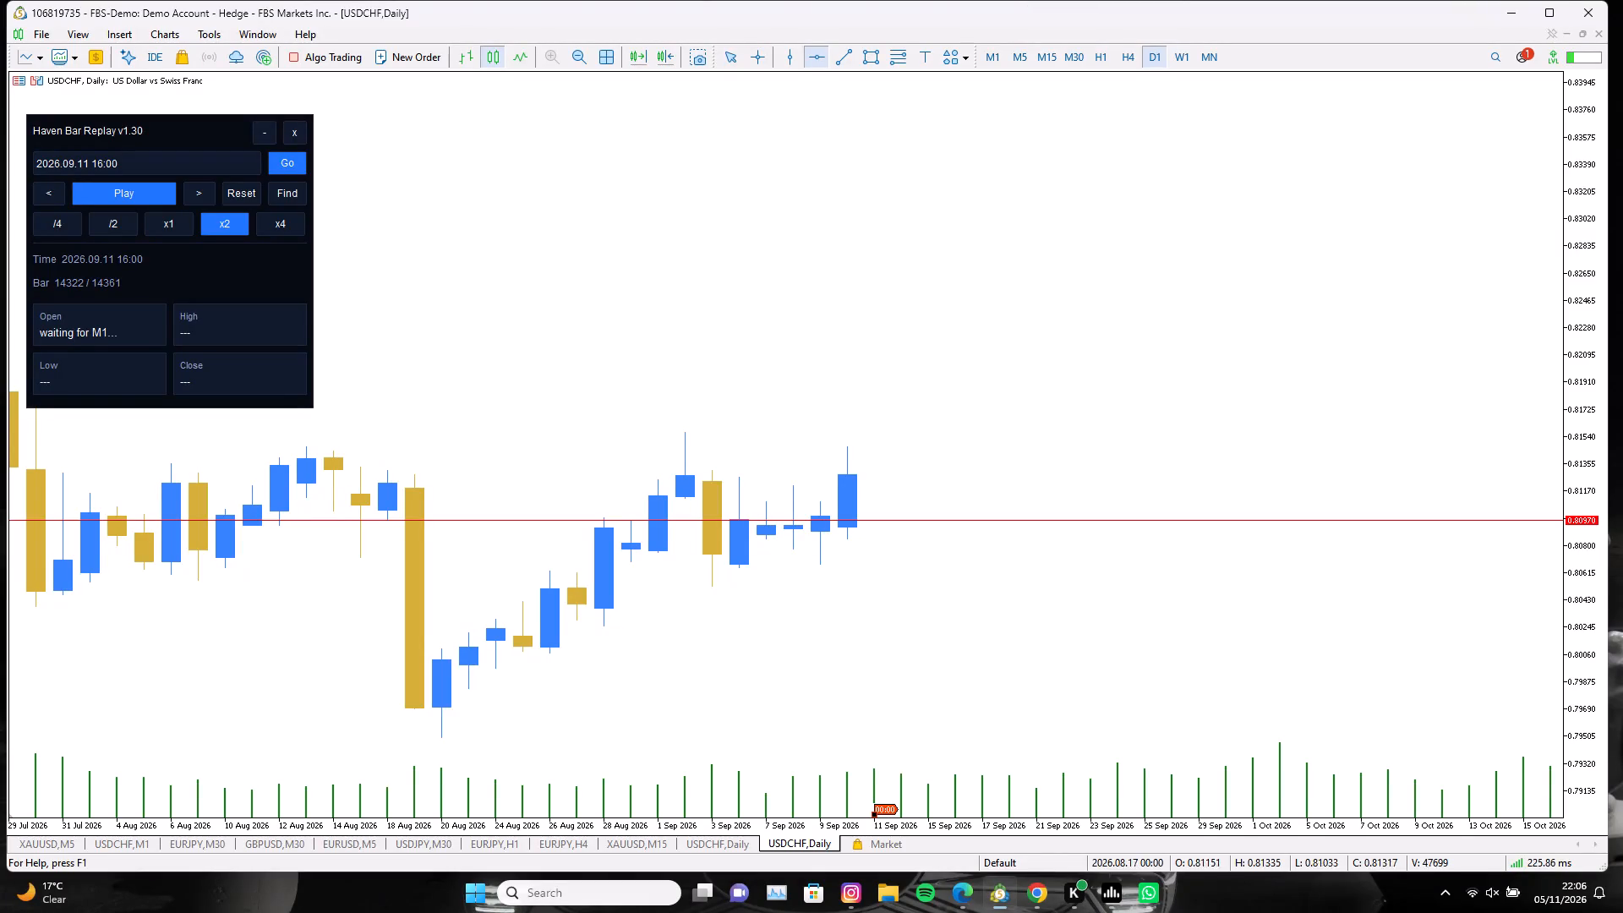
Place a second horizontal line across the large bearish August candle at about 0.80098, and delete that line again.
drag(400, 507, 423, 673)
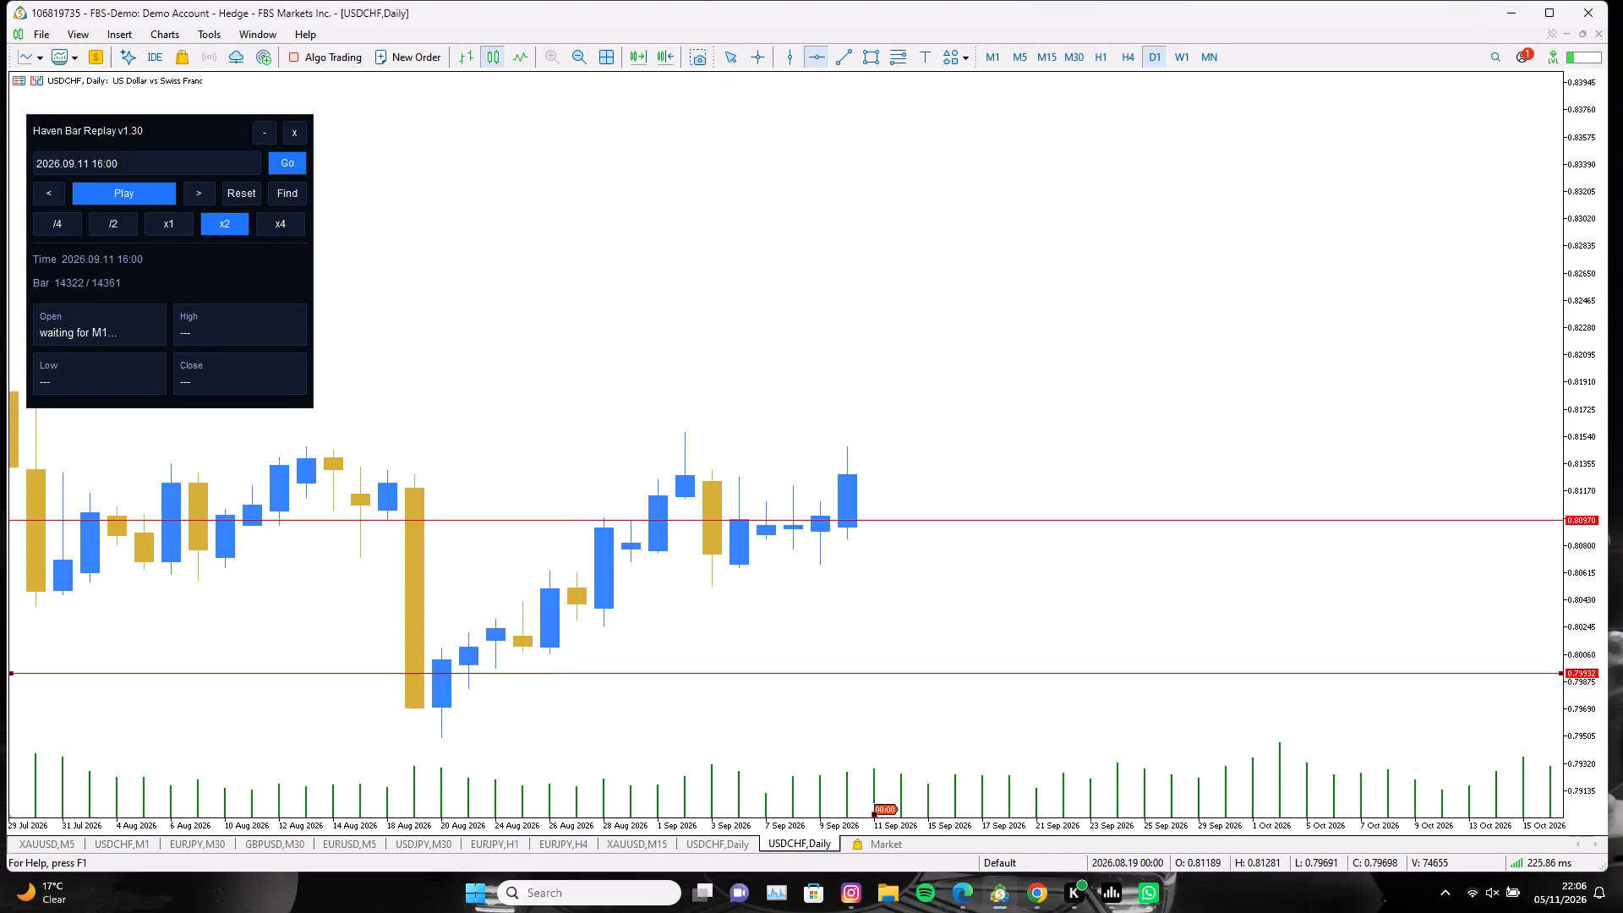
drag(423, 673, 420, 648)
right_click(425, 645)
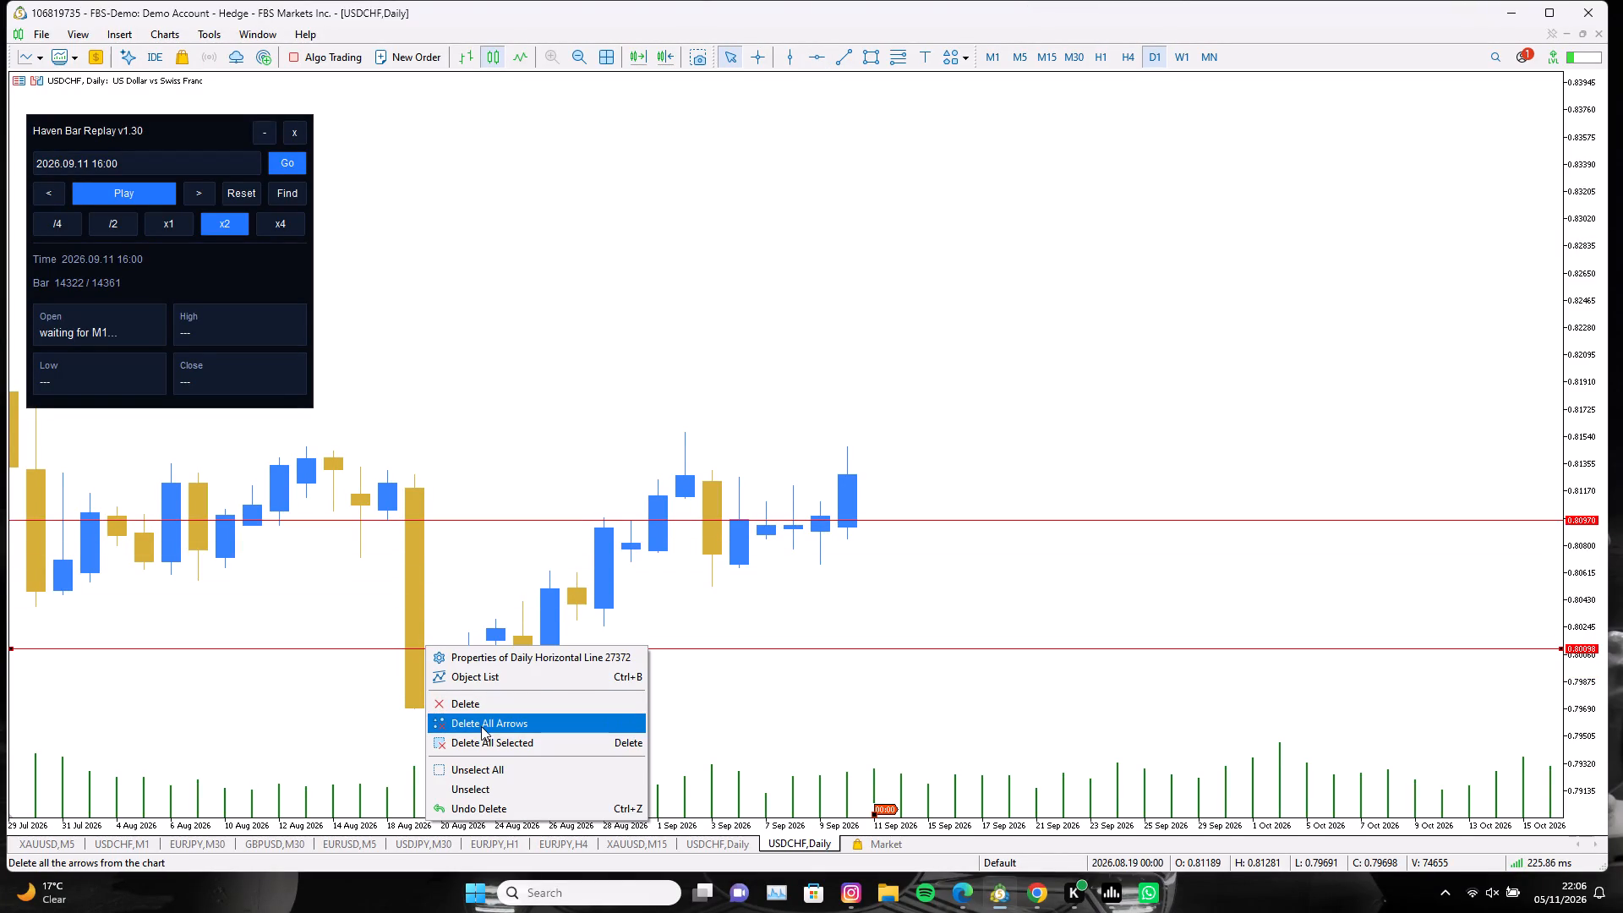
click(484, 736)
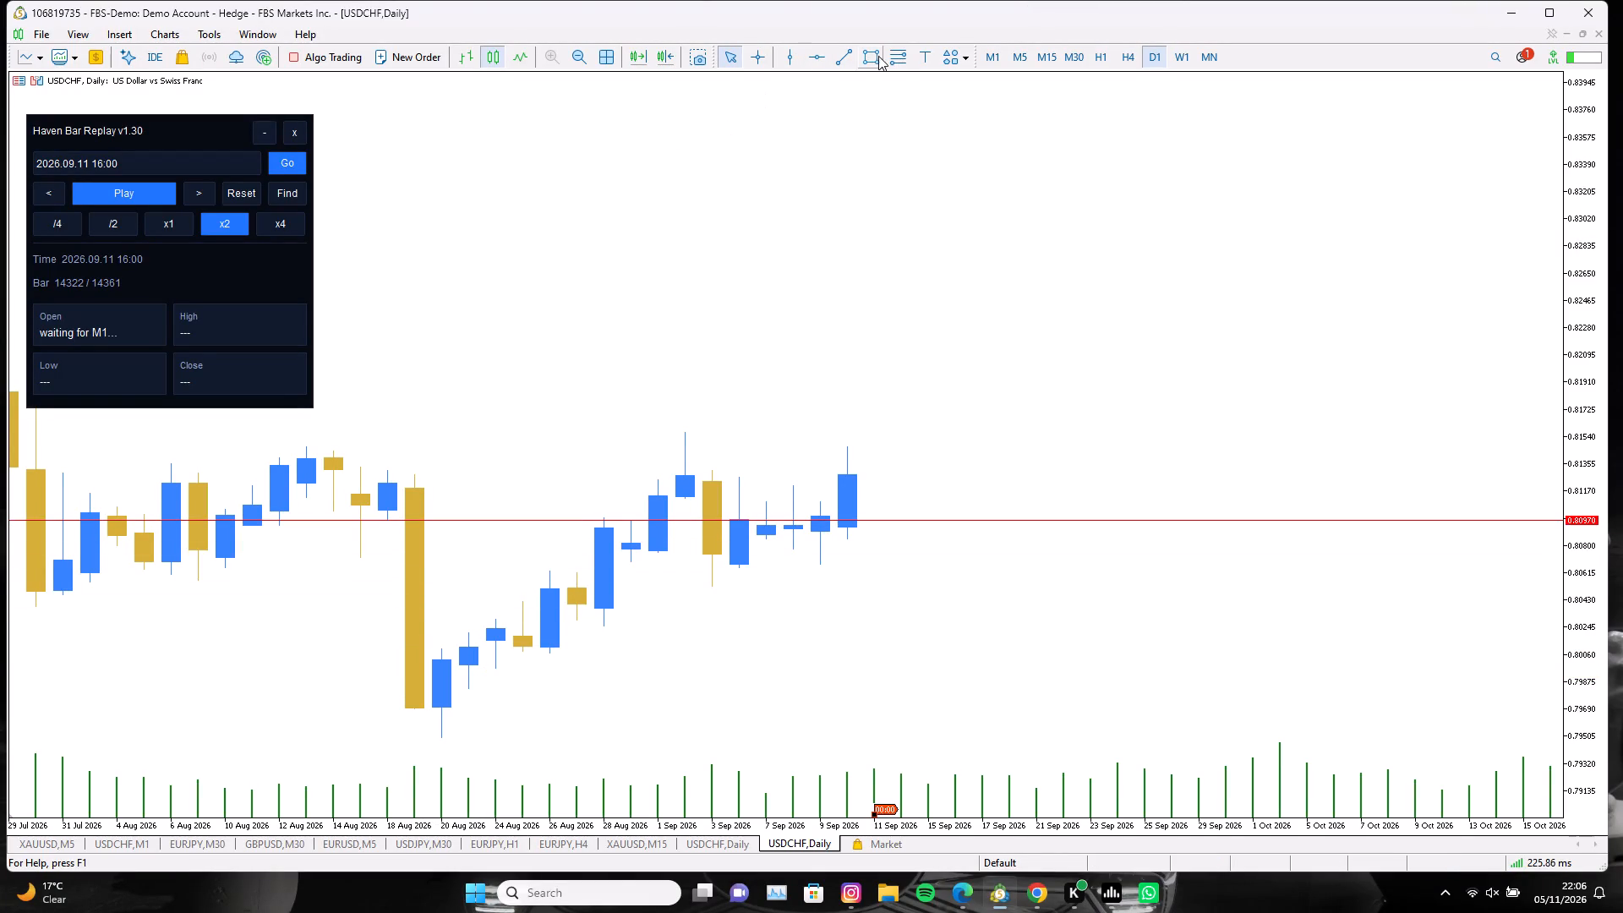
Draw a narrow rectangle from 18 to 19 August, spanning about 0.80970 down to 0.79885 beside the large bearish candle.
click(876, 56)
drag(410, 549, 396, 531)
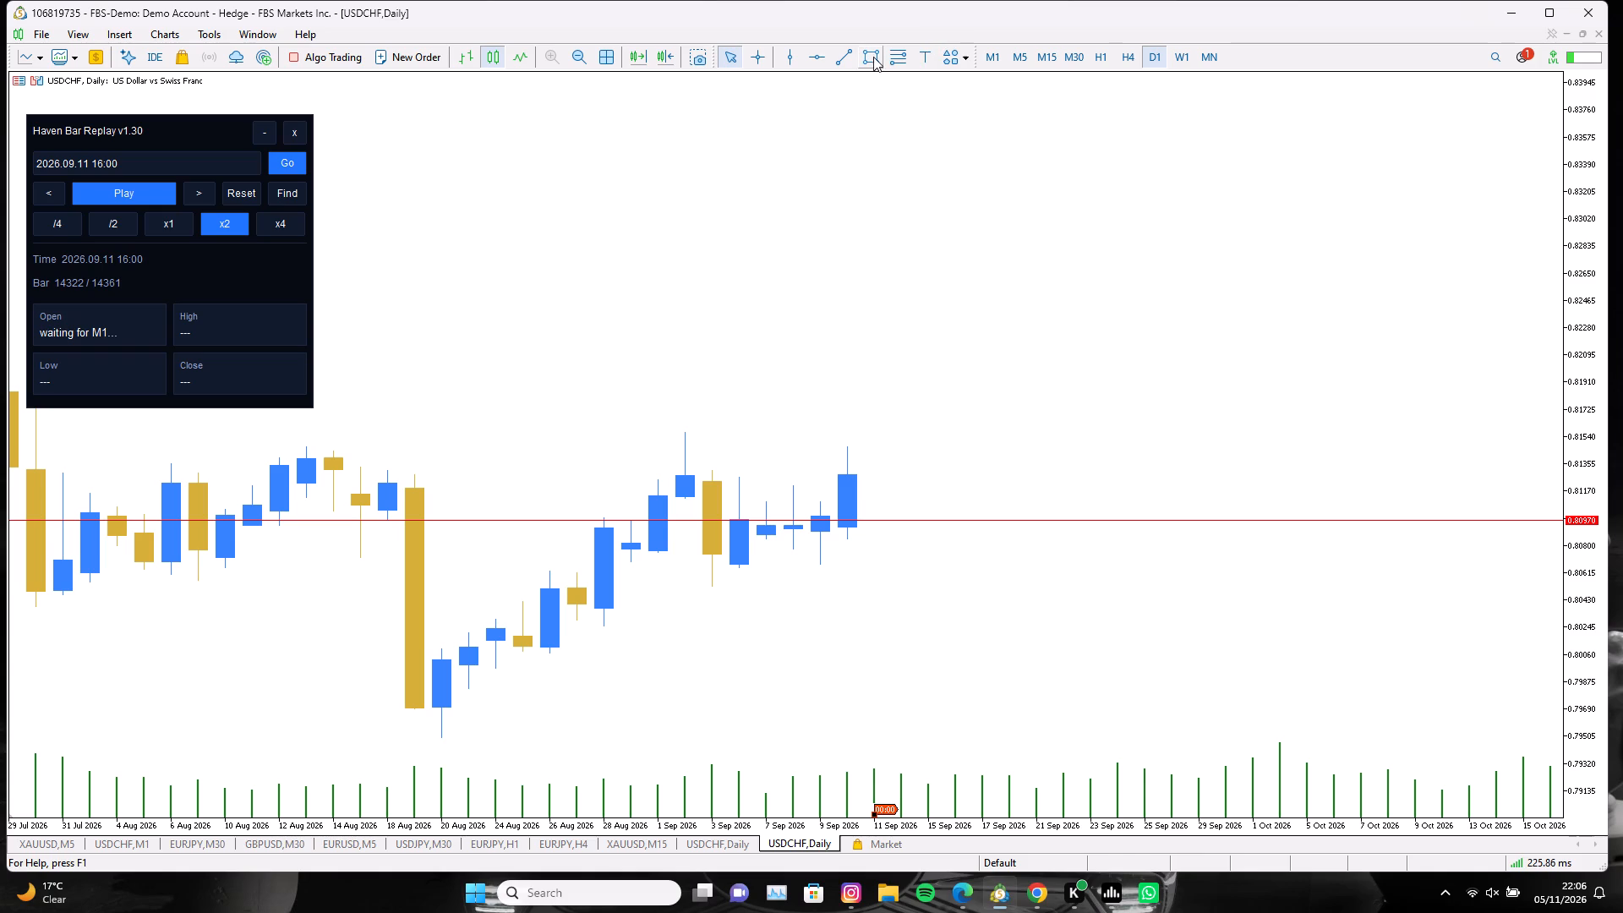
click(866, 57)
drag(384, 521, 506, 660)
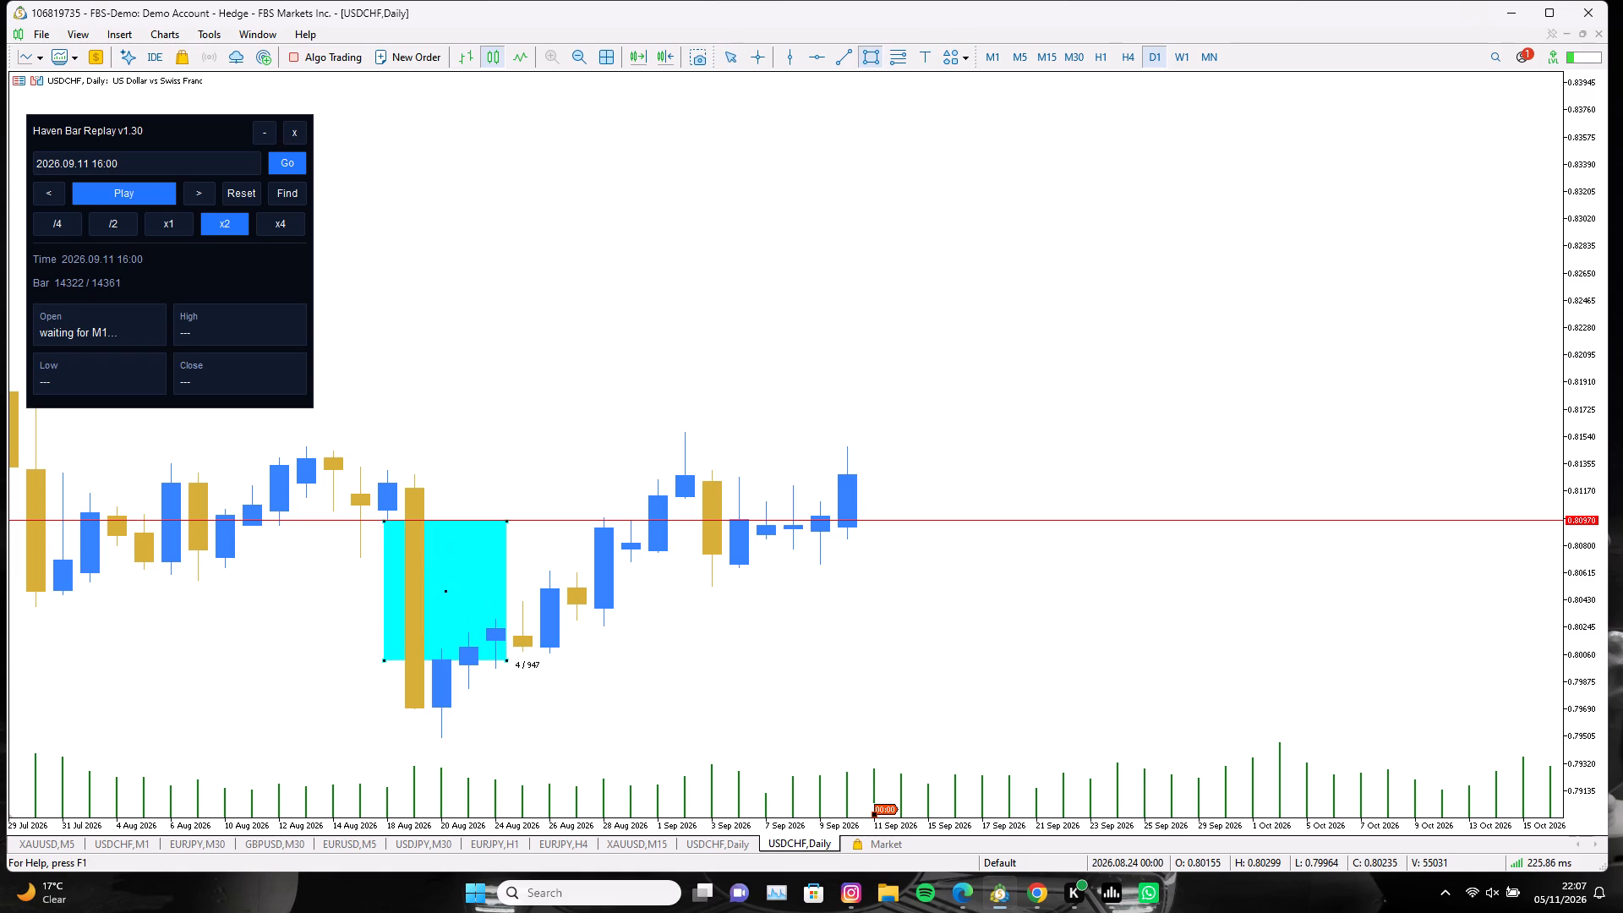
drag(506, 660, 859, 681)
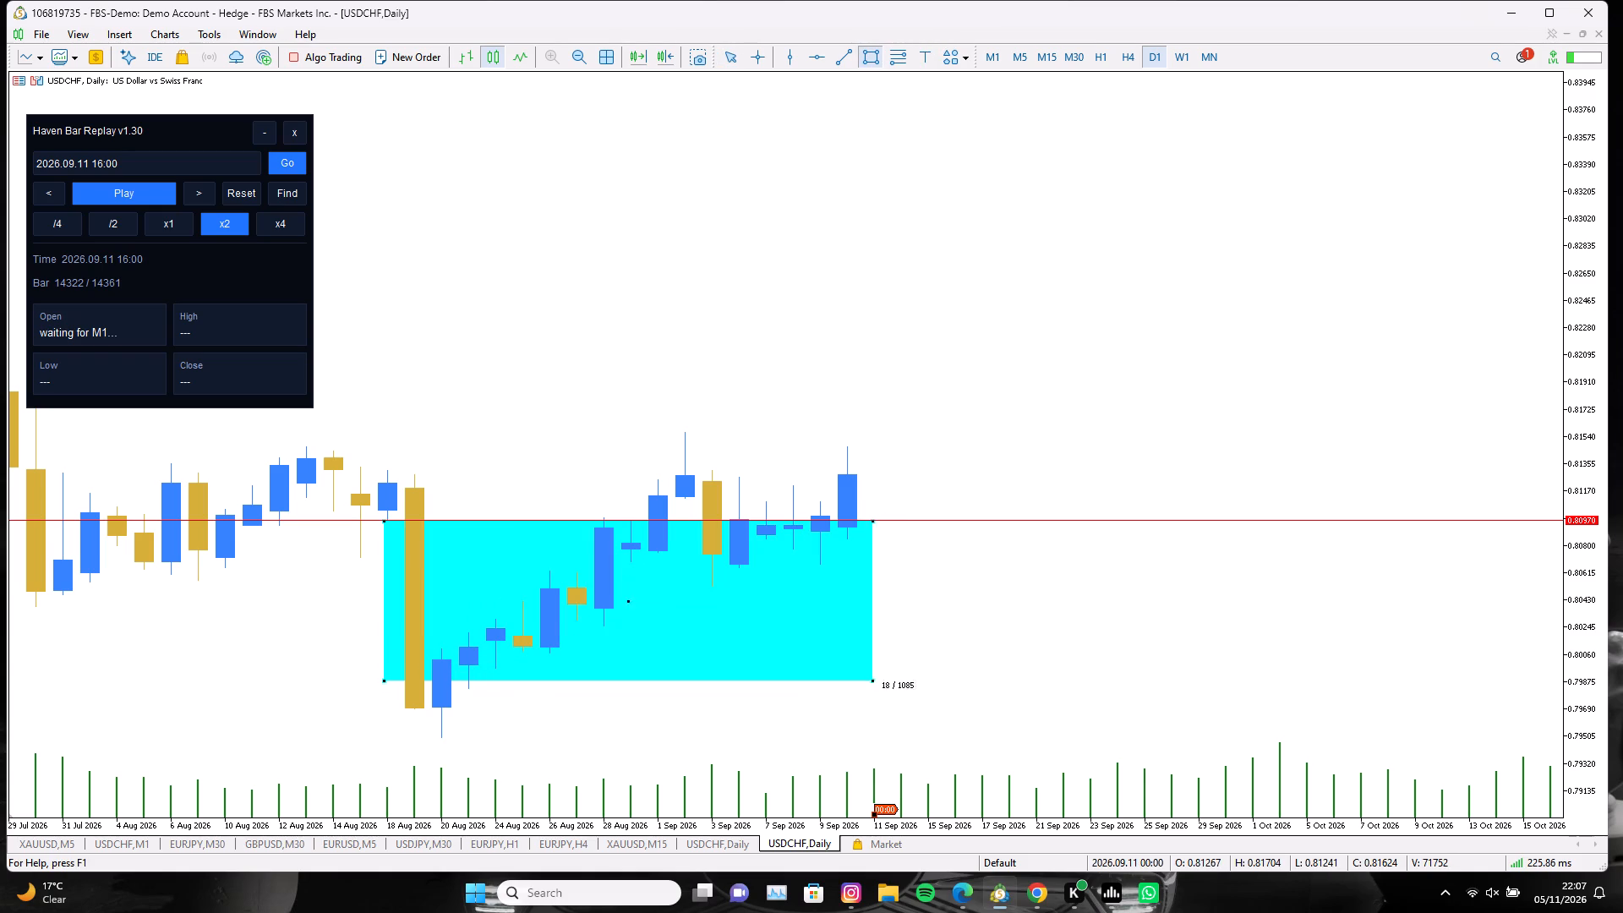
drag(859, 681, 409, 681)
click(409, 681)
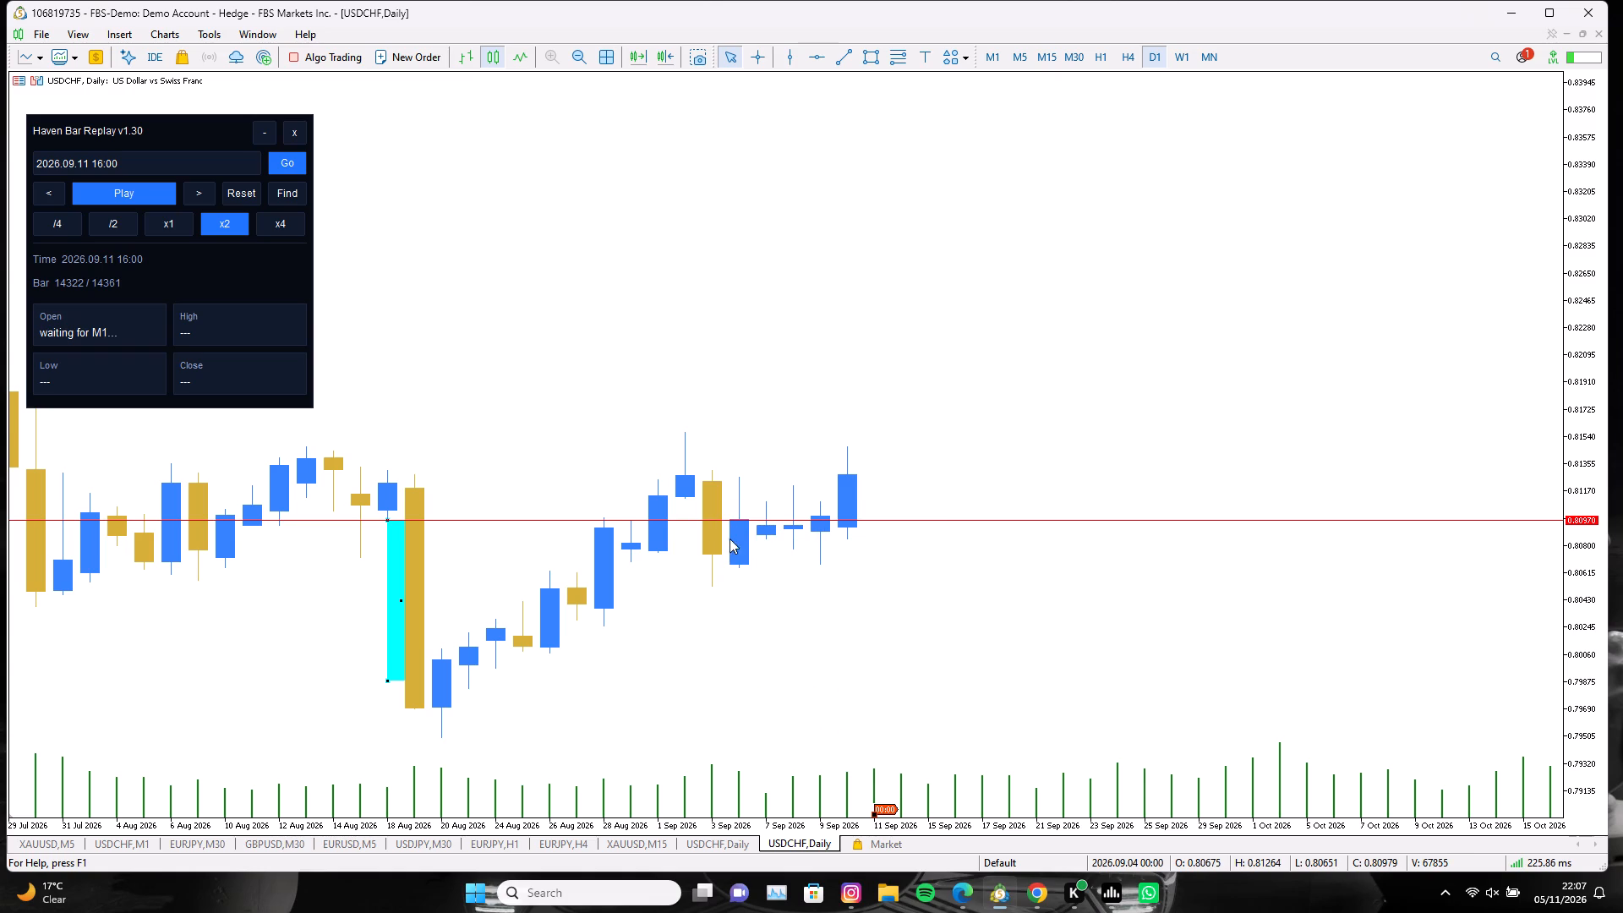
Switch the chart to the M30 timeframe and look for the candles around the replay position.
click(1071, 61)
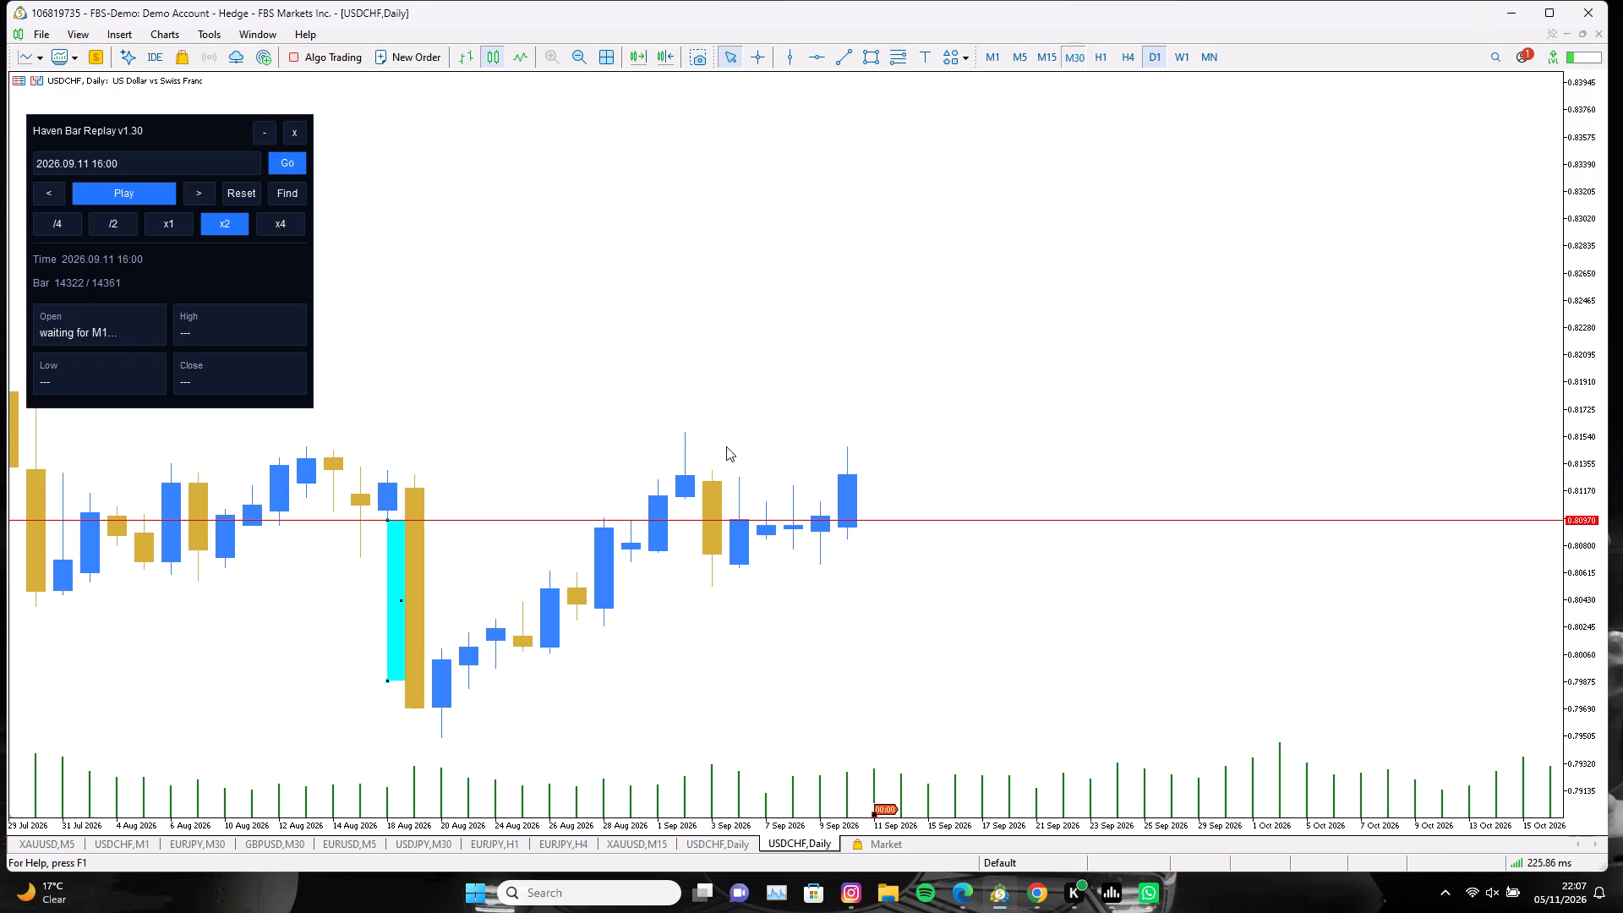
drag(1015, 599, 313, 572)
drag(1010, 549, 304, 574)
drag(1287, 598, 342, 544)
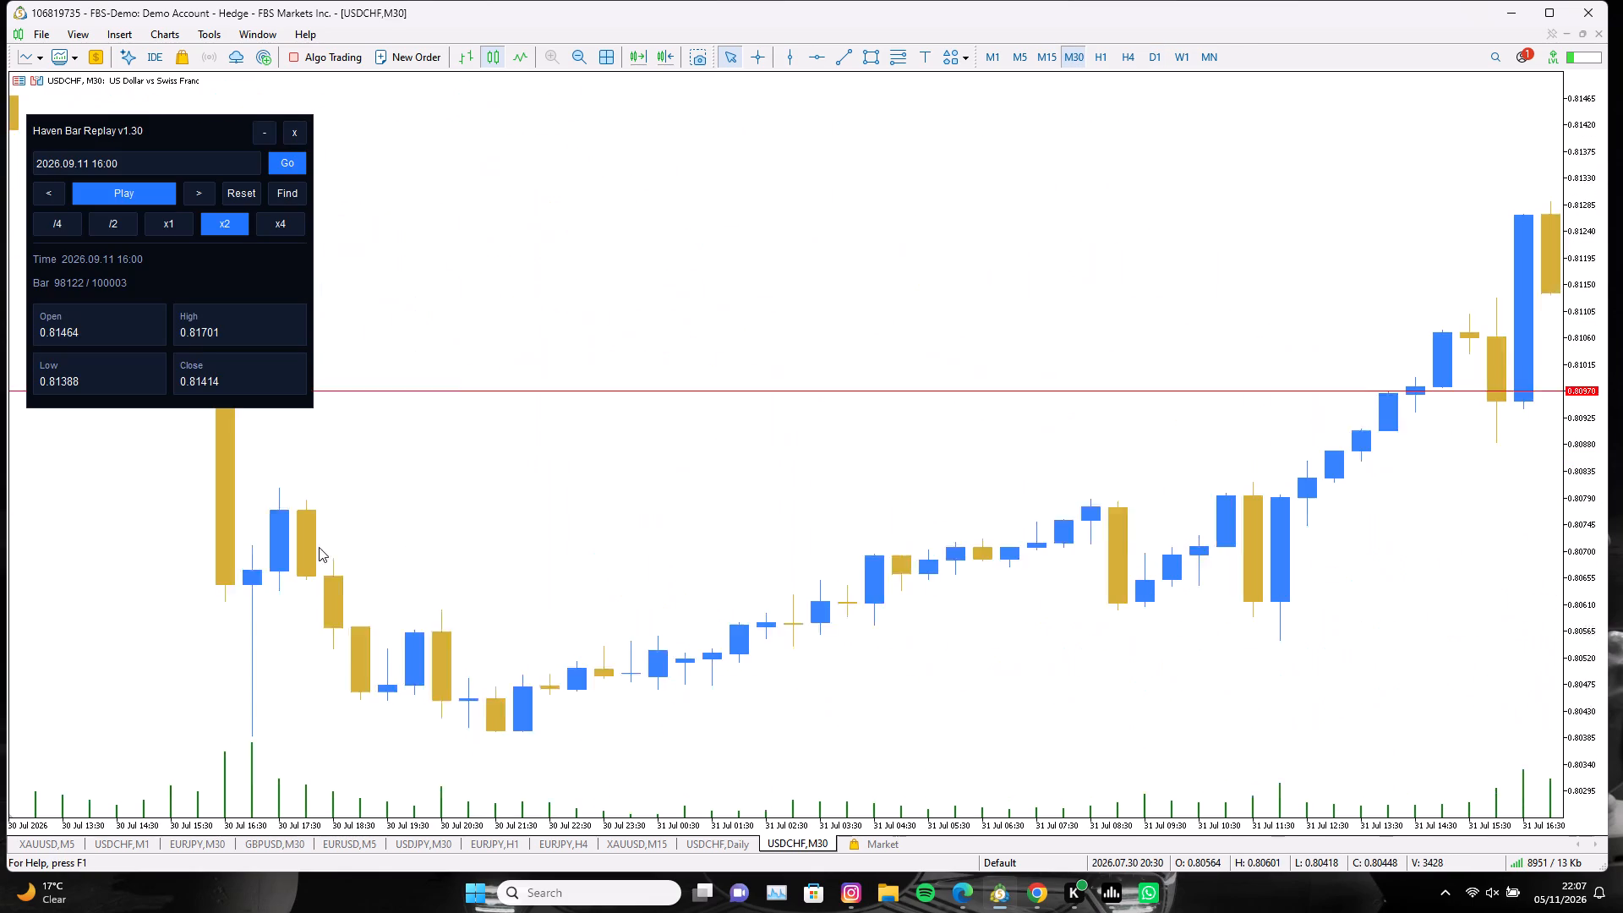
double_click(667, 56)
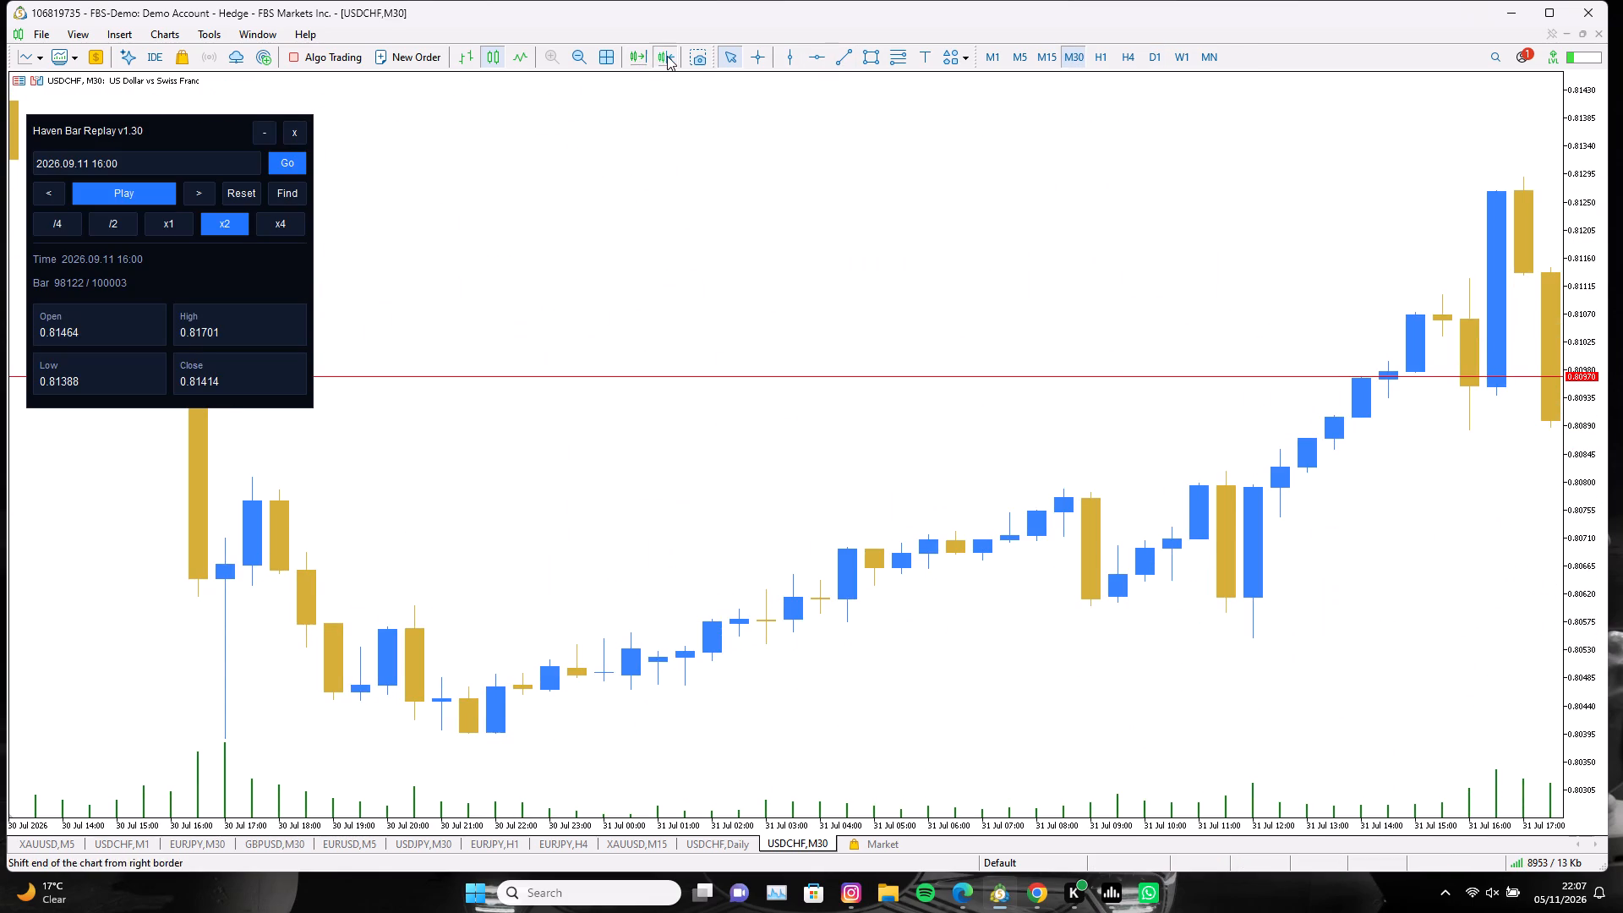
drag(724, 268, 930, 249)
drag(662, 349, 1307, 353)
drag(588, 413, 1249, 425)
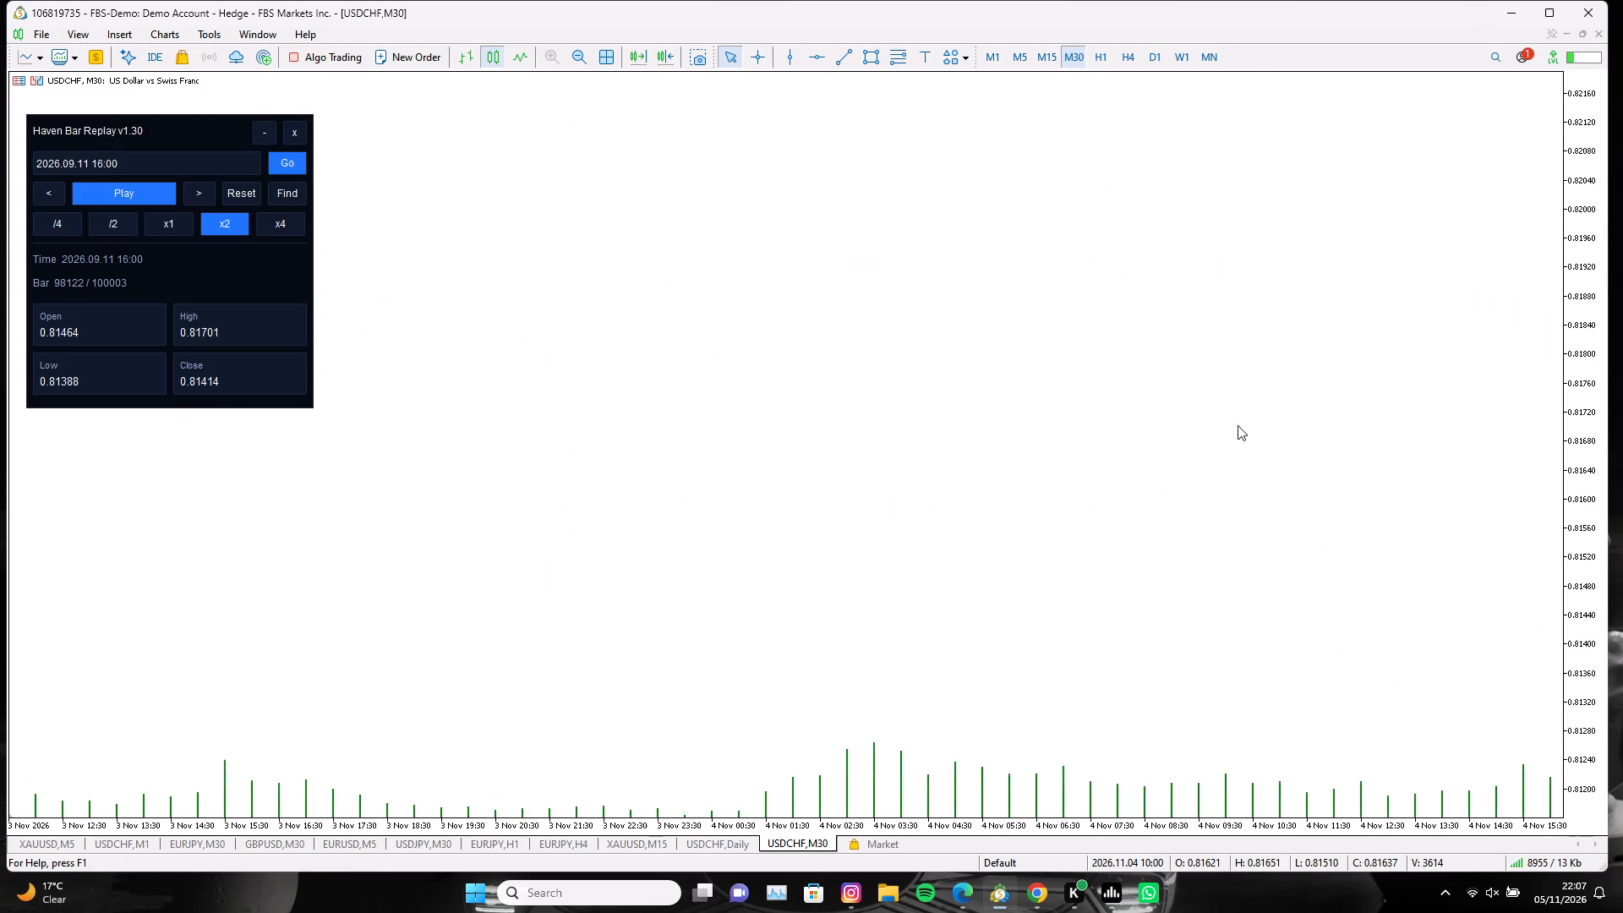
scroll(1238, 425, down, 18)
scroll(817, 330, down, 7)
scroll(821, 343, up, 1)
scroll(822, 349, down, 5)
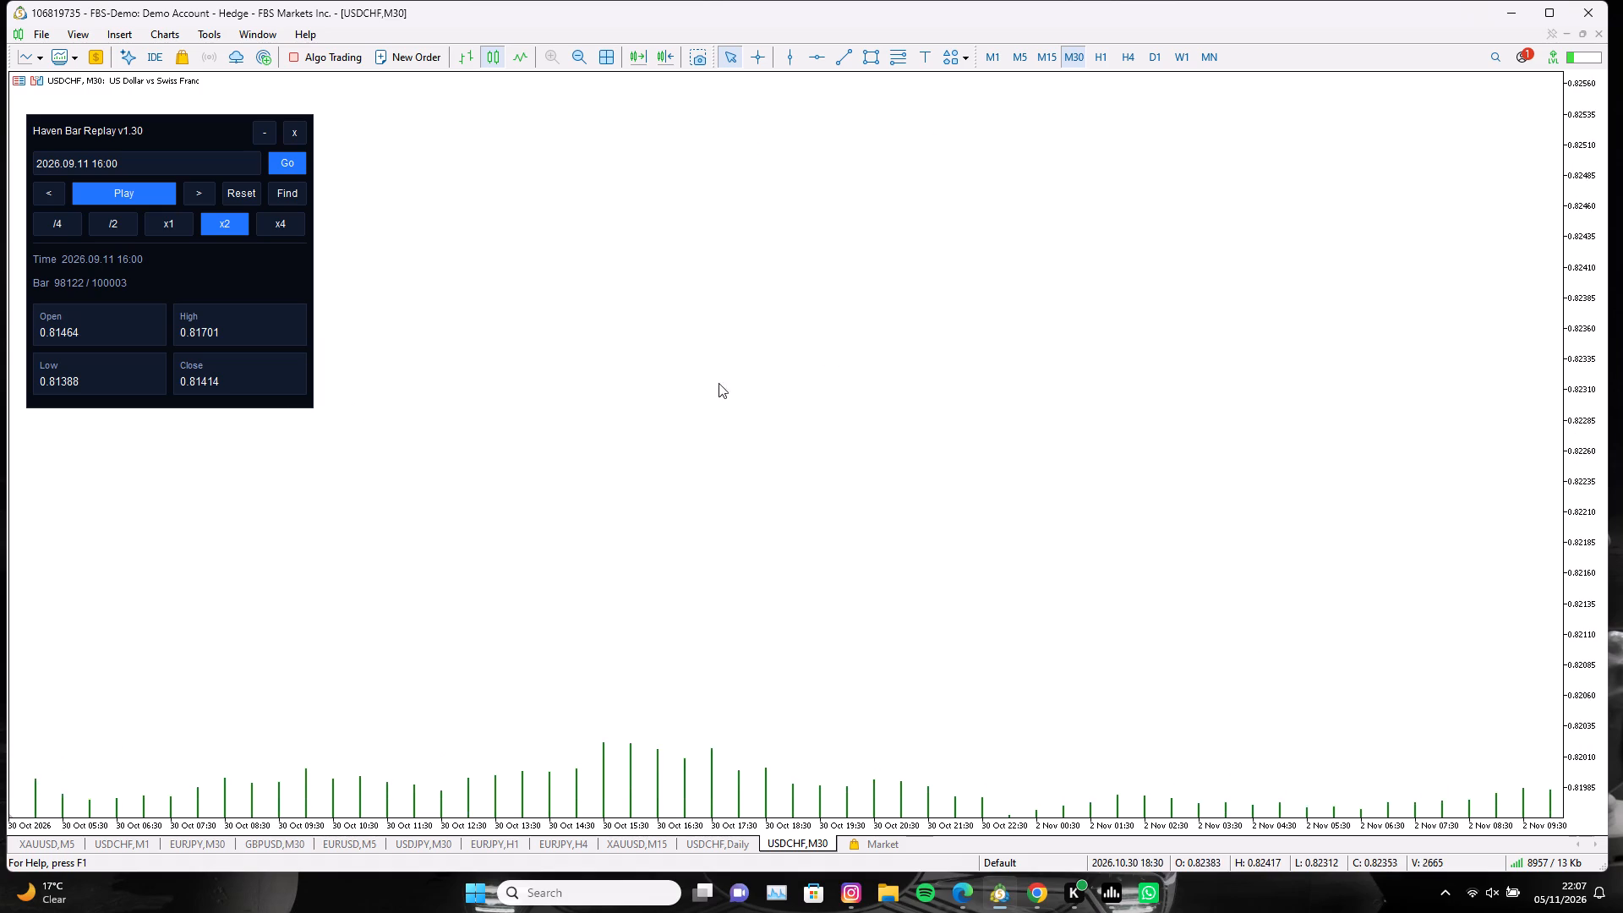
scroll(702, 386, down, 13)
drag(1603, 202, 1622, 539)
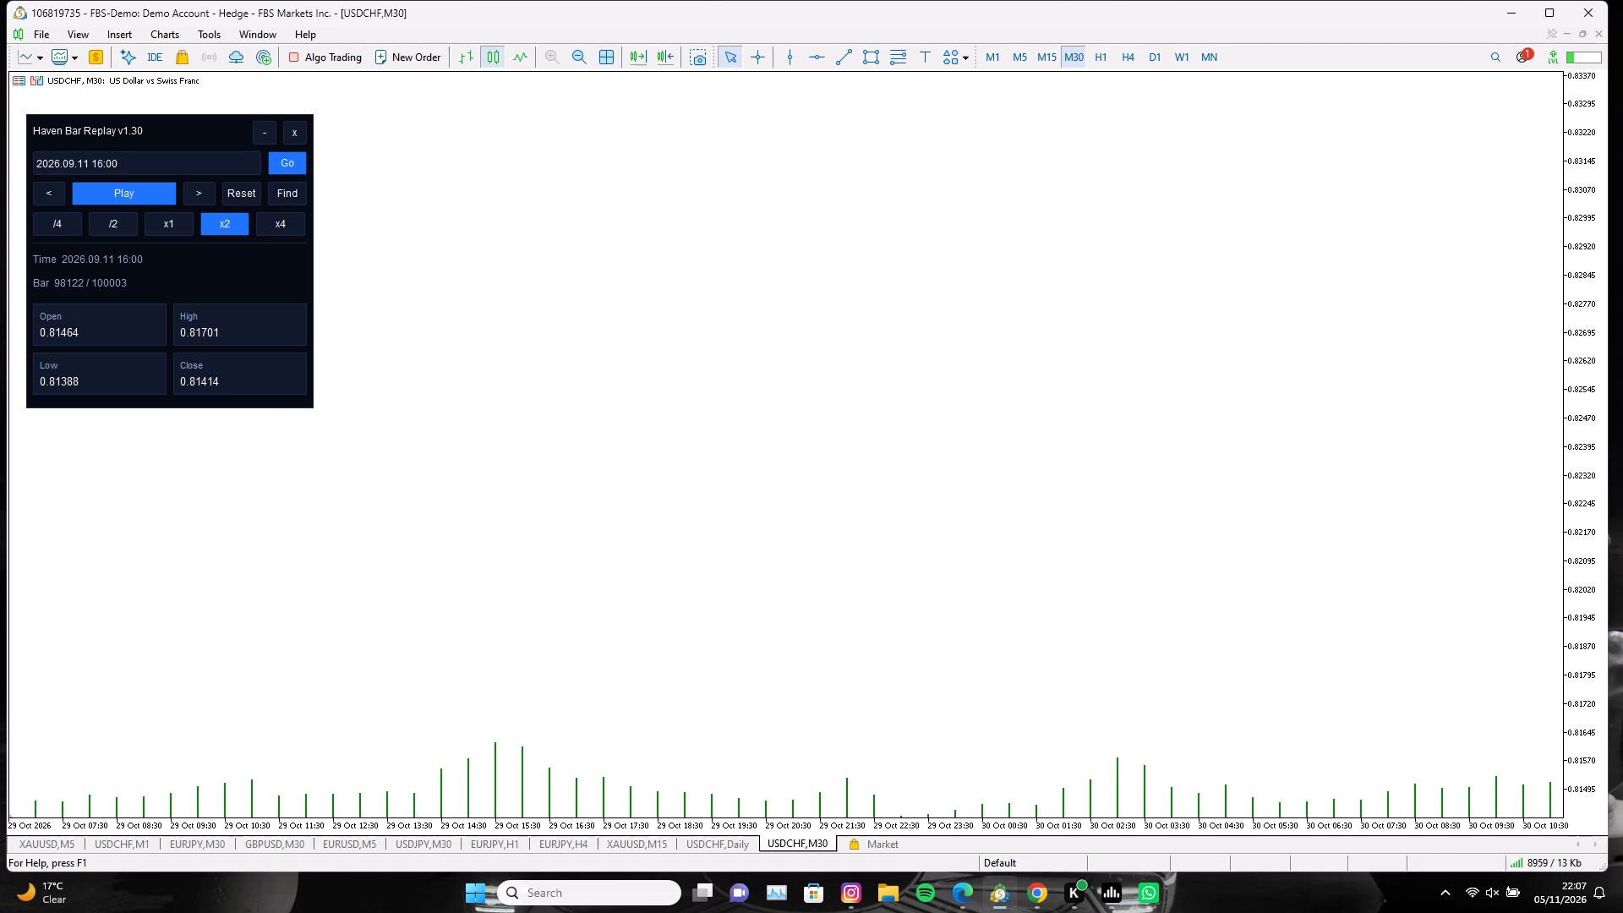
drag(1600, 330, 1599, 475)
scroll(895, 519, down, 20)
scroll(895, 519, down, 9)
scroll(970, 500, up, 1)
Return to the Daily timeframe and examine the candles around the September replay position.
click(1139, 52)
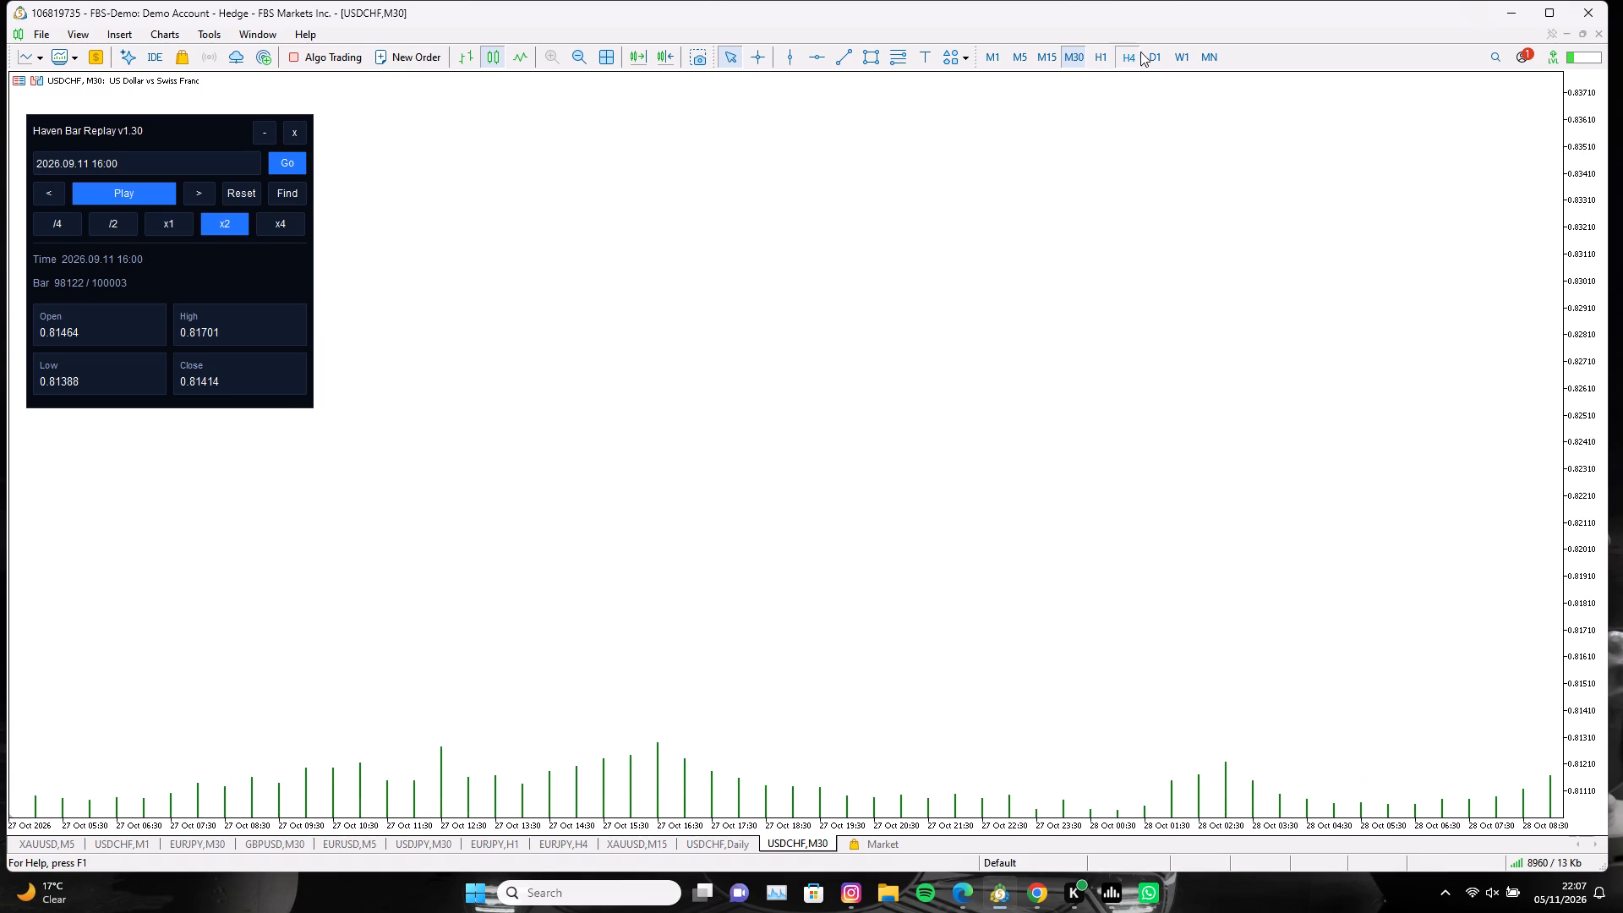
click(1149, 57)
click(1151, 61)
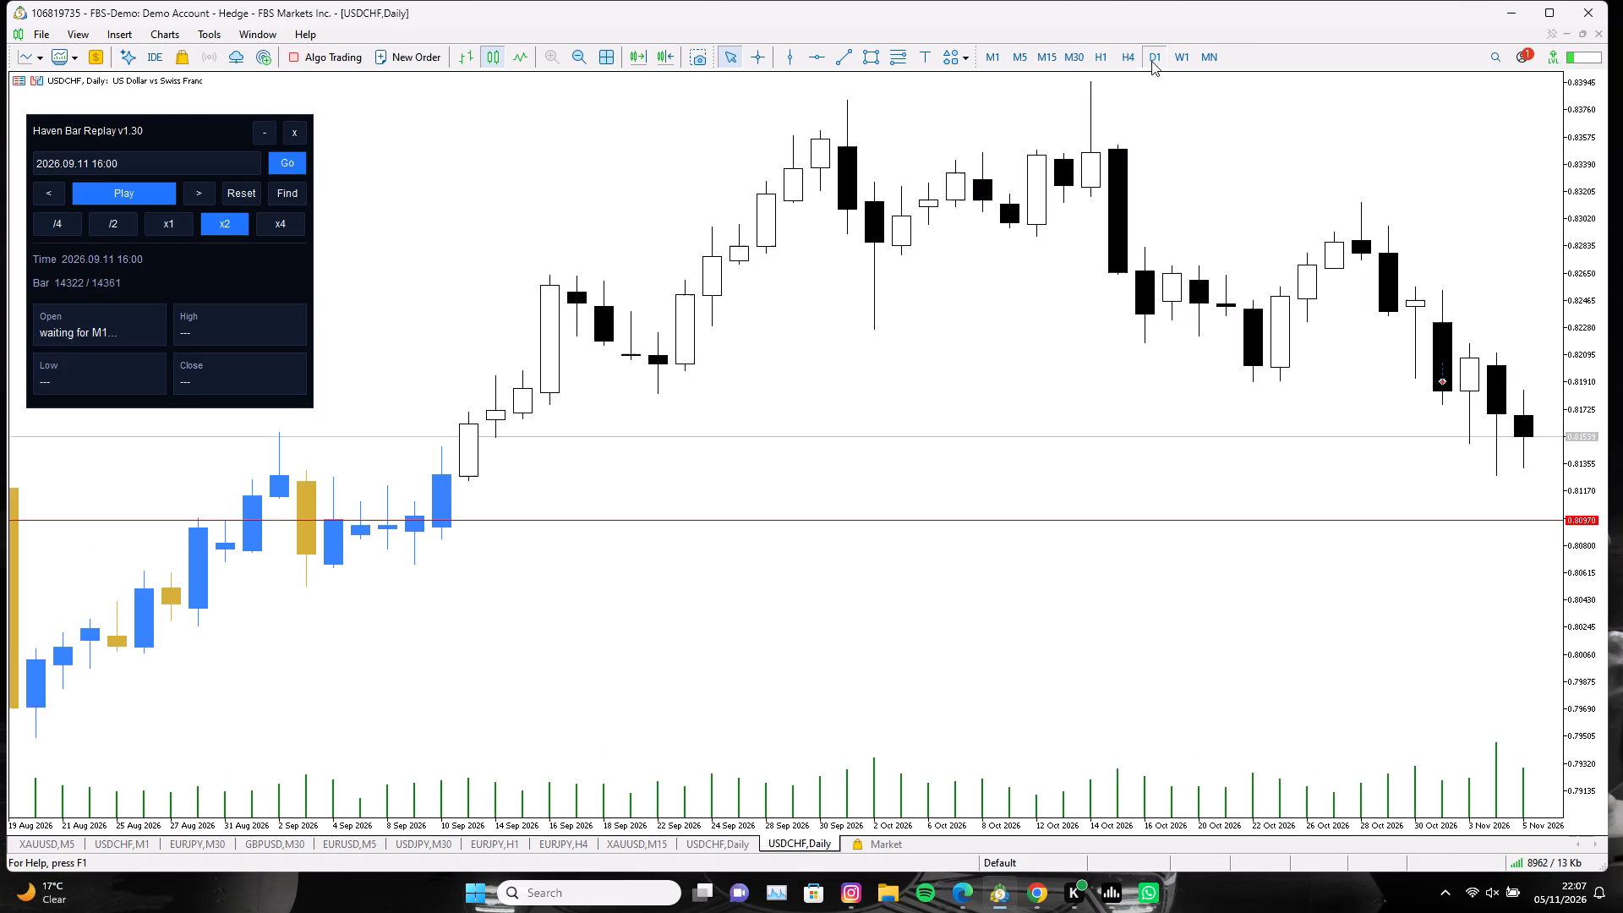
drag(1232, 324, 1096, 356)
drag(867, 456, 752, 449)
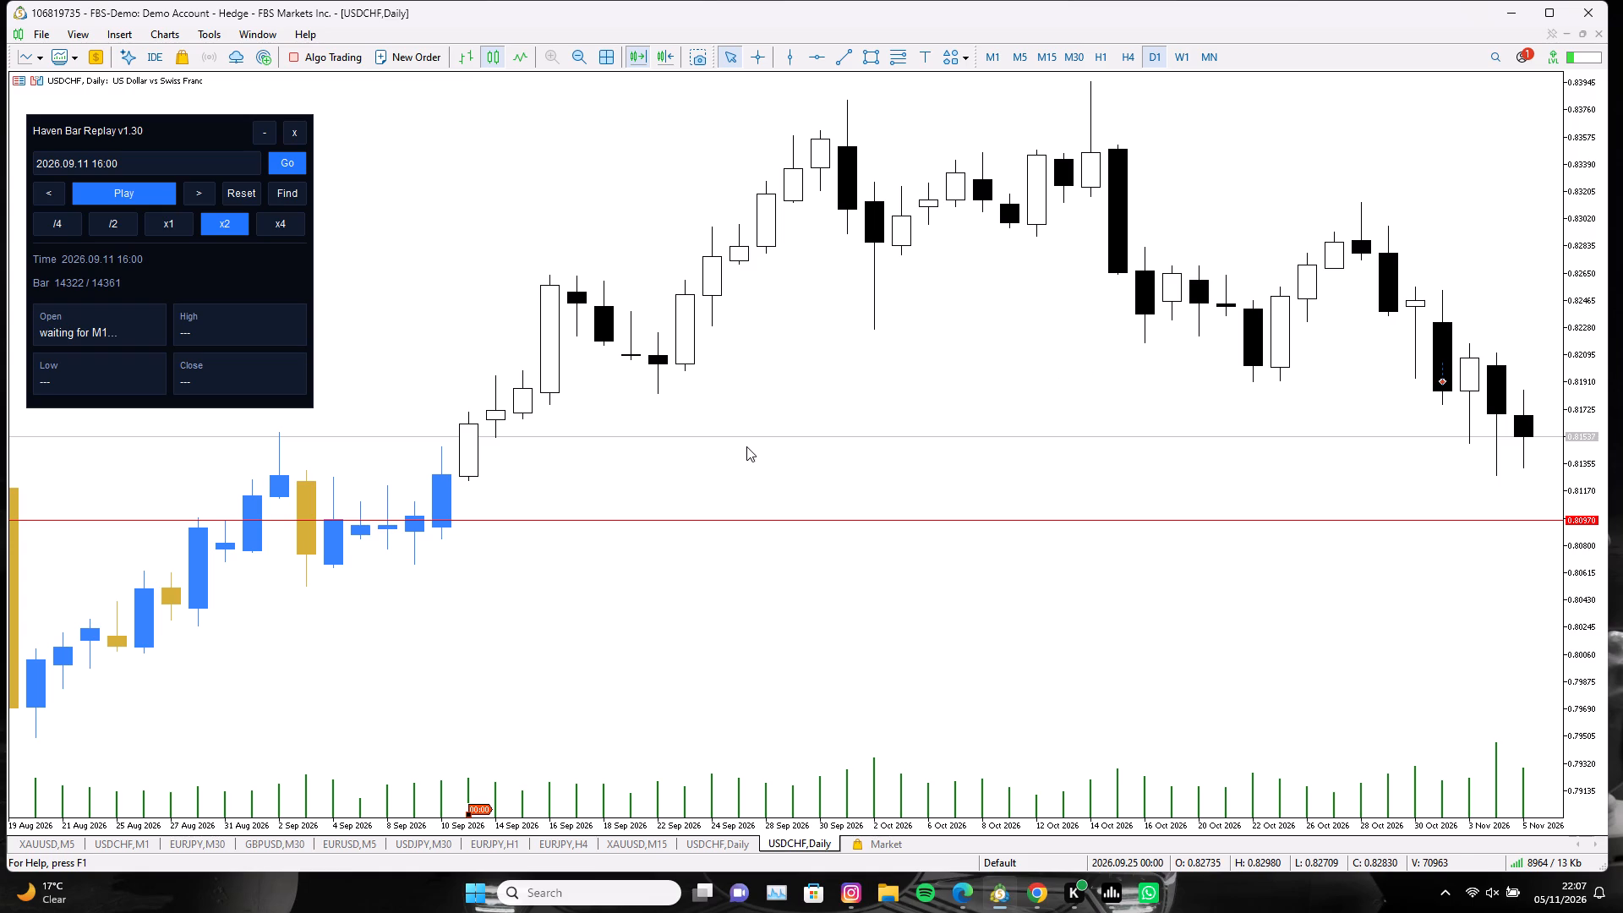
right_click(682, 319)
click(597, 348)
drag(528, 410, 730, 413)
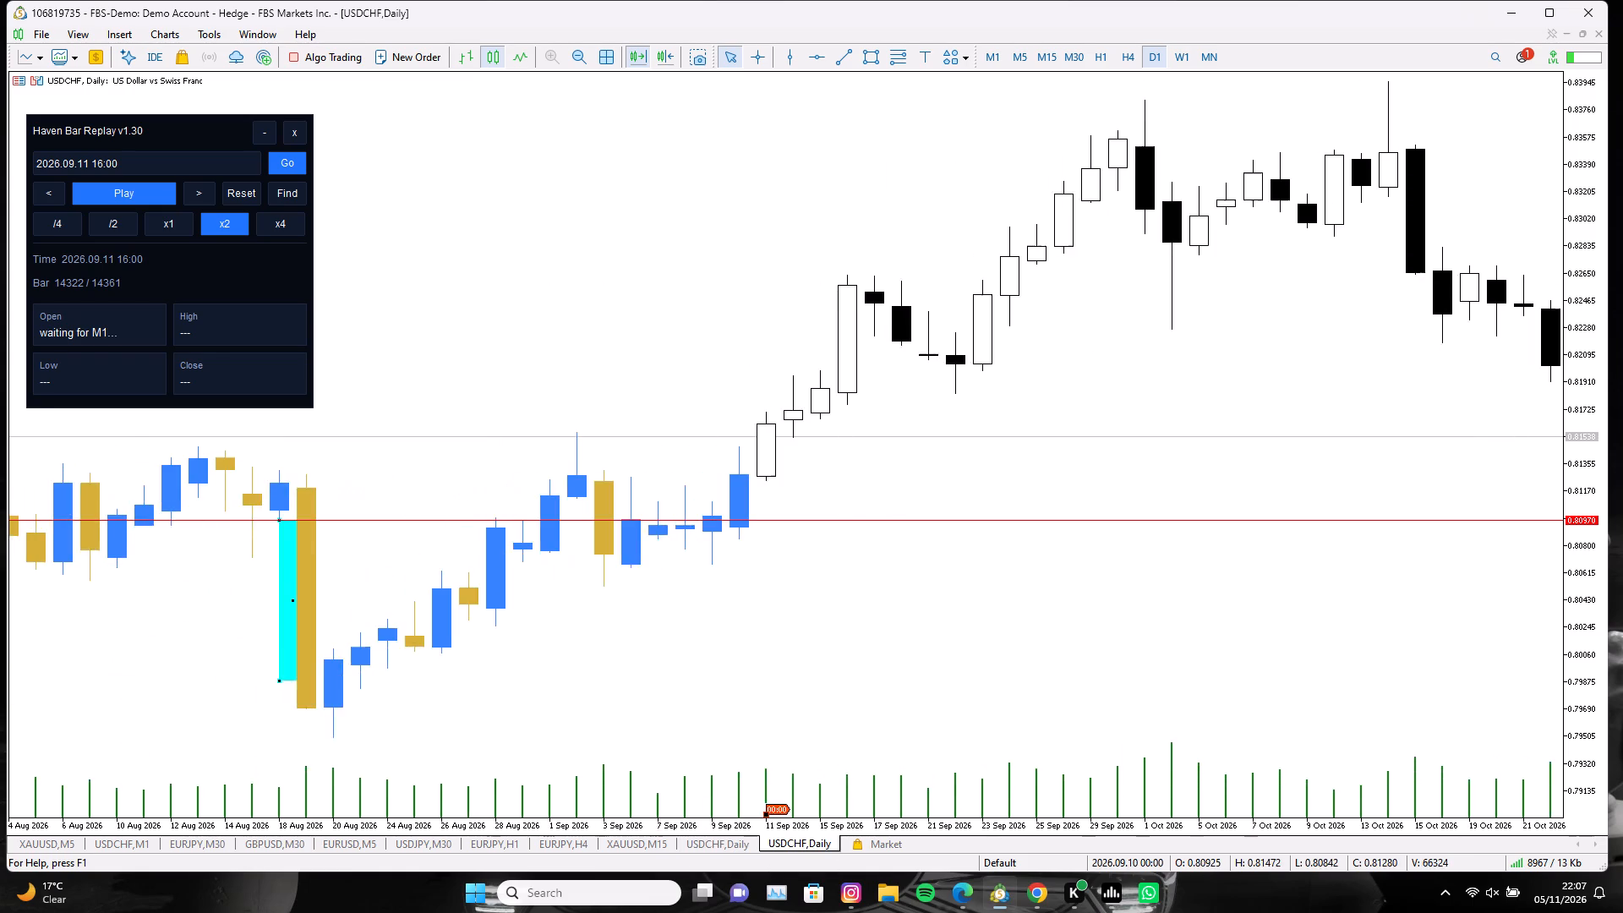
drag(730, 413, 696, 395)
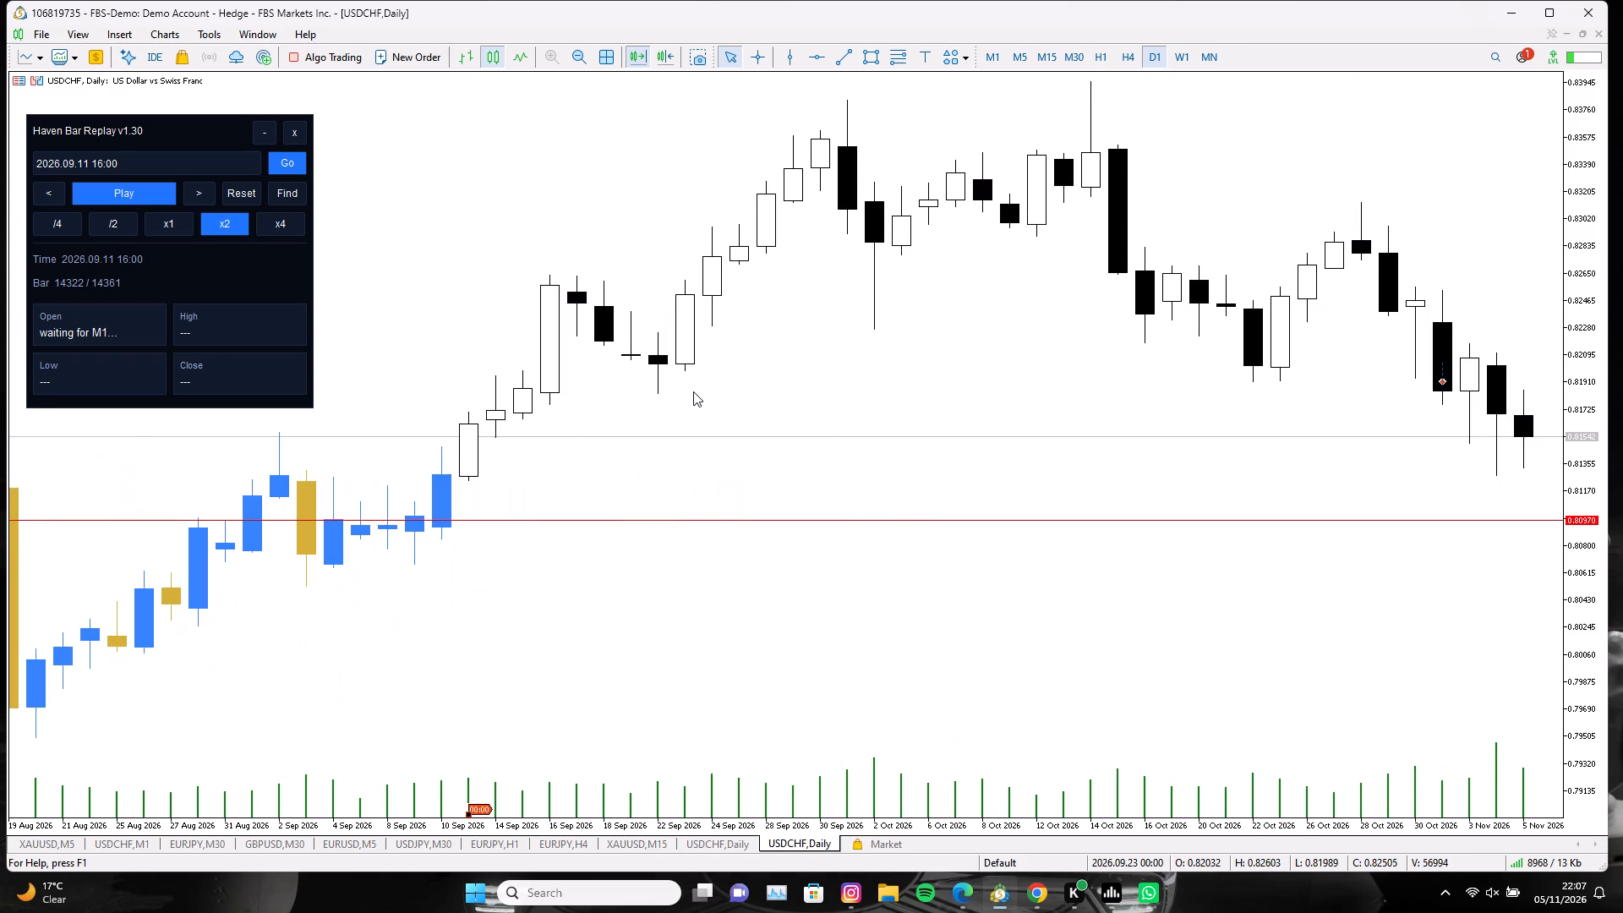
scroll(691, 397, down, 6)
scroll(687, 399, up, 4)
Close the USDCHF Daily chart holding the replay at 2026.09.11 16:00.
right_click(785, 850)
click(833, 708)
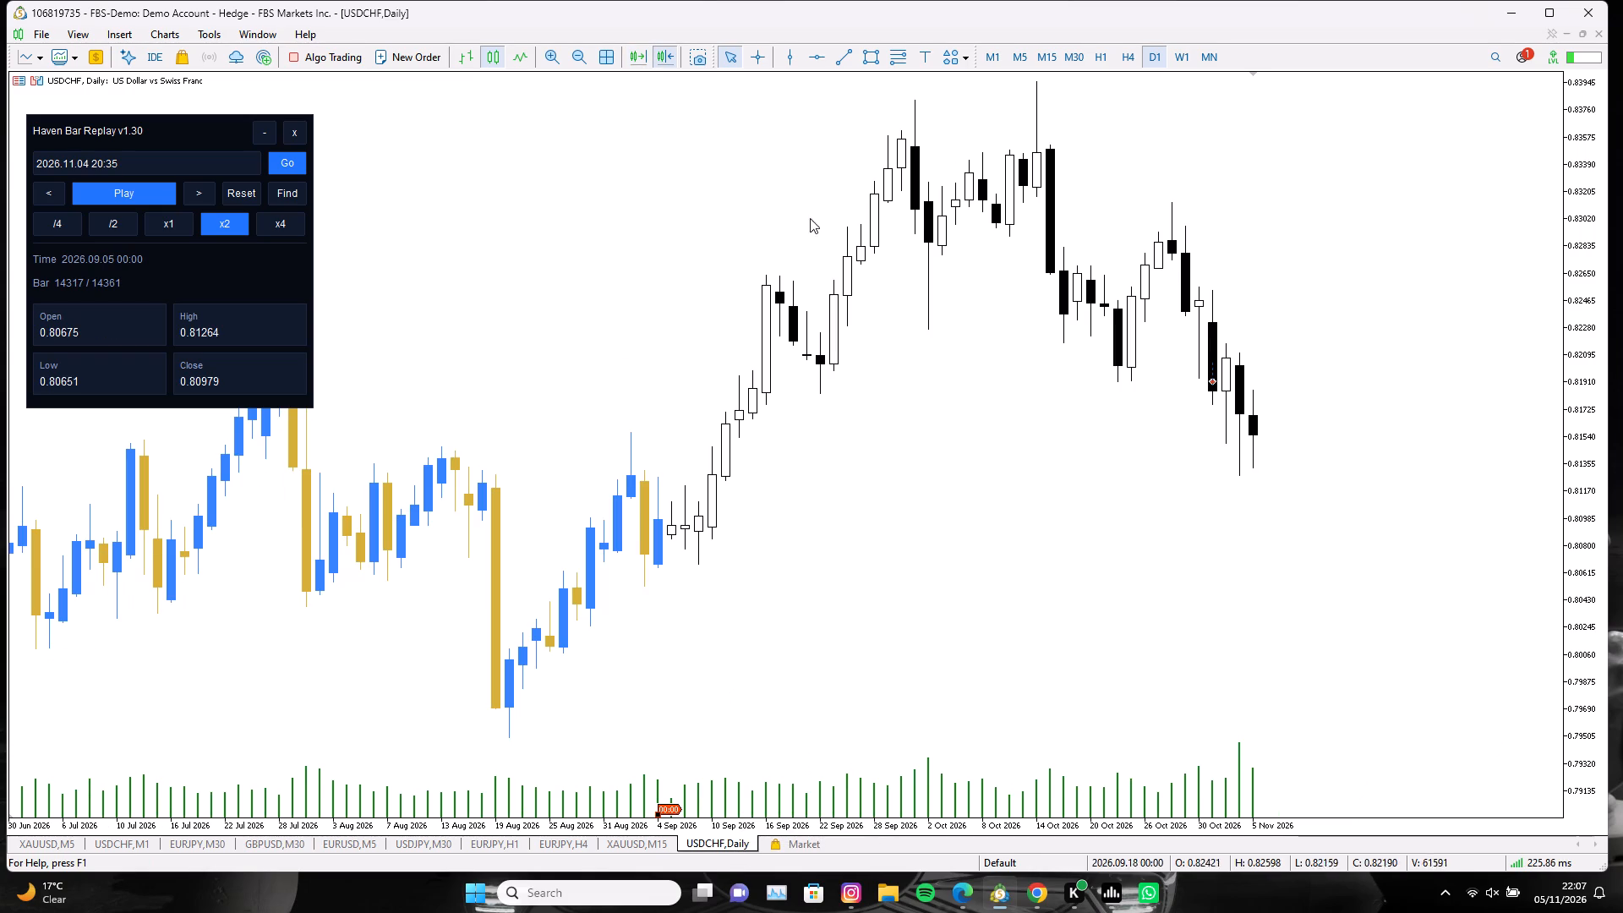
Reopen the deleted USDCHF H1 chart.
right_click(818, 180)
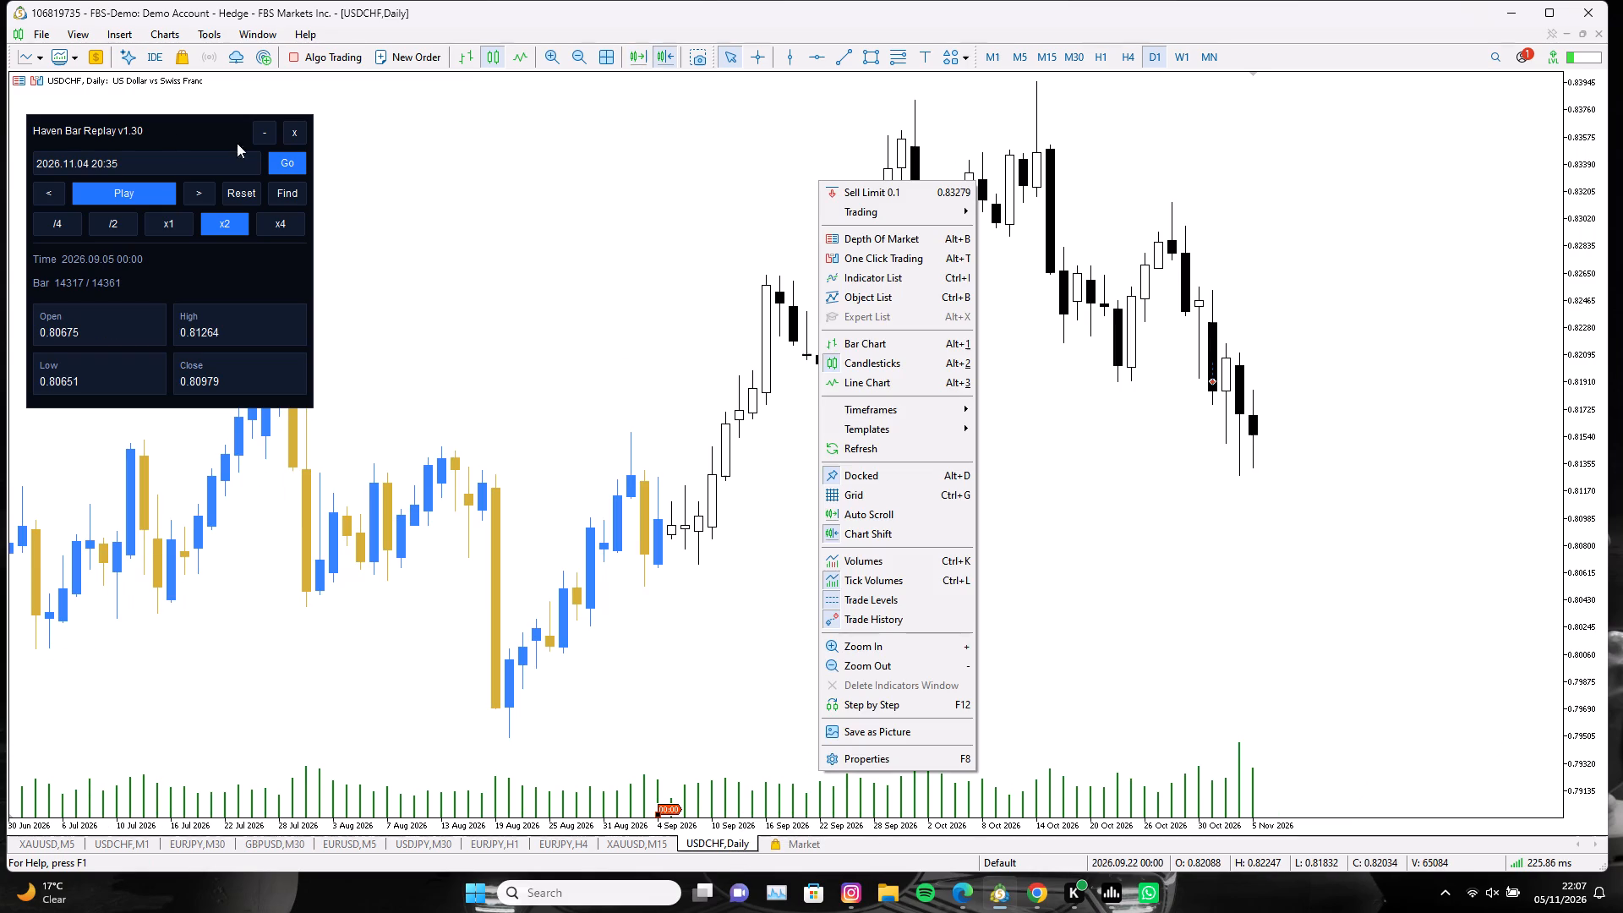
click(46, 32)
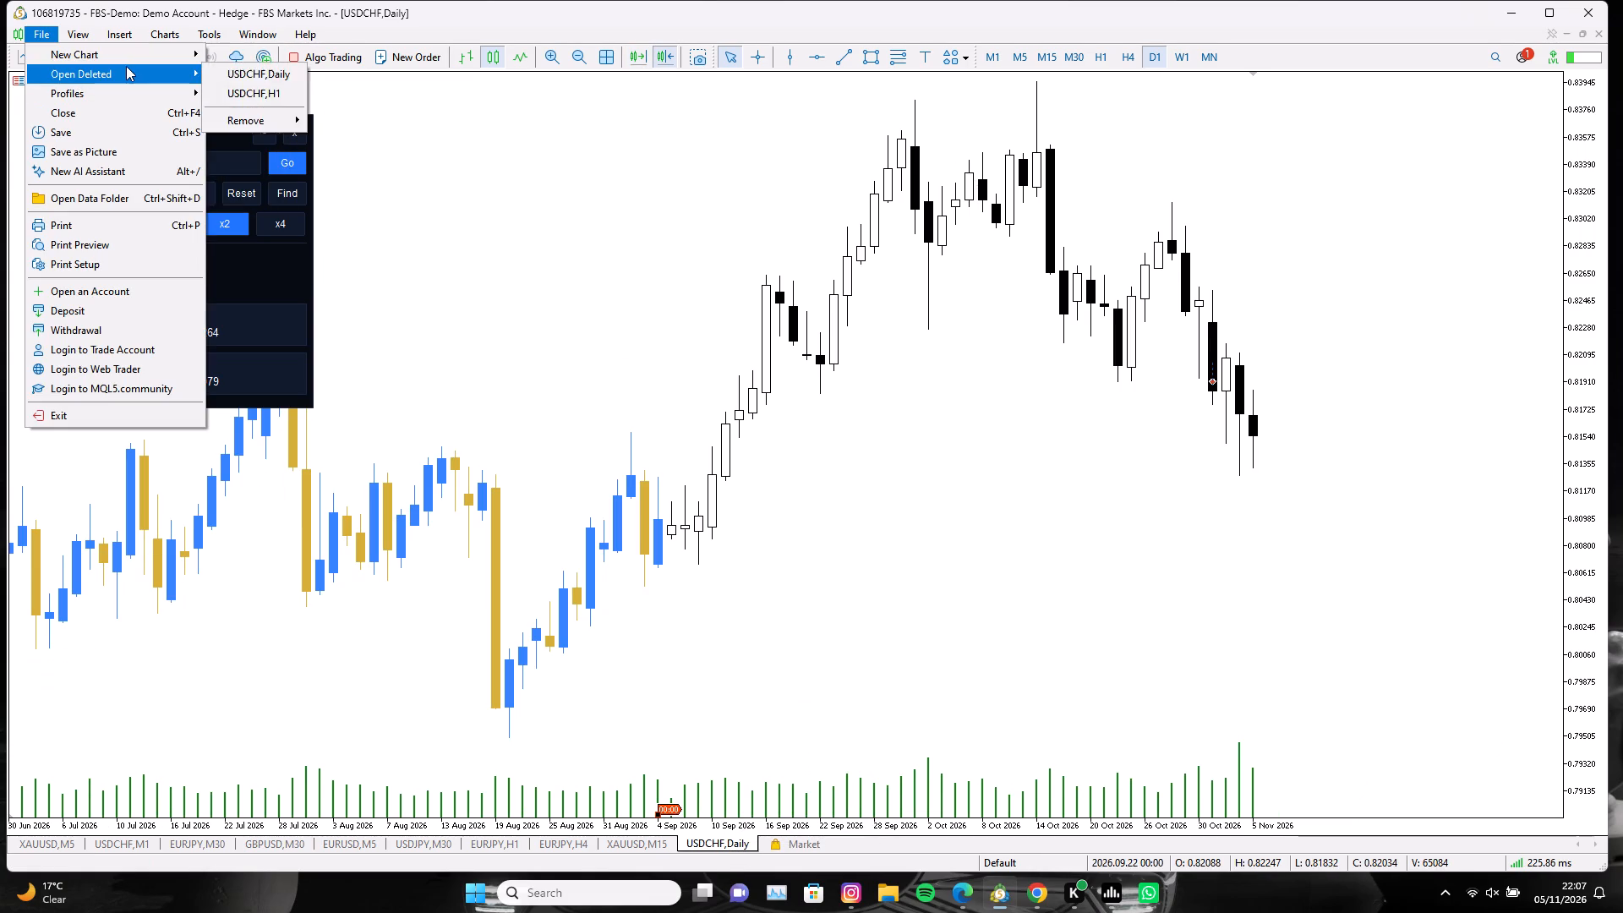
click(247, 95)
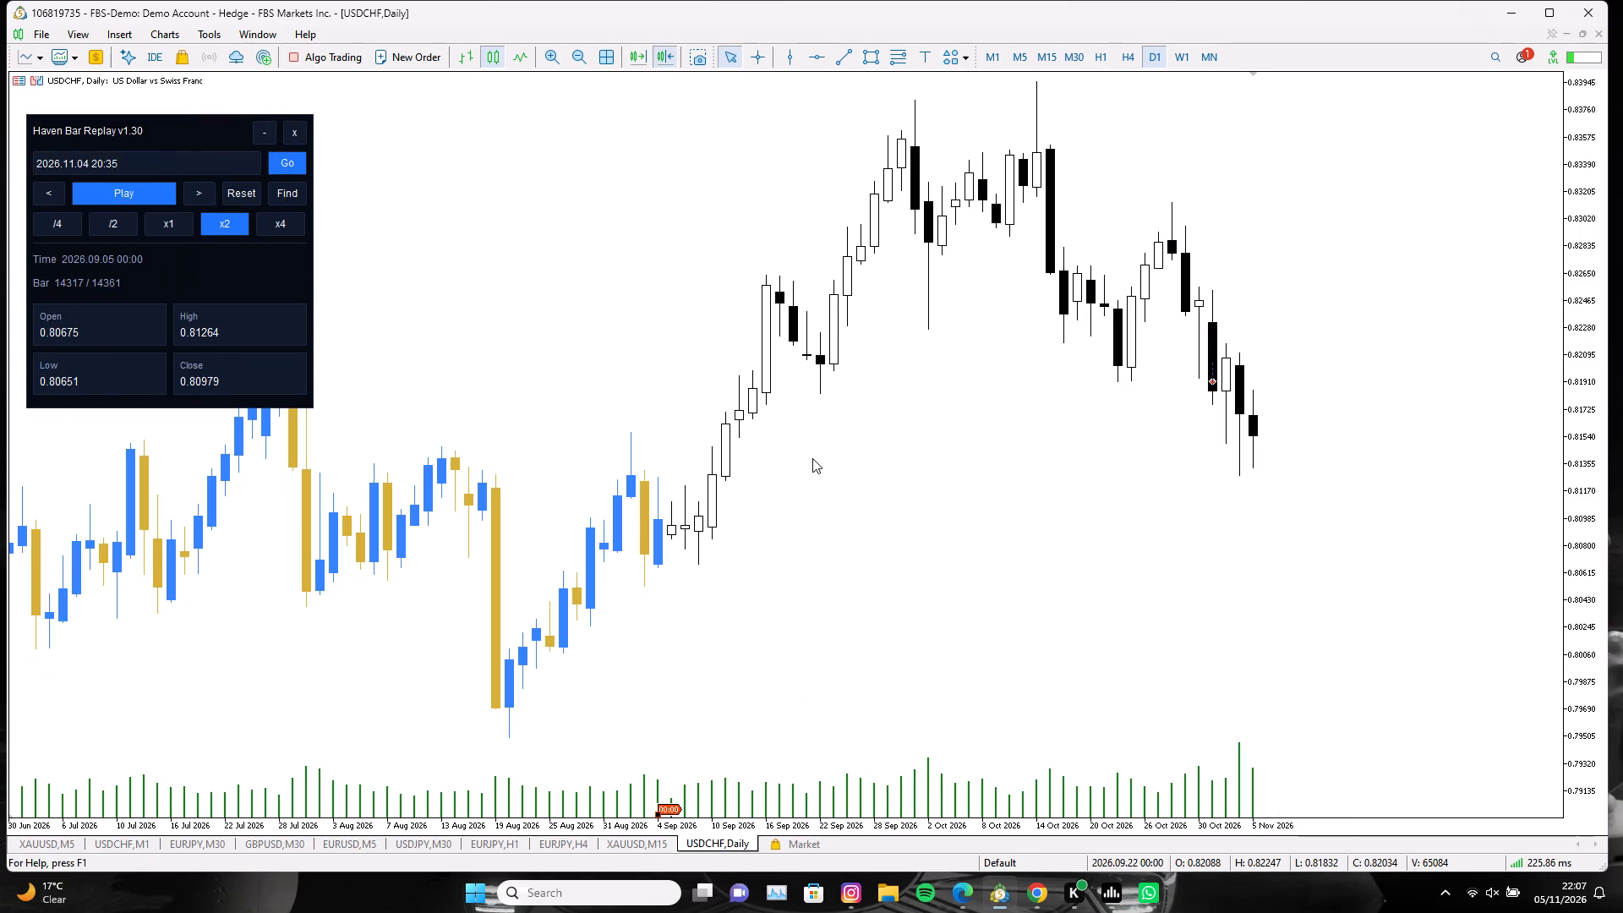
Set the USDCHF H1 chart's colour scheme to Black on White and turn off its grid.
right_click(819, 399)
click(876, 867)
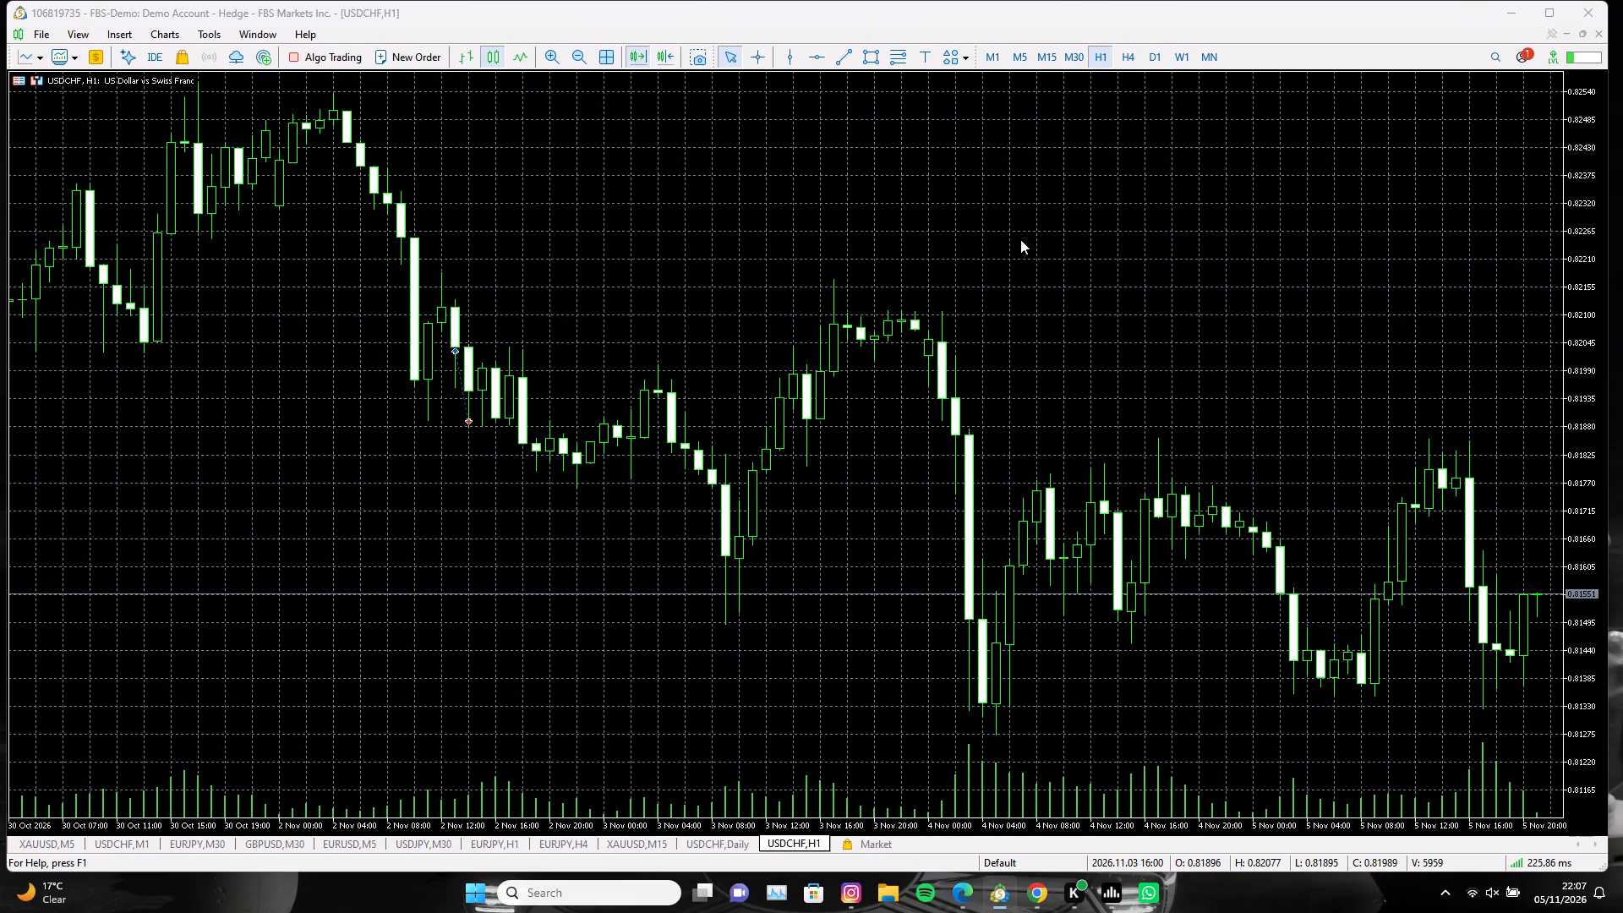
click(968, 262)
click(1017, 292)
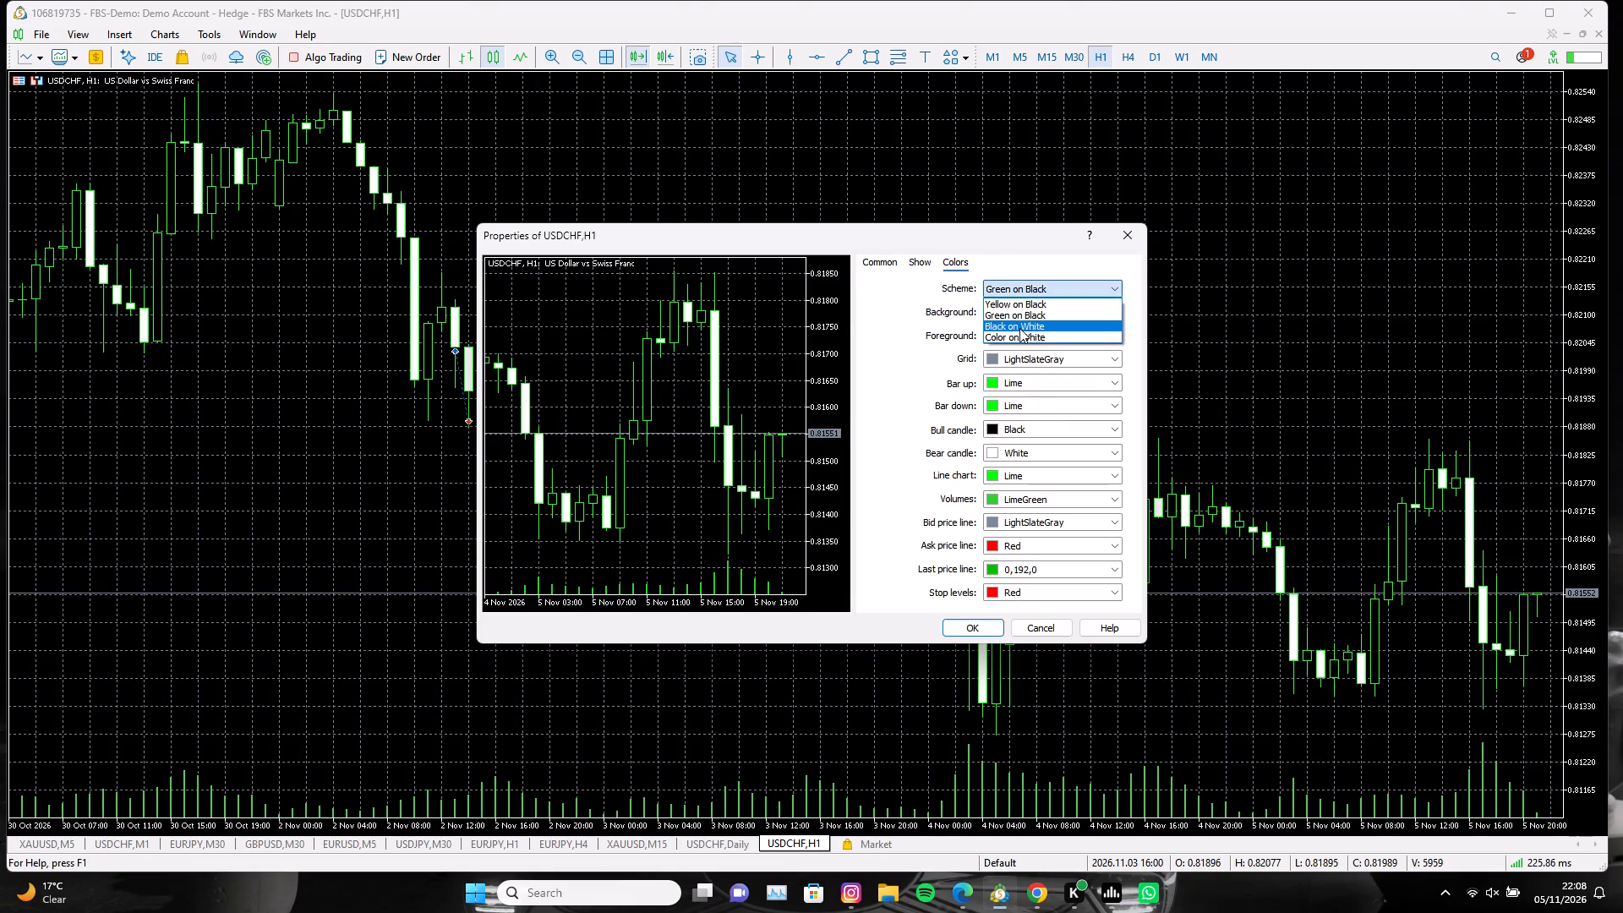
click(1020, 328)
click(926, 265)
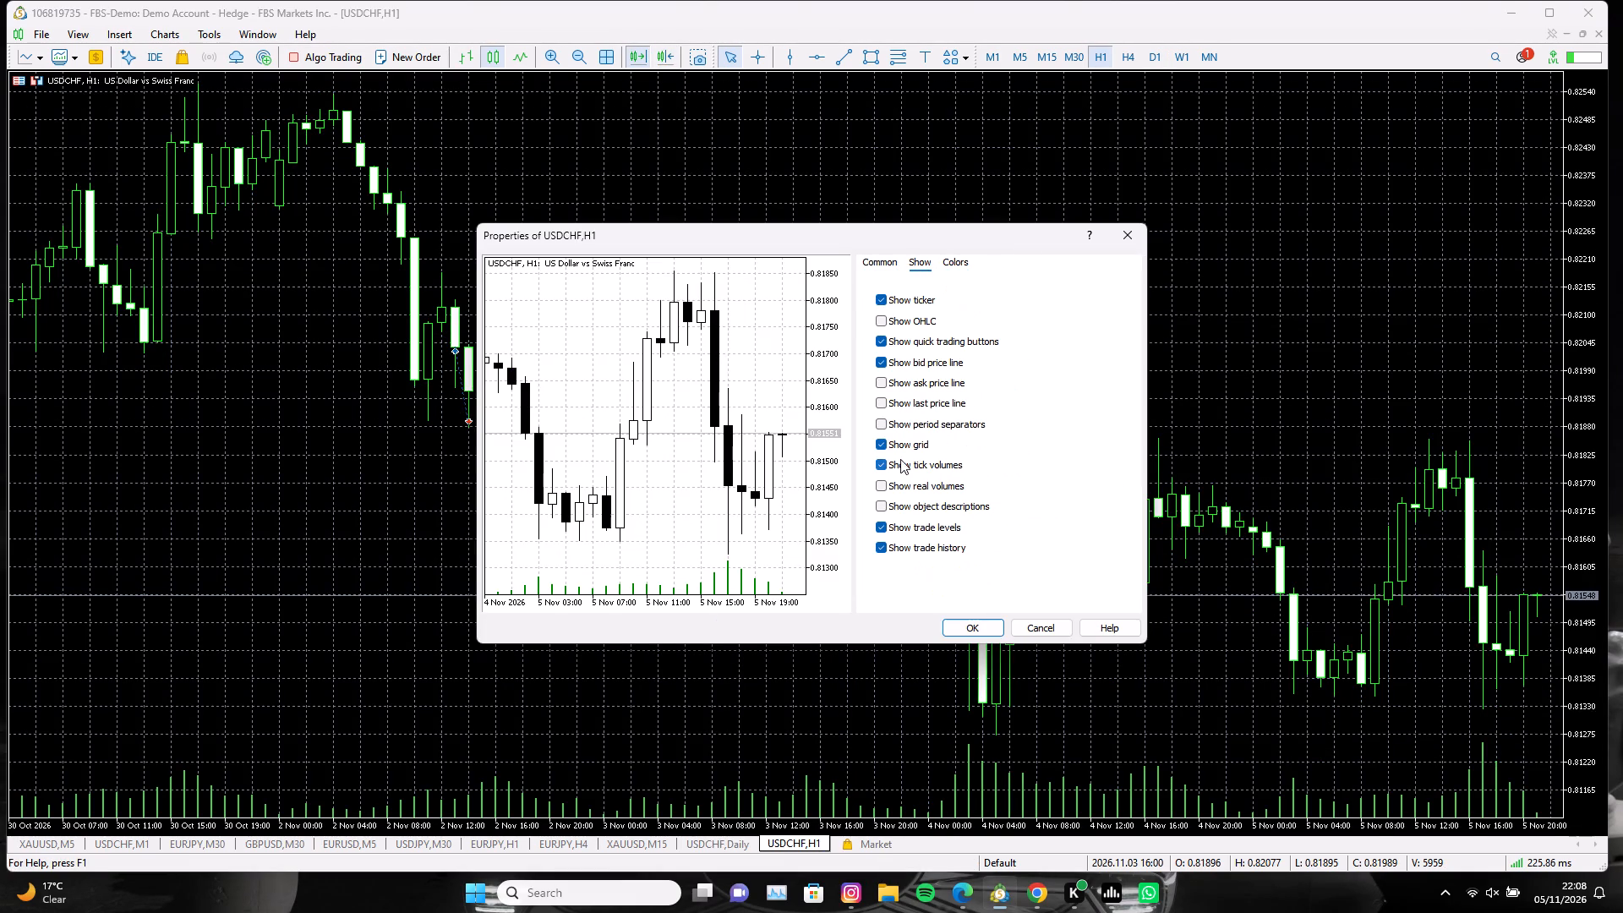
click(885, 442)
click(977, 632)
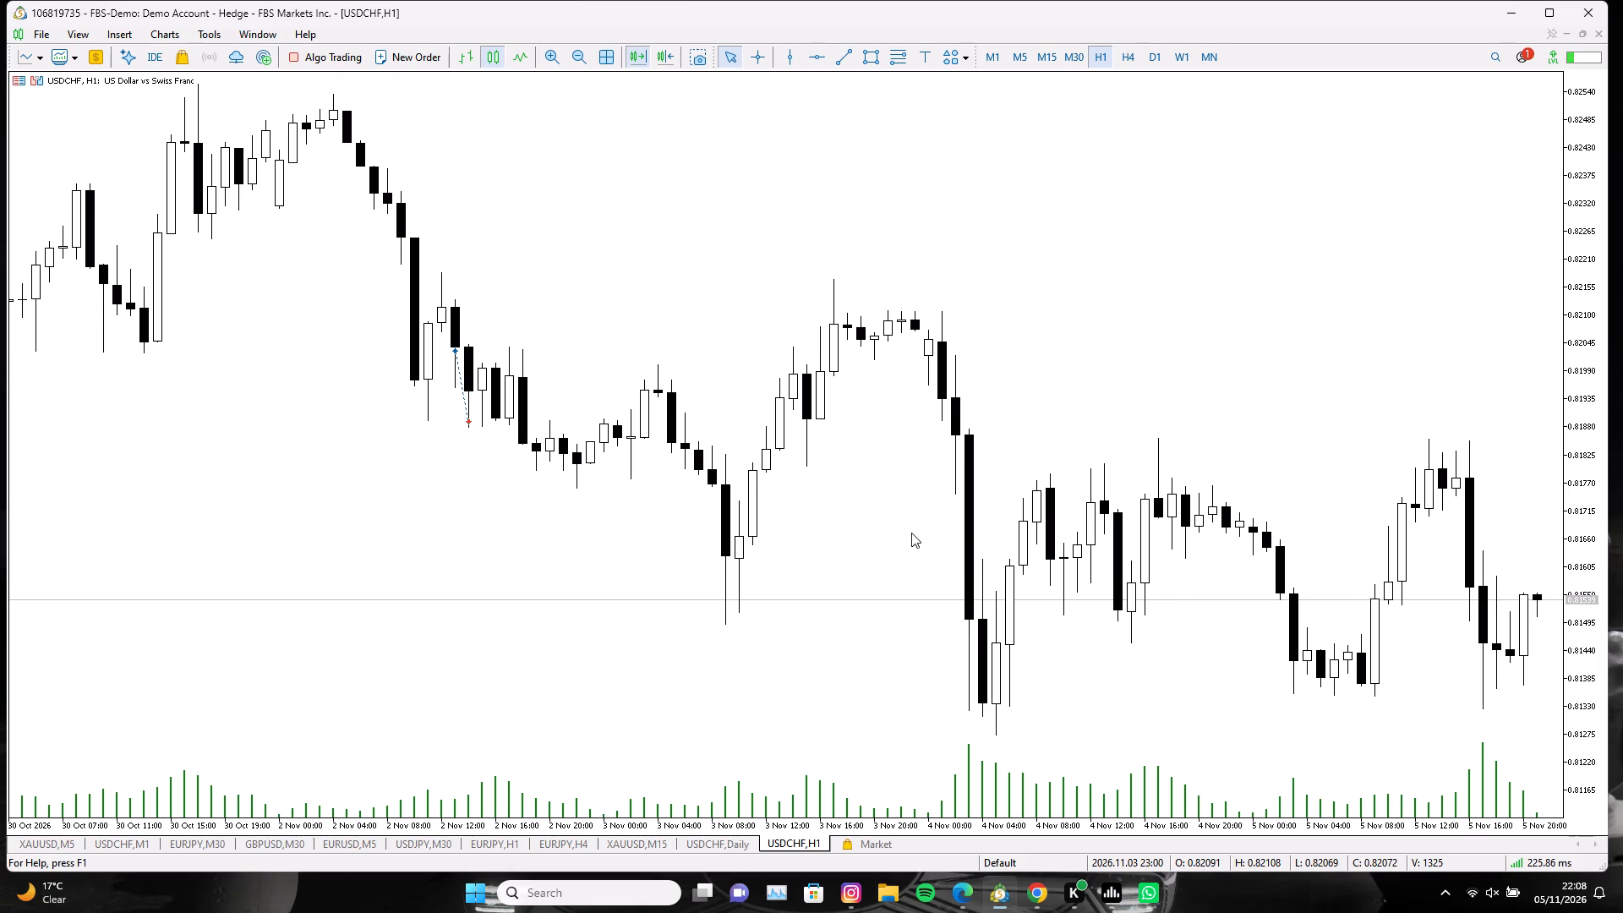
Attach the Haven Bar Replay indicator to the USDCHF H1 chart with its default inputs, and hide the Navigator.
key(ctrl+n)
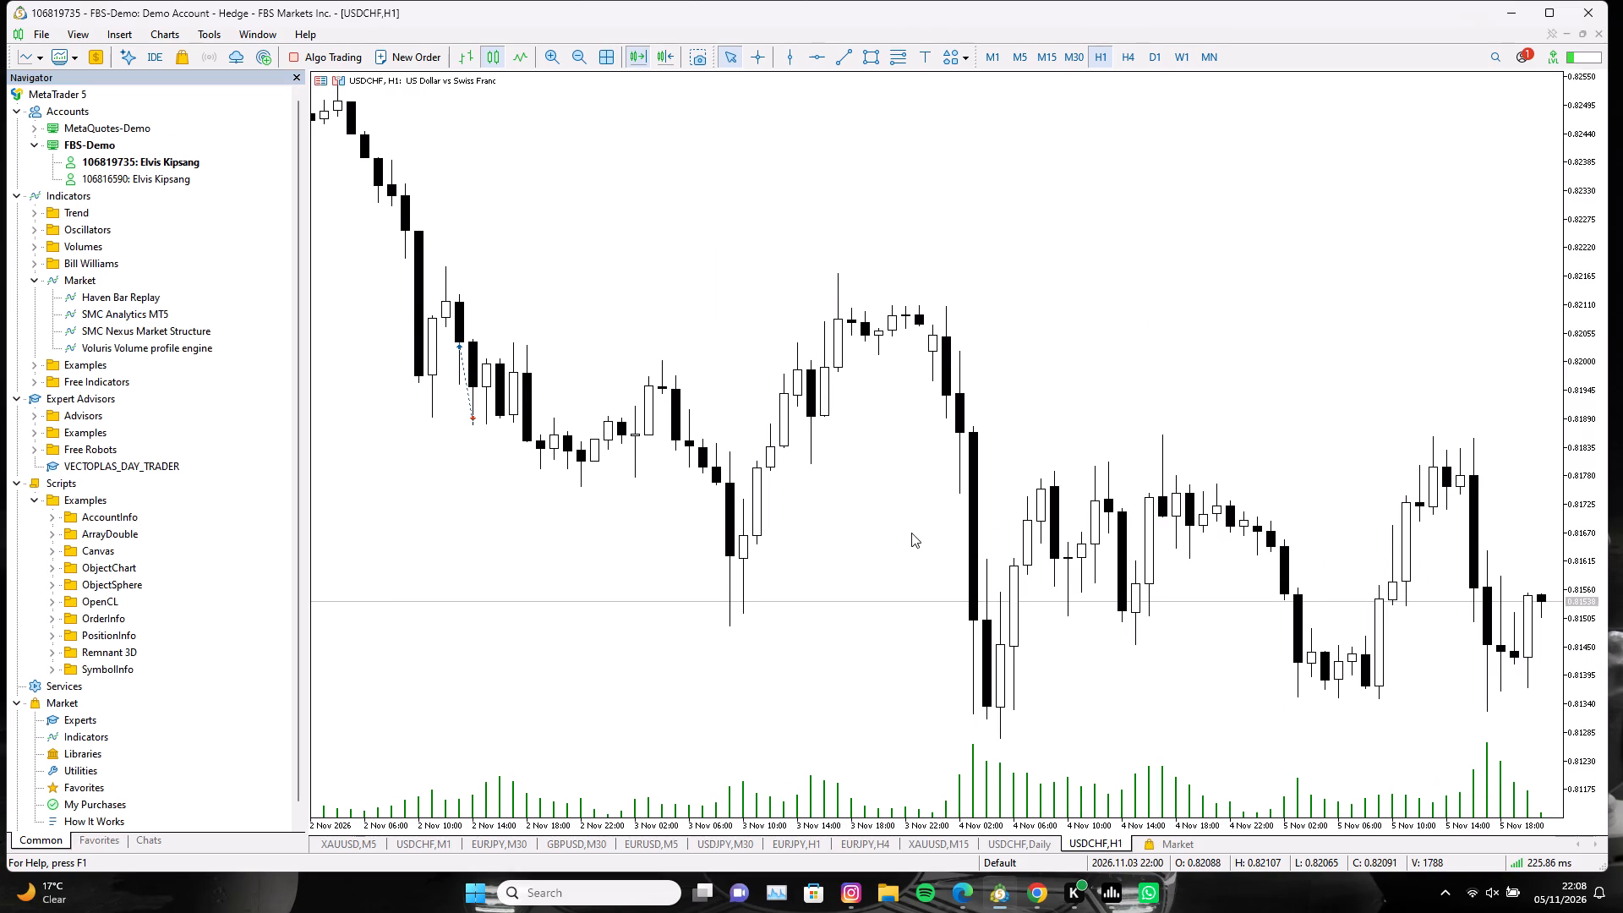
drag(147, 291, 674, 330)
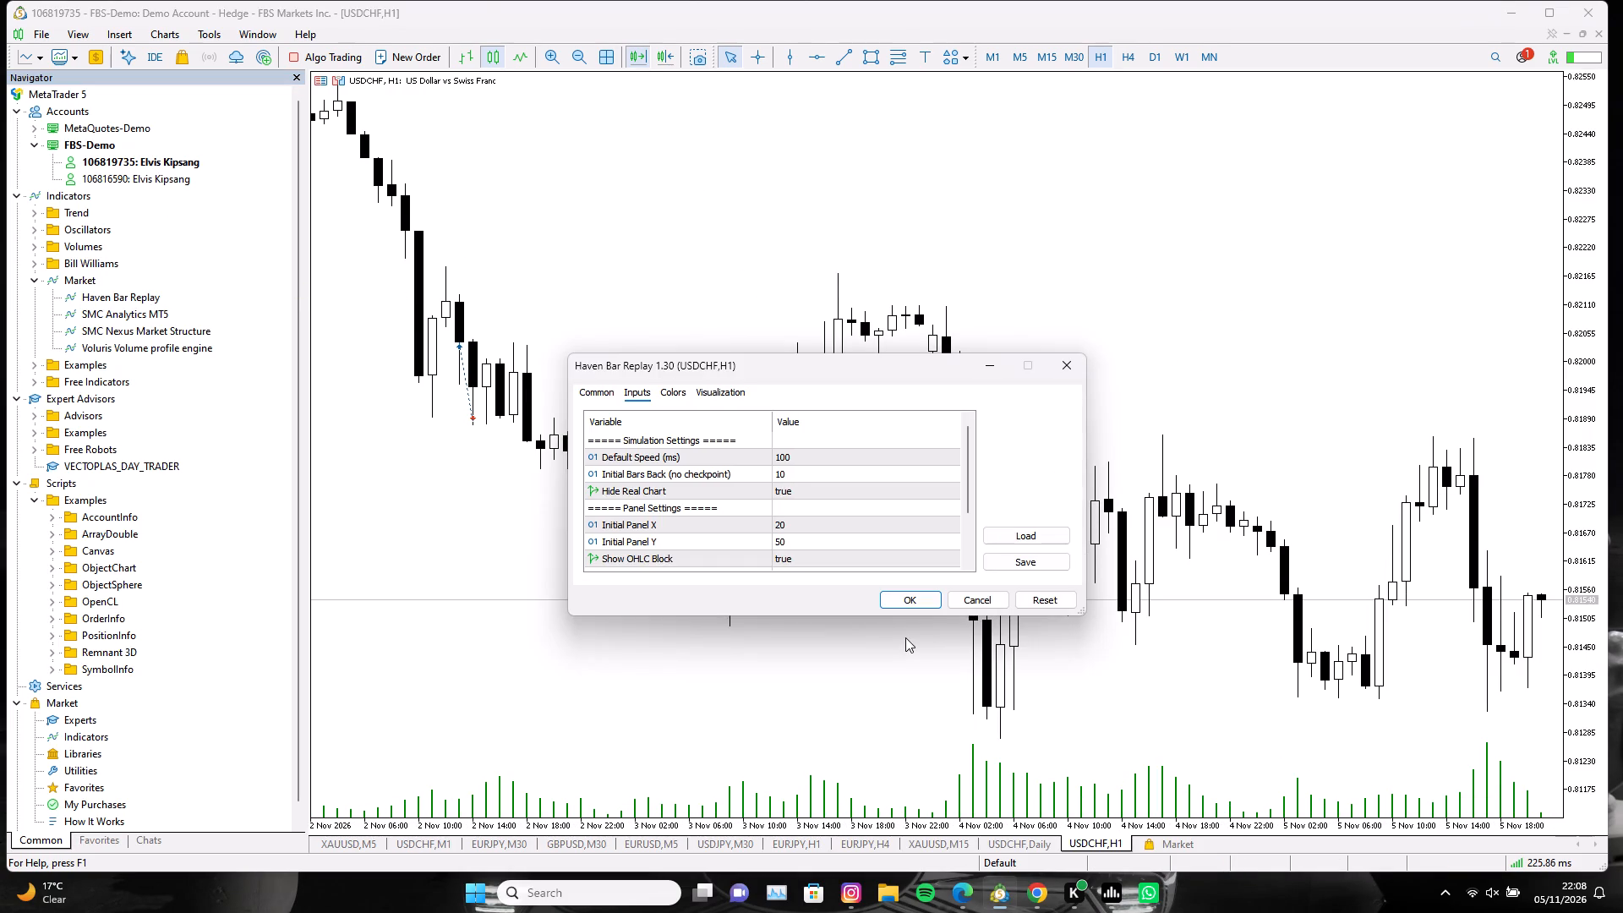
click(907, 601)
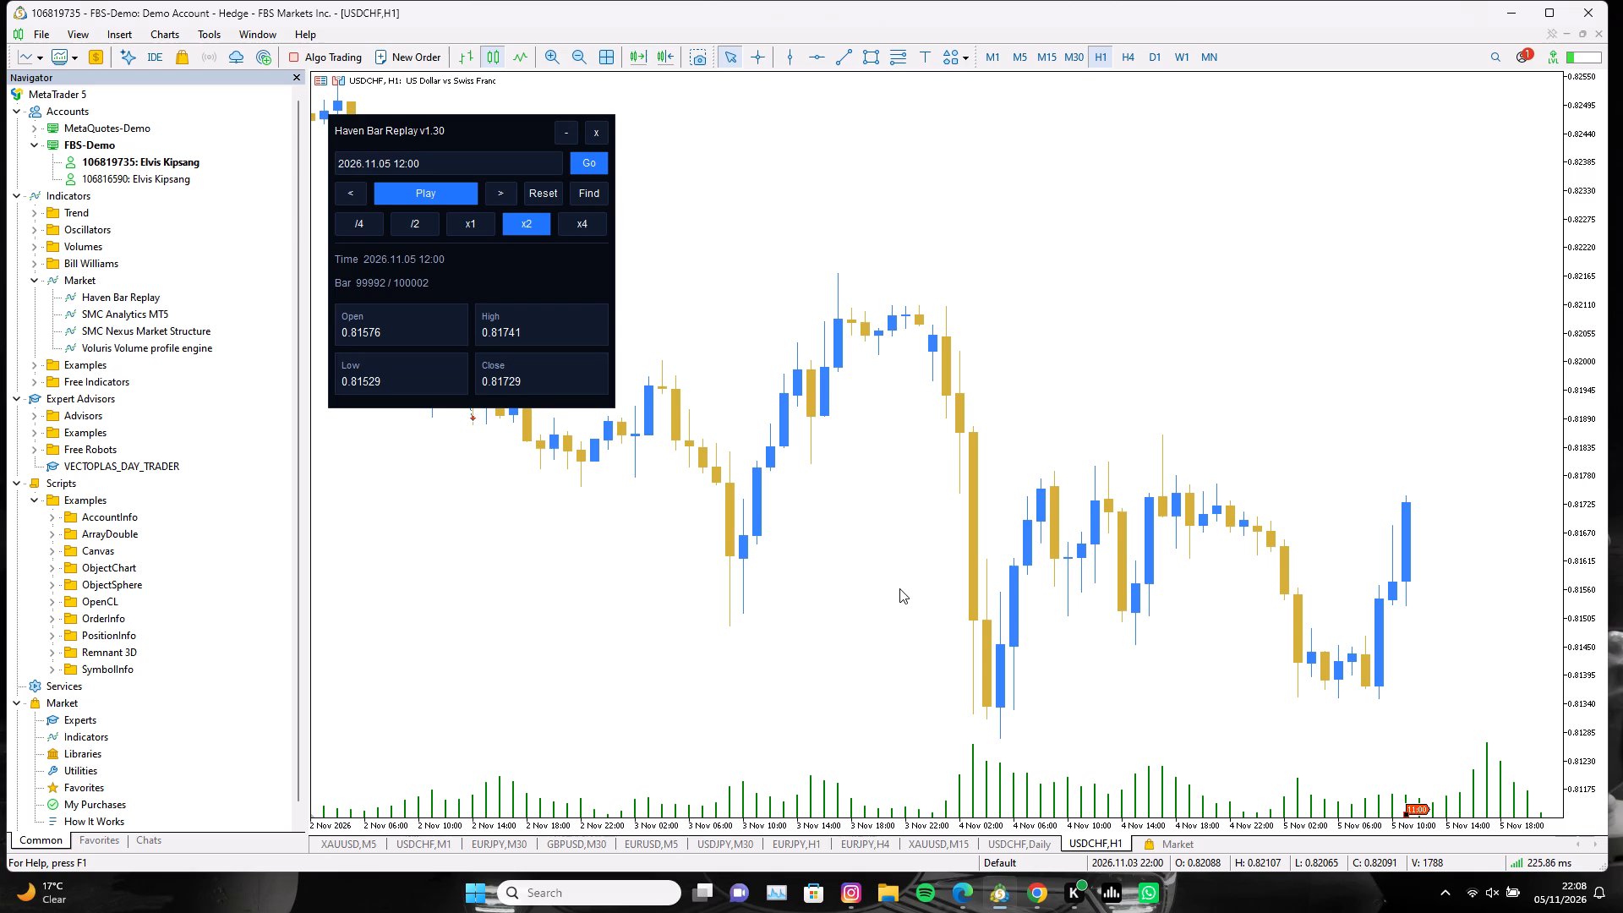
click(302, 75)
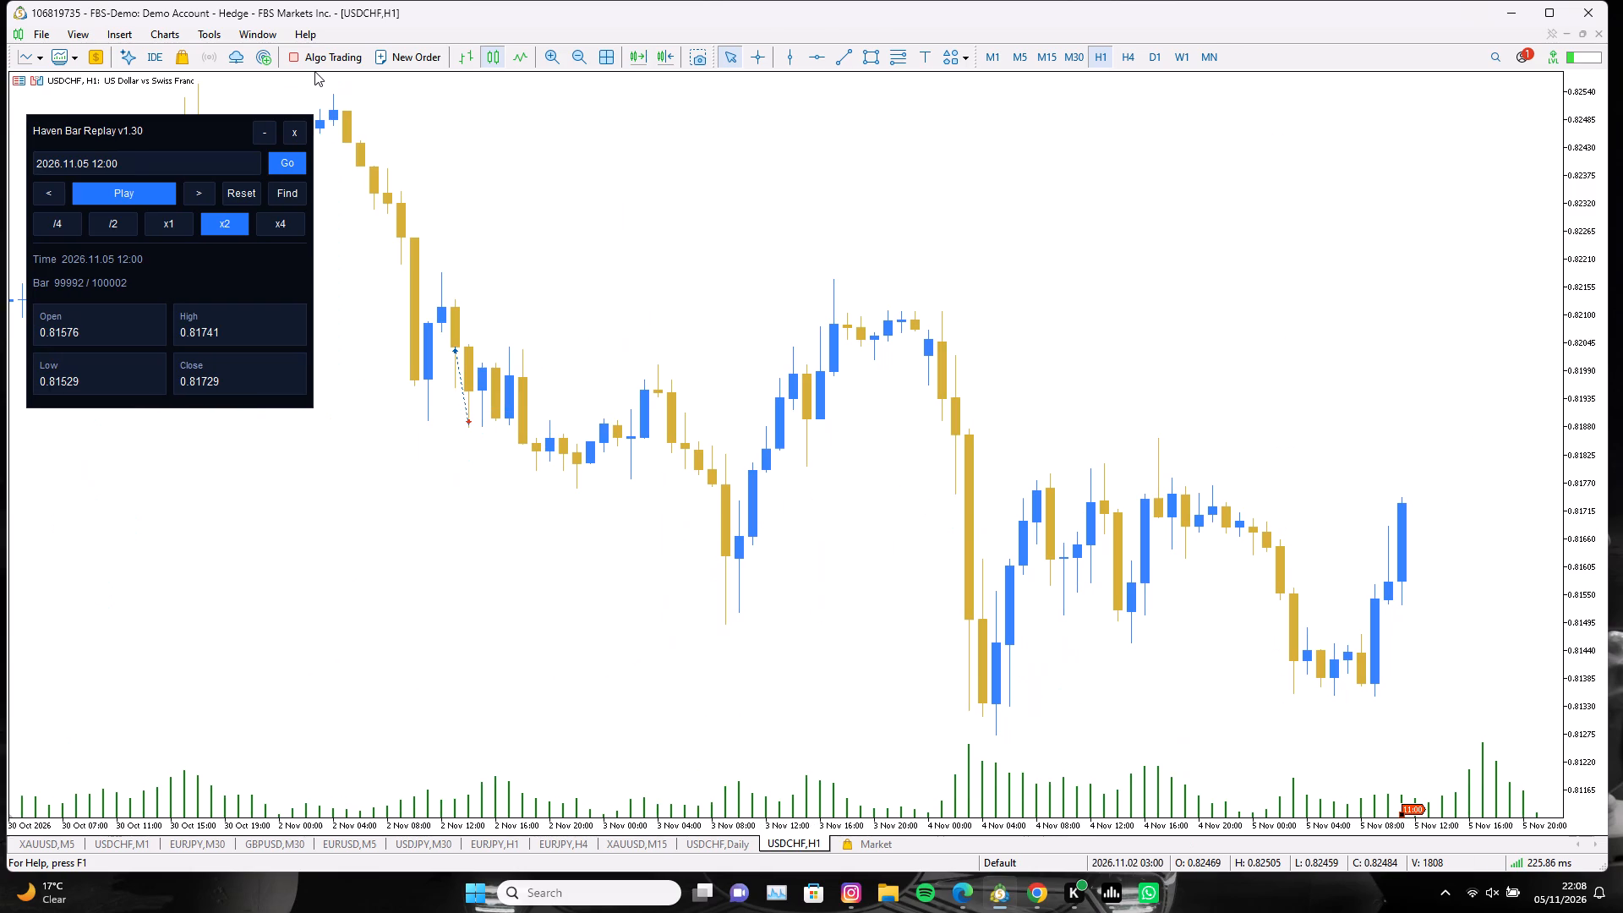
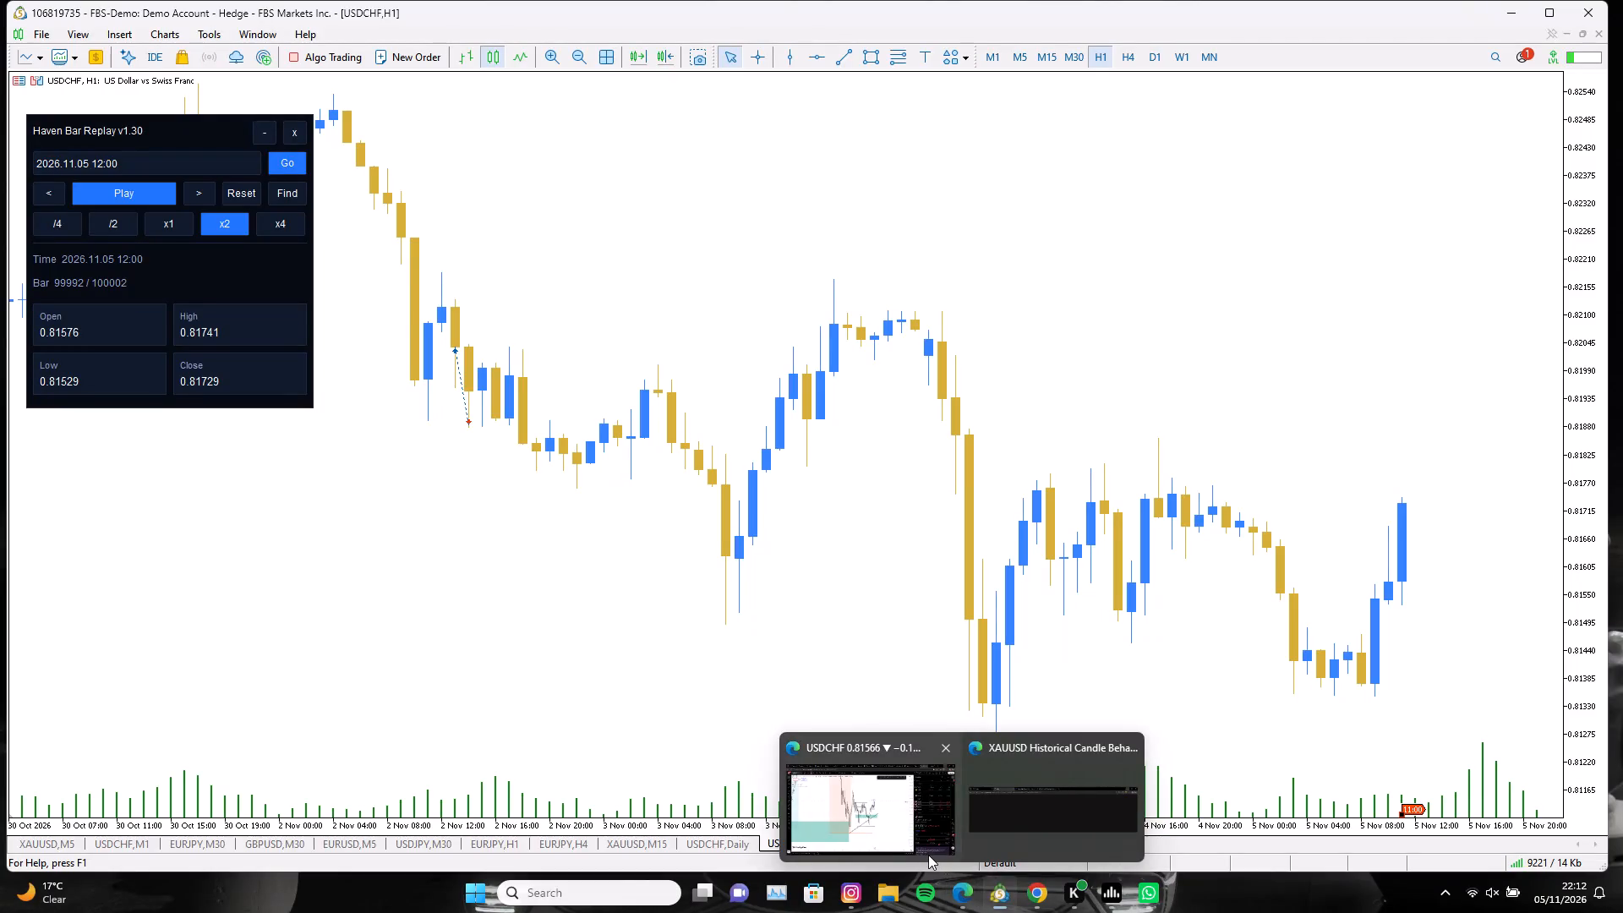
Switch to TradingView in Edge to examine recent price action around the marked levels on the USDCHF 3-minute chart, and return to MetaTrader 5.
click(924, 853)
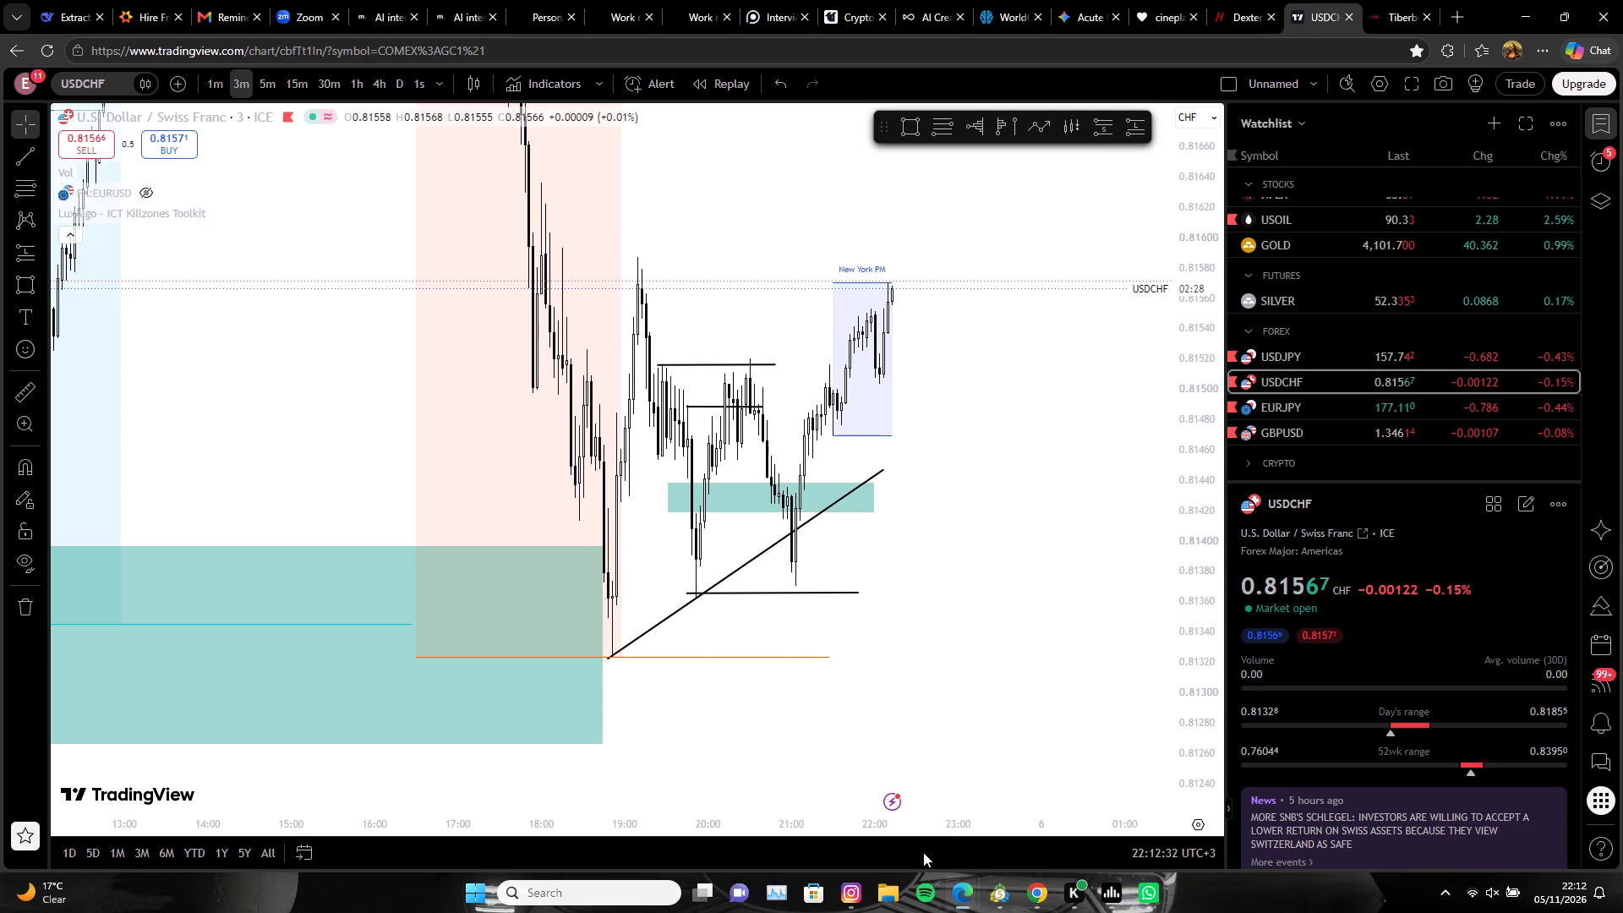
drag(993, 494, 1067, 520)
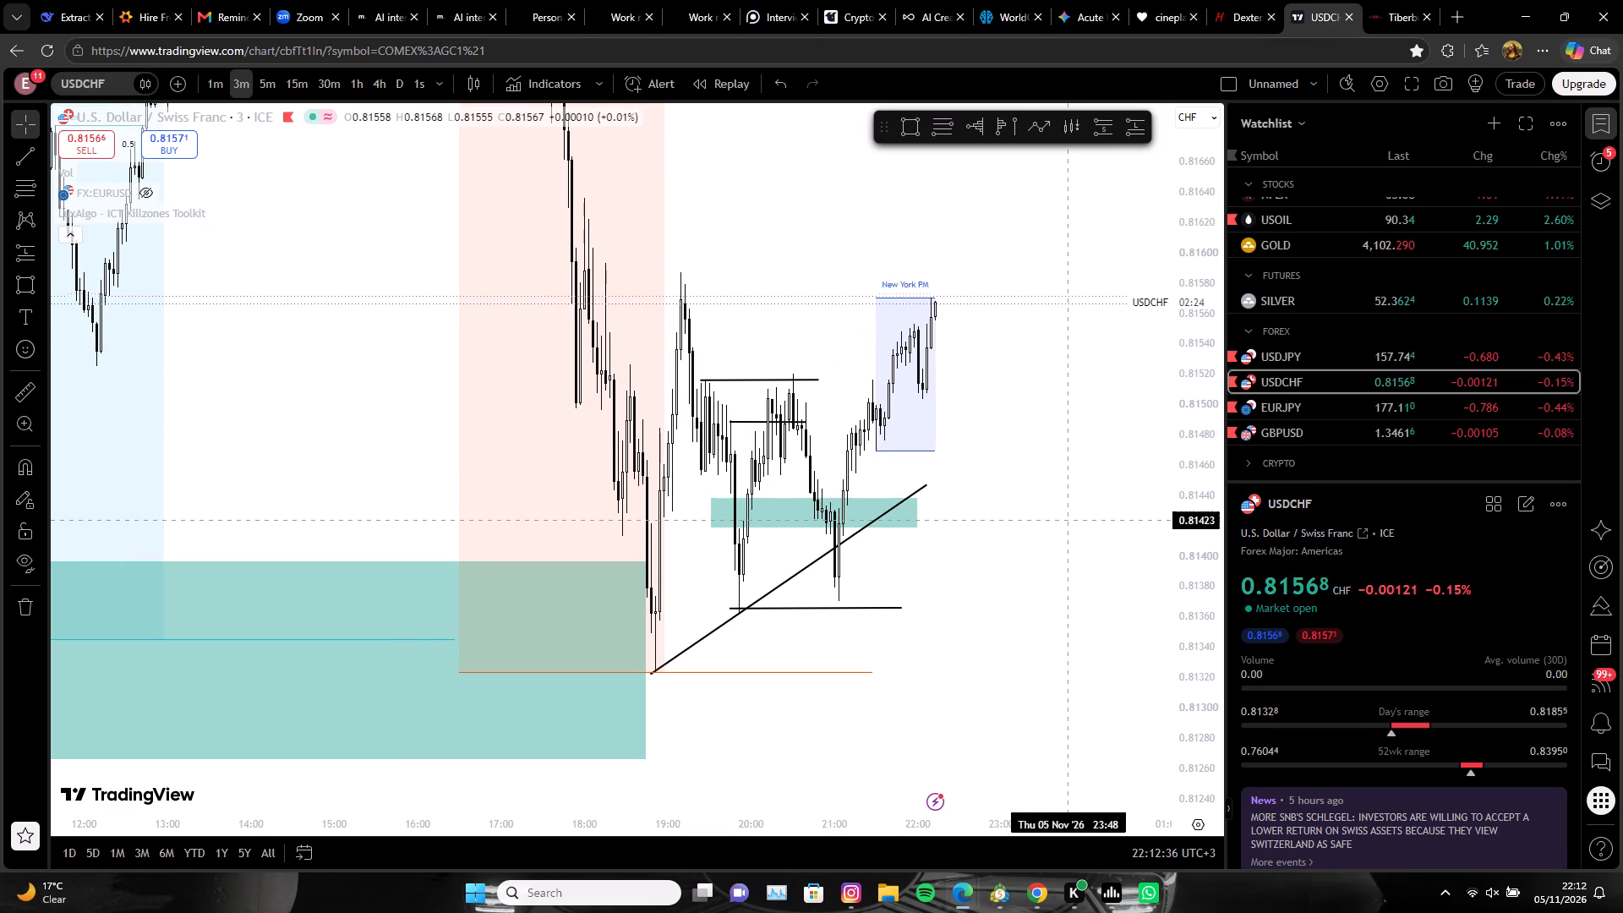
scroll(1063, 535, up, 3)
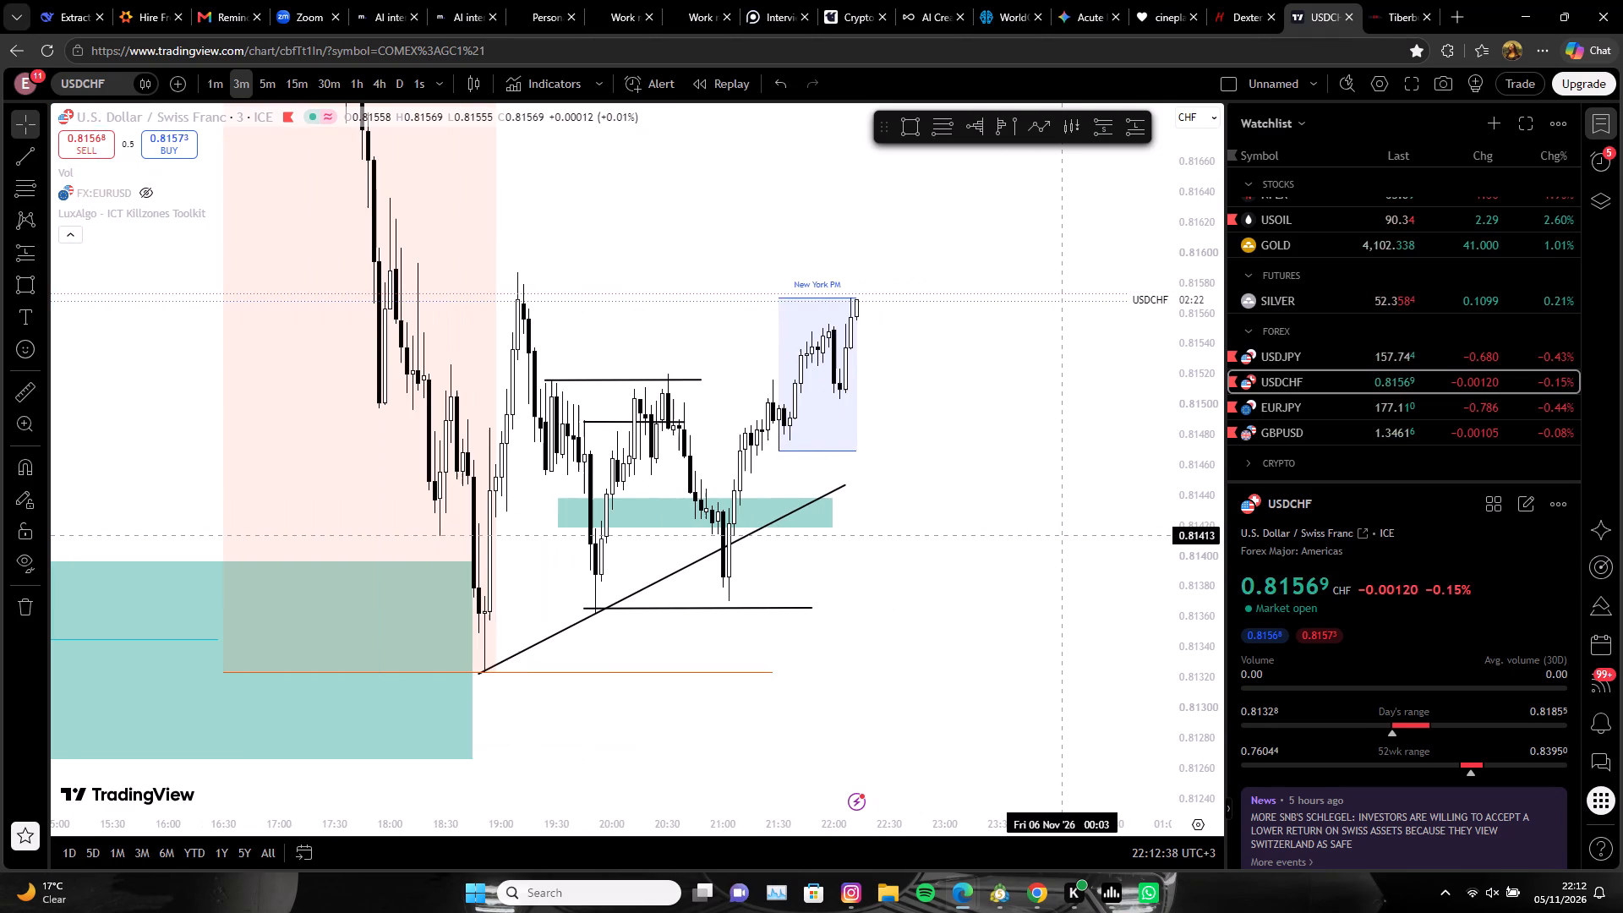
scroll(1063, 539, down, 3)
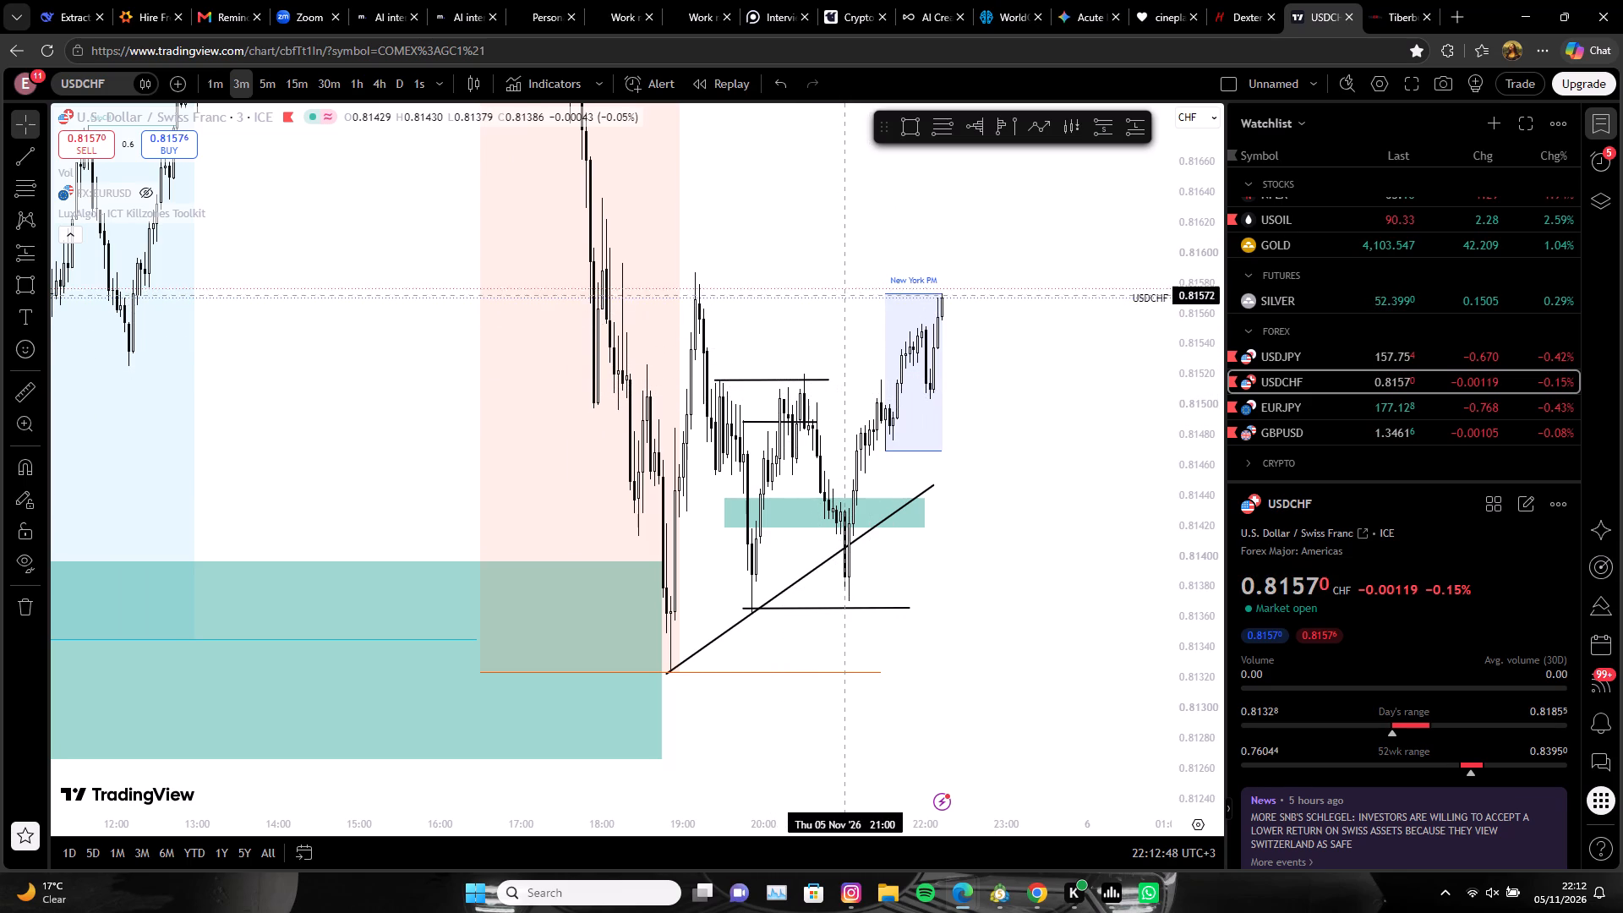
scroll(879, 390, up, 2)
scroll(879, 400, down, 1)
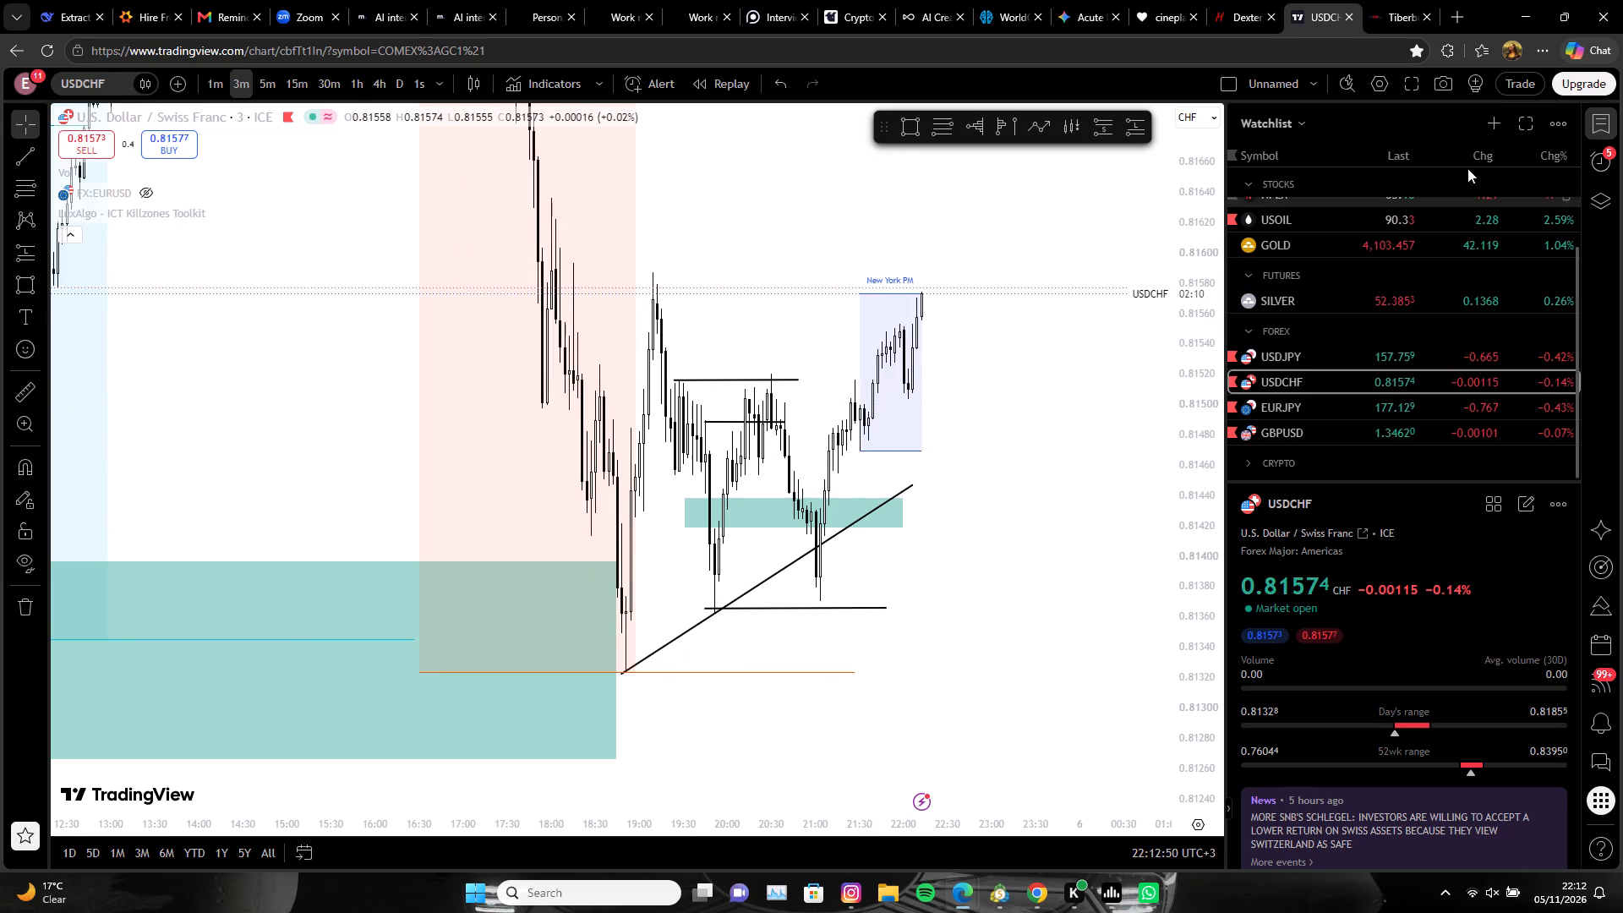
click(1535, 20)
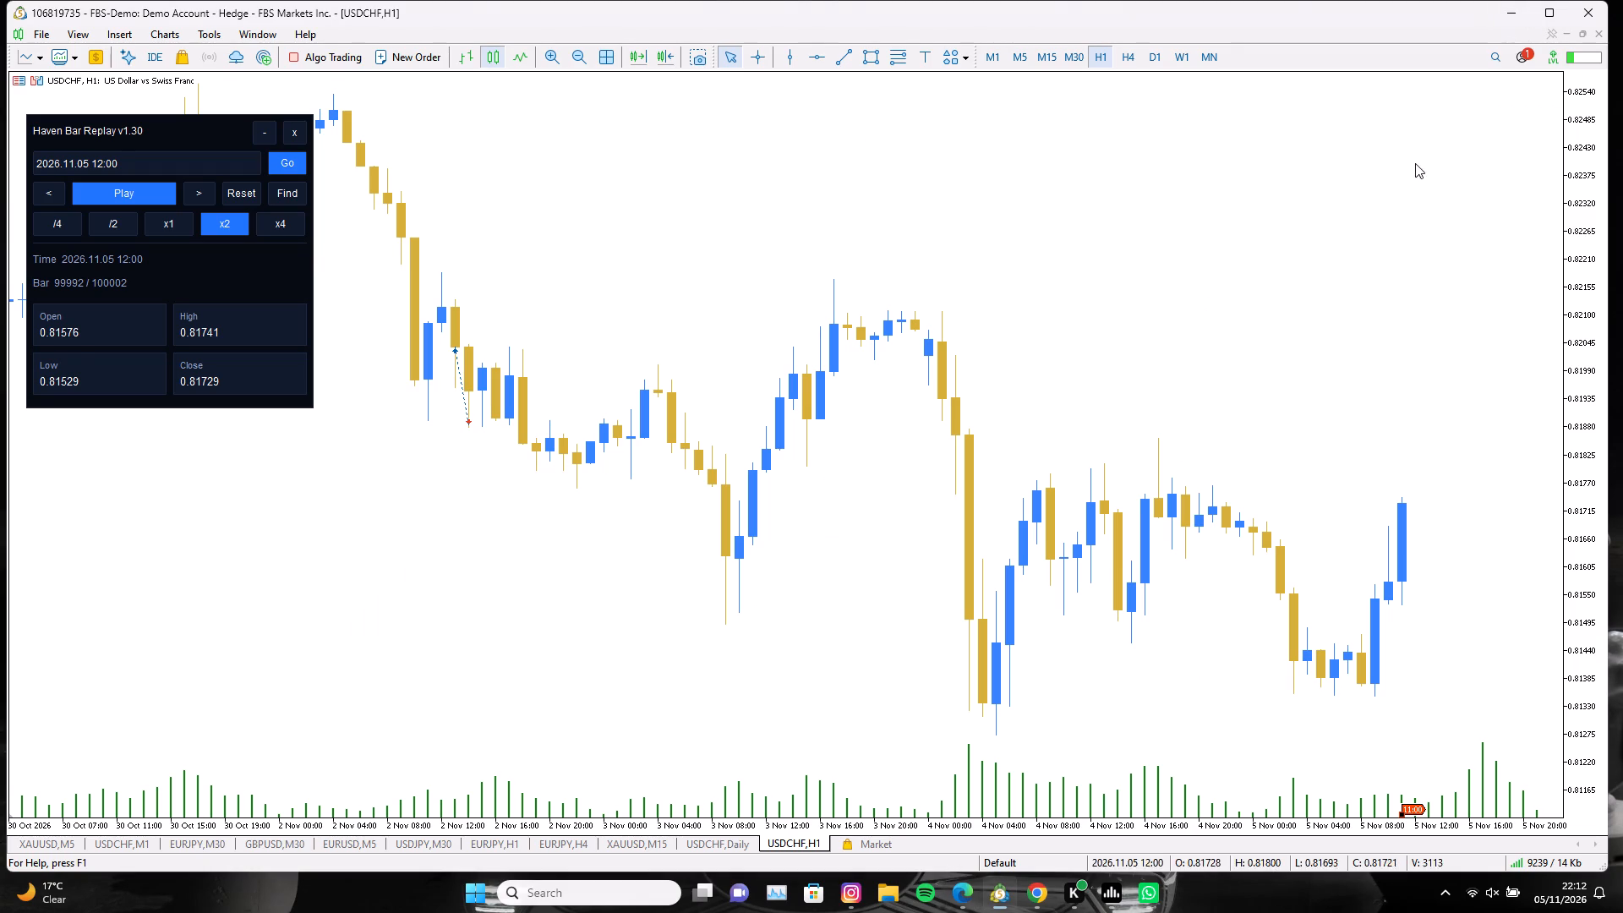